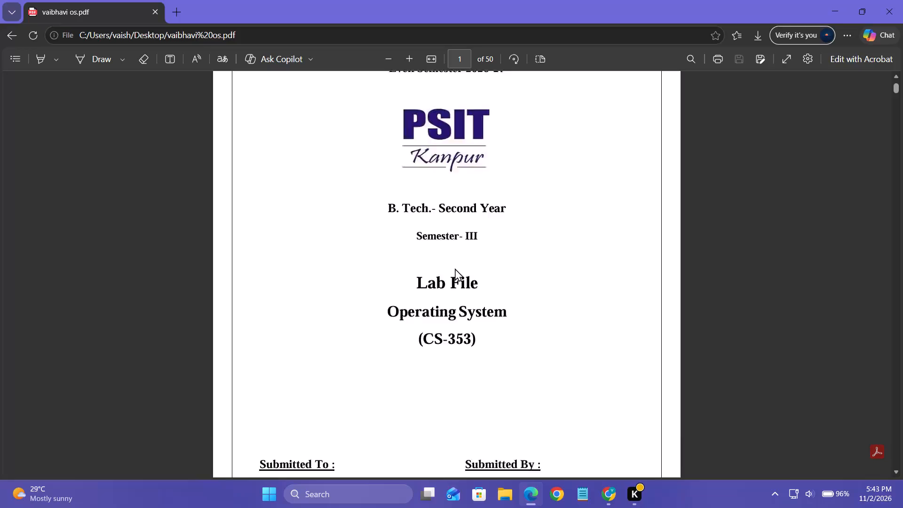
Skim the opening pages of the Operating System lab file PDF up to the Department Program Outcomes, and close its window.
{"action": "scroll", "coordinate": [455, 268], "scroll_direction": "down", "scroll_amount": 4}
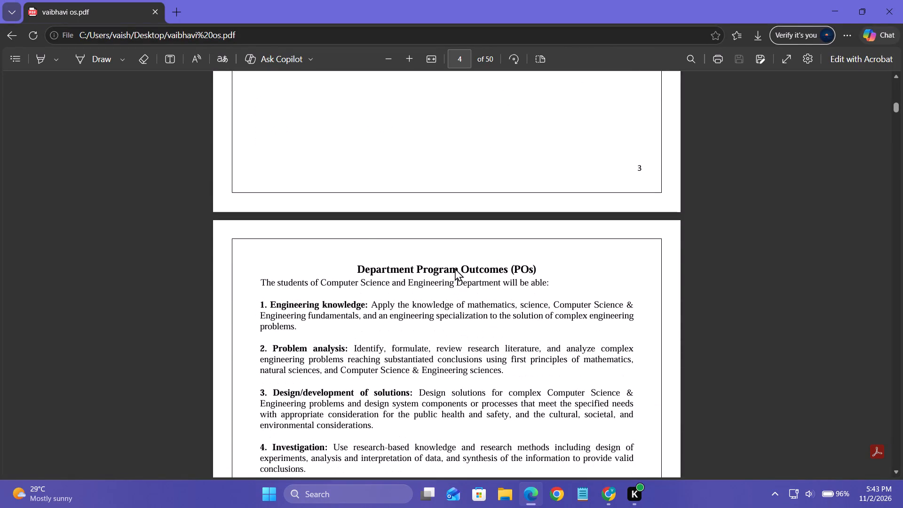
{"action": "scroll", "coordinate": [455, 268], "scroll_direction": "down", "scroll_amount": 1}
{"action": "left_click", "coordinate": [896, 2]}
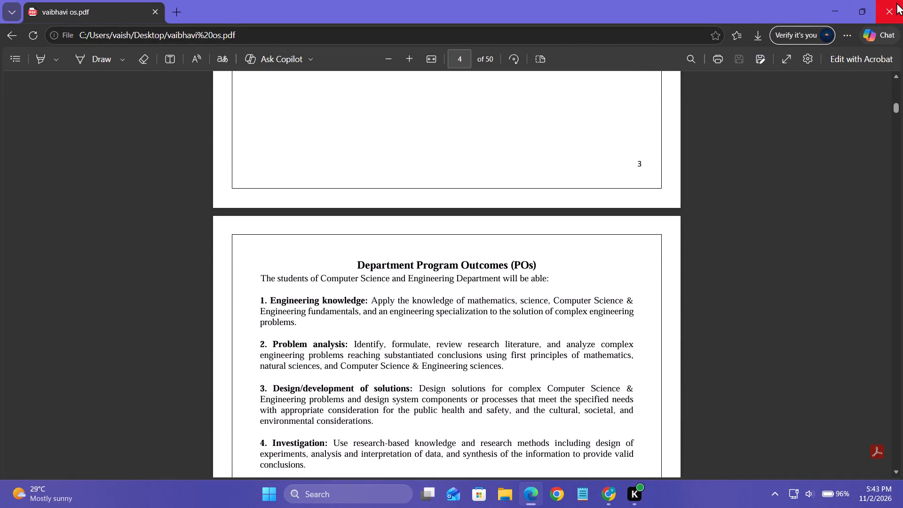
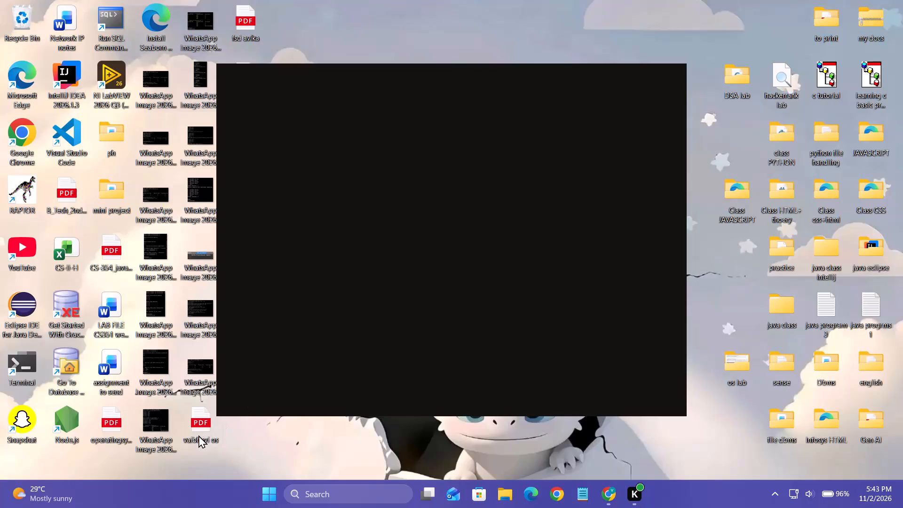
Open the "vaibhavi os" PDF from the desktop in Word instead of the default PDF viewer.
{"action": "right_click", "coordinate": [198, 435]}
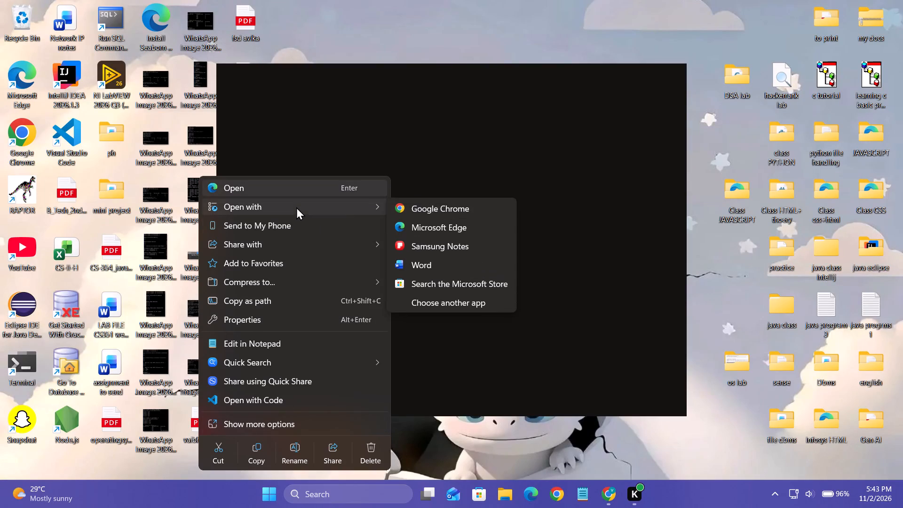
{"action": "left_click", "coordinate": [424, 262]}
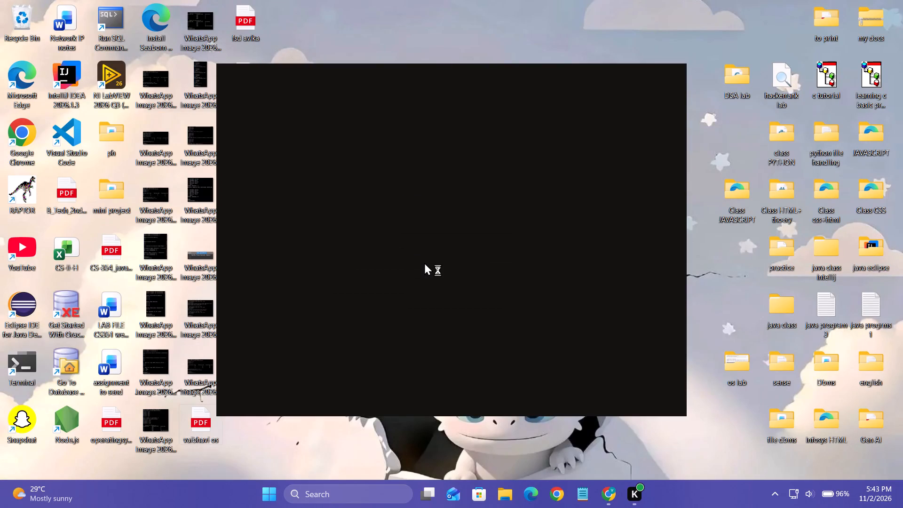
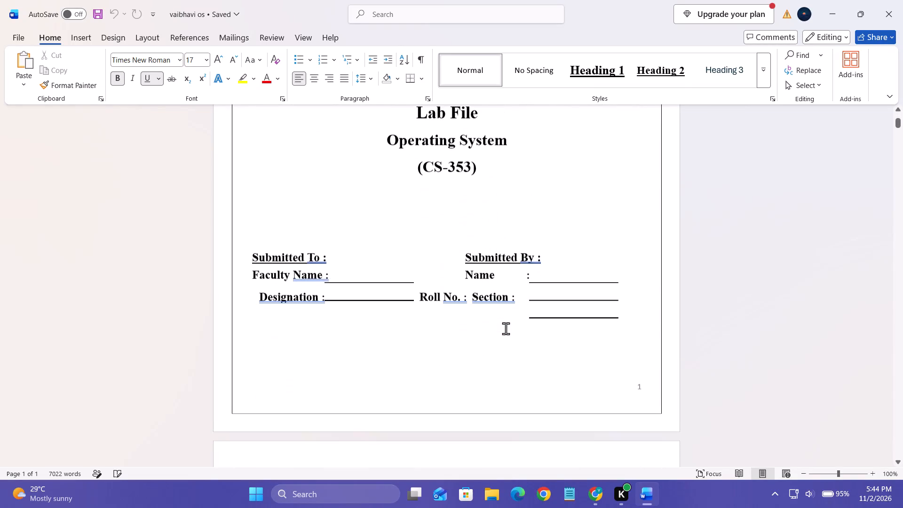
Look through the converted Operating System lab file from the cover page through the contents list to the Index page.
{"action": "scroll", "coordinate": [502, 259], "scroll_direction": "down", "scroll_amount": 2}
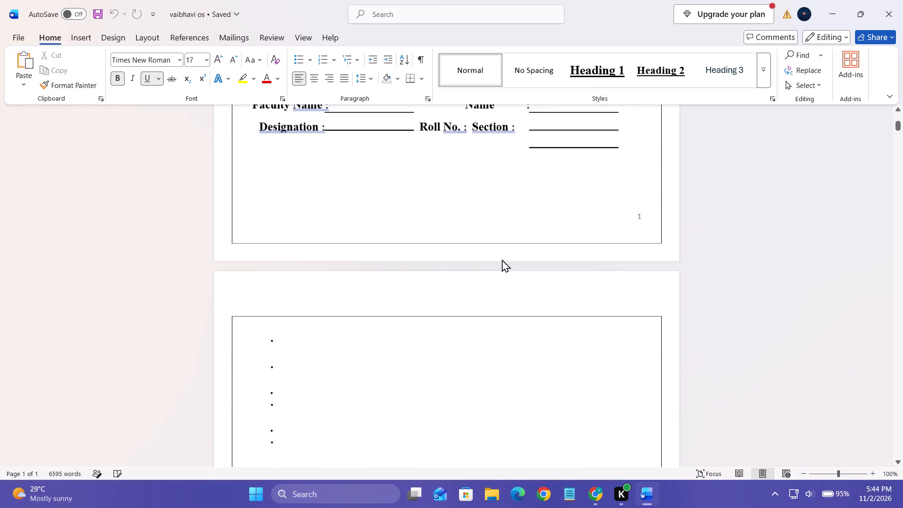
{"action": "scroll", "coordinate": [502, 259], "scroll_direction": "down", "scroll_amount": 4}
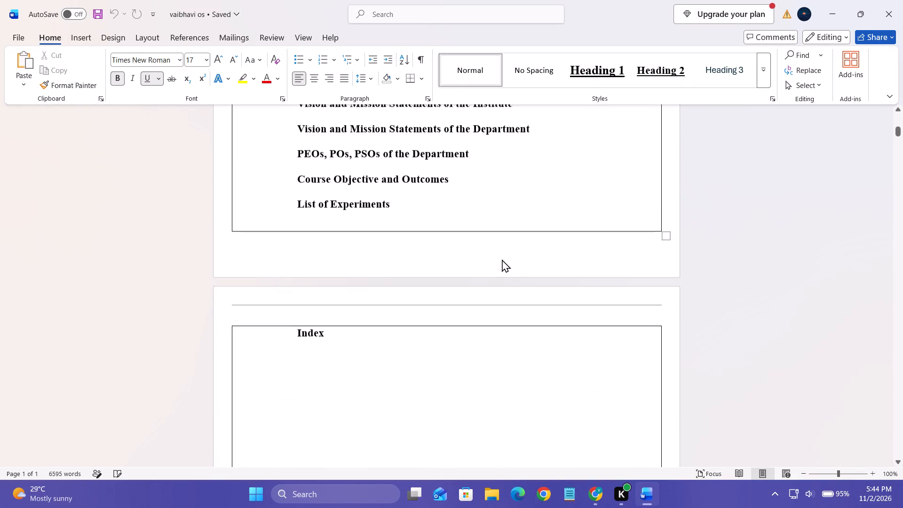
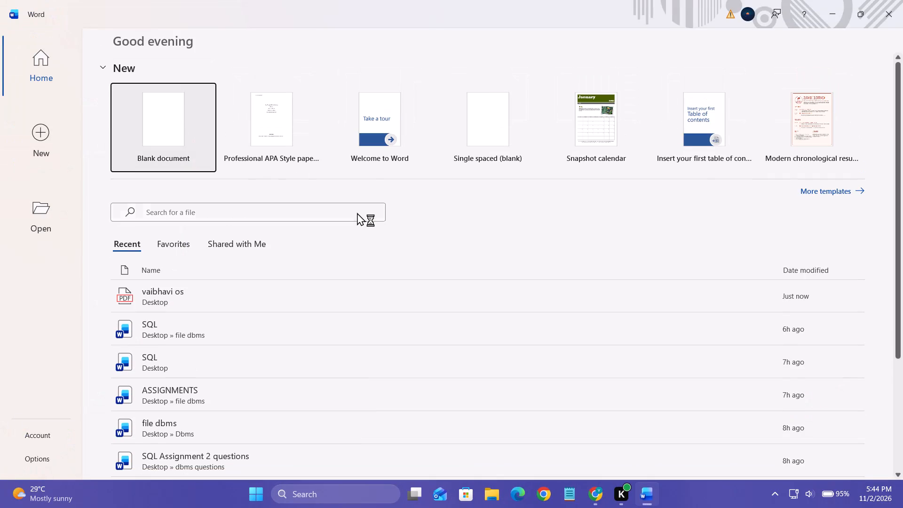
Create a new blank document in Word.
{"action": "left_click", "coordinate": [178, 135]}
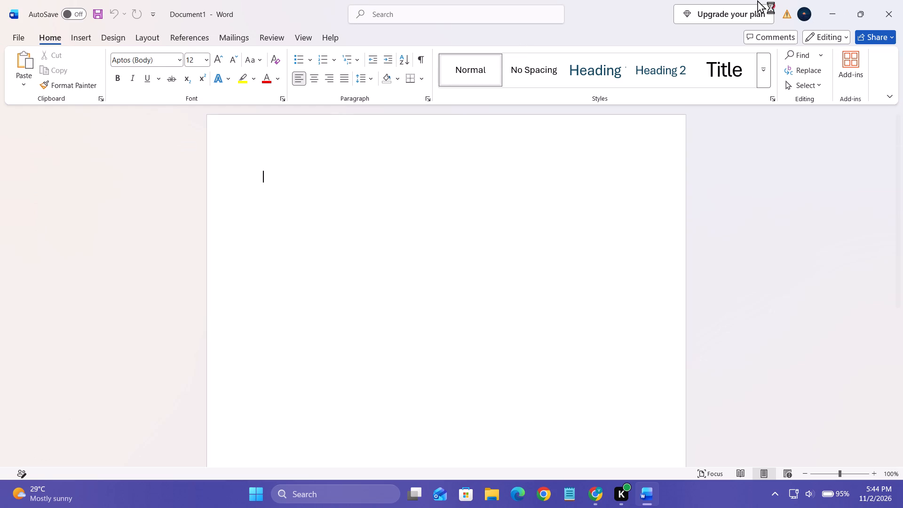
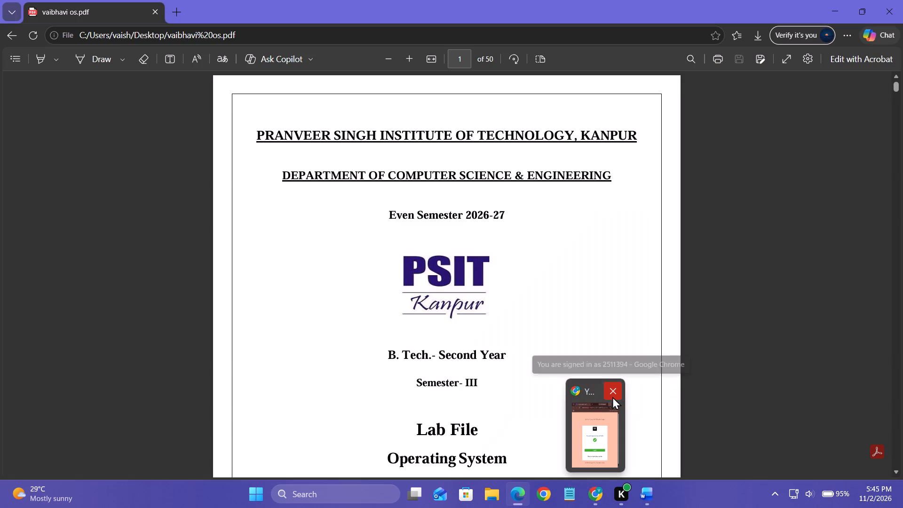
Close the Google Chrome window showing the signed-in page.
{"action": "left_click", "coordinate": [612, 396]}
Switch to the blank Word document and add a 1 pt box page border to the whole document.
{"action": "left_click", "coordinate": [638, 506]}
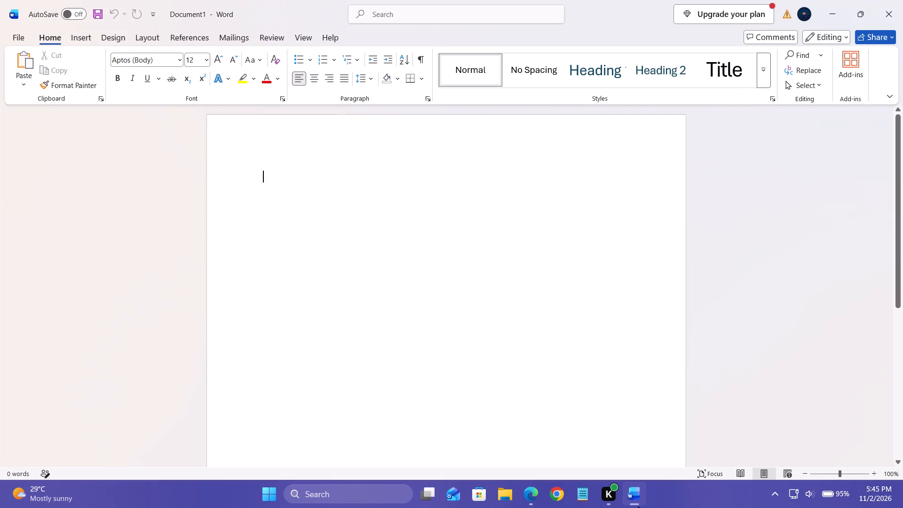
{"action": "left_click", "coordinate": [85, 37]}
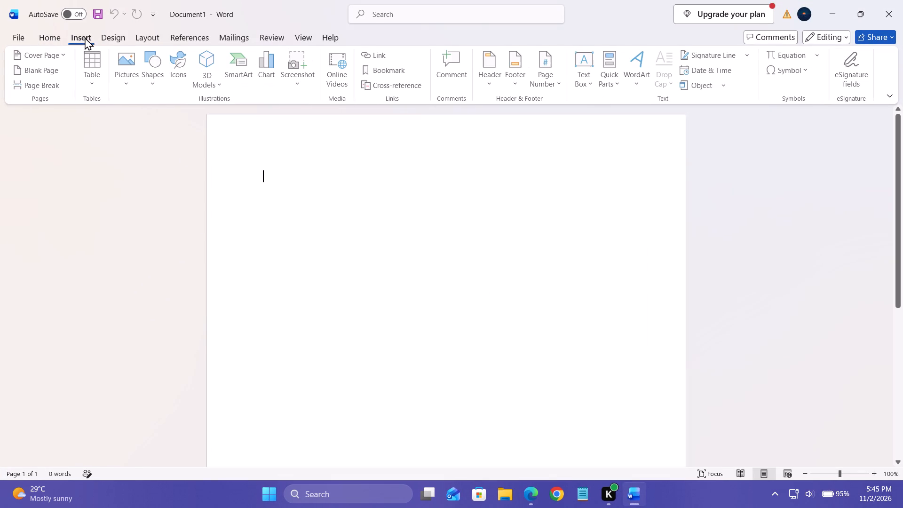
{"action": "left_click", "coordinate": [119, 37]}
{"action": "left_click", "coordinate": [837, 75]}
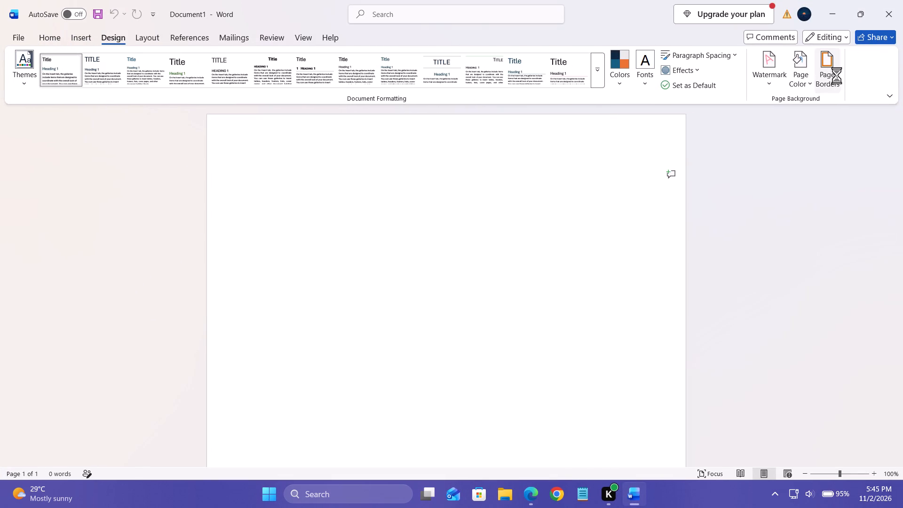
{"action": "left_click", "coordinate": [291, 191]}
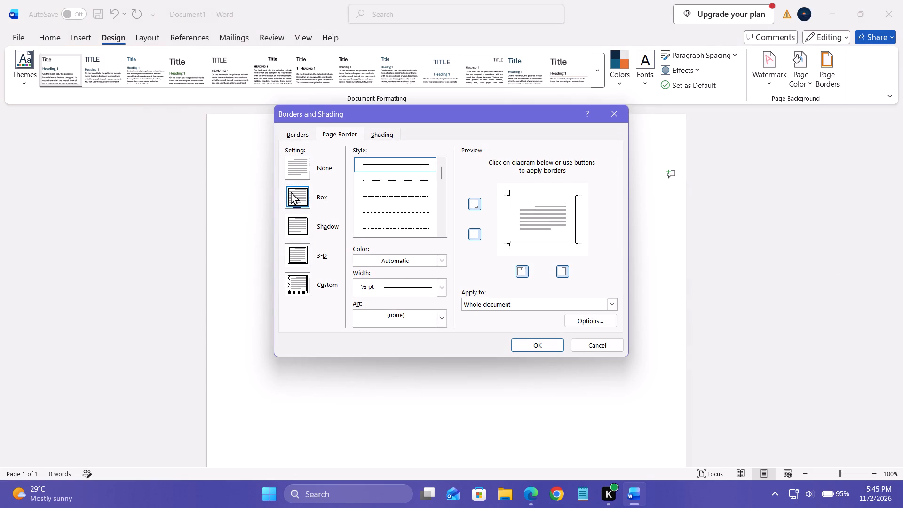
{"action": "left_click", "coordinate": [442, 286]}
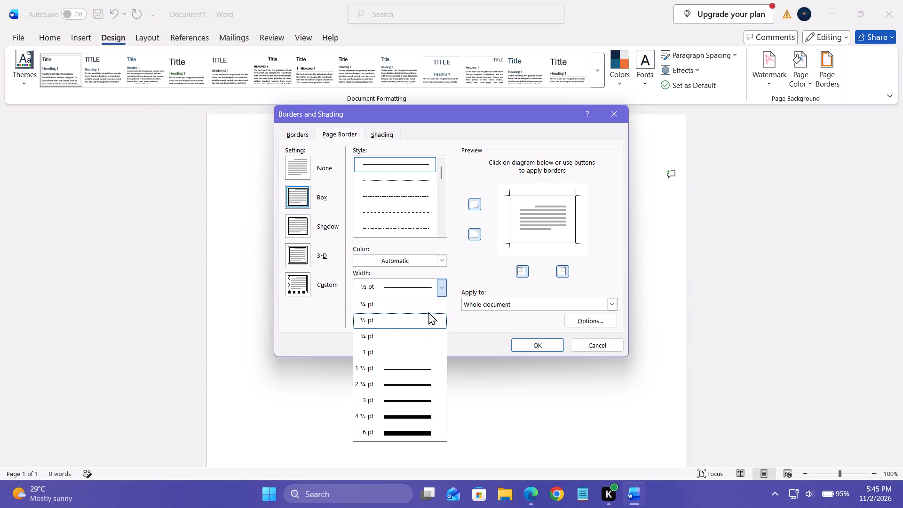
{"action": "left_click", "coordinate": [422, 347]}
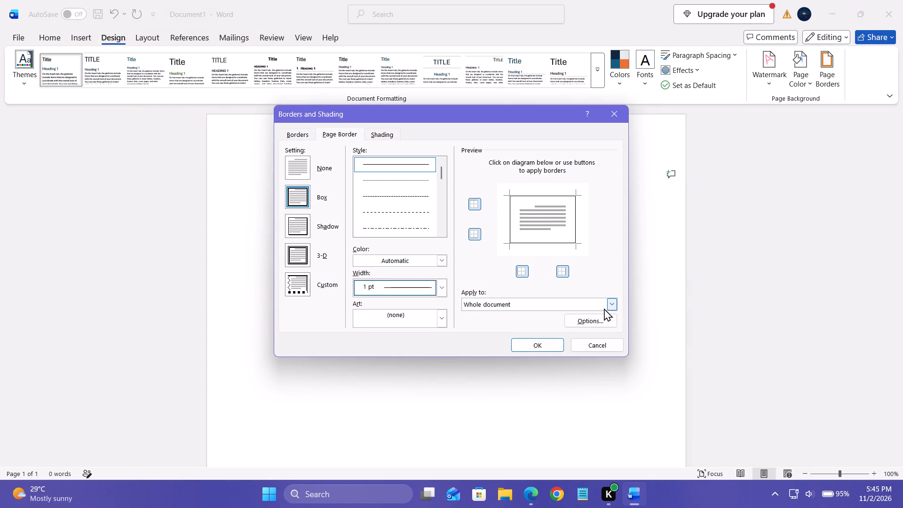
{"action": "left_click", "coordinate": [616, 304]}
{"action": "left_click", "coordinate": [616, 304]}
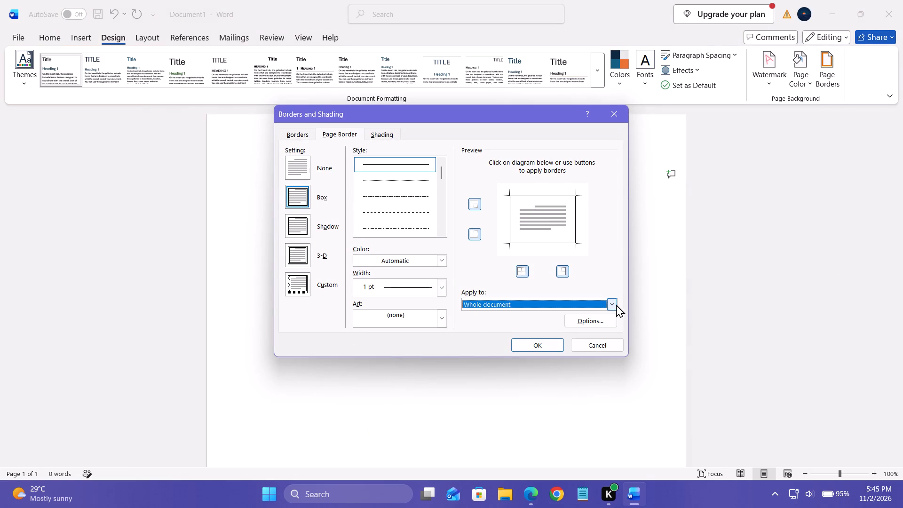
{"action": "left_click", "coordinate": [546, 342]}
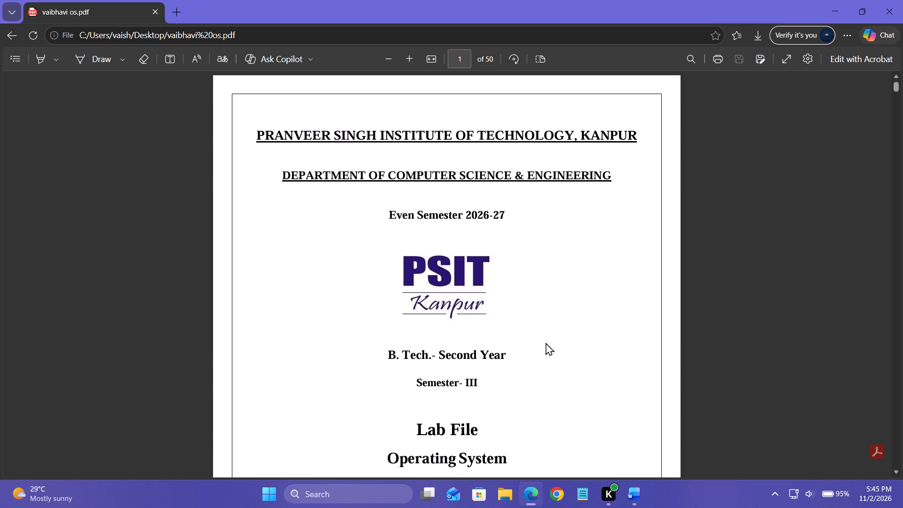
Capture a screenshot of the PDF's cover page content from the institute heading down to (CS-353).
{"action": "scroll", "coordinate": [546, 342], "scroll_direction": "down", "scroll_amount": 2}
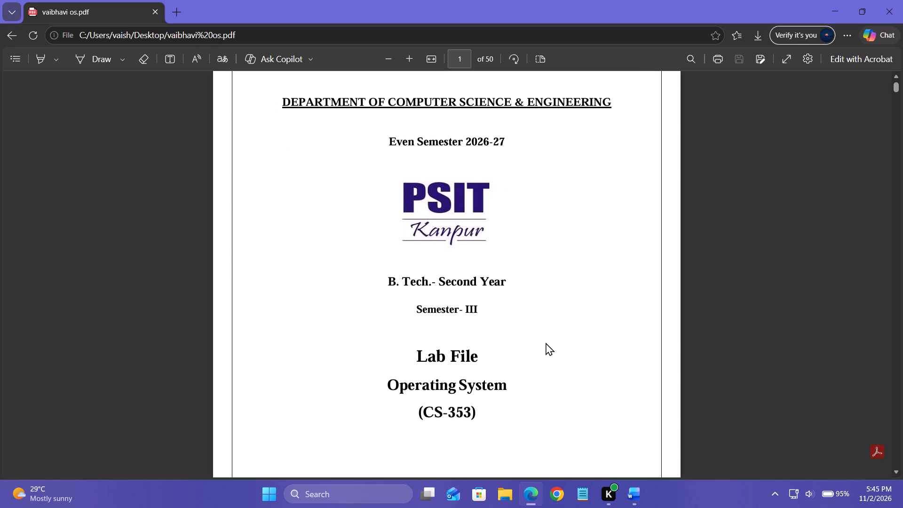
{"action": "scroll", "coordinate": [546, 342], "scroll_direction": "down", "scroll_amount": 1}
{"action": "scroll", "coordinate": [546, 342], "scroll_direction": "up", "scroll_amount": 1}
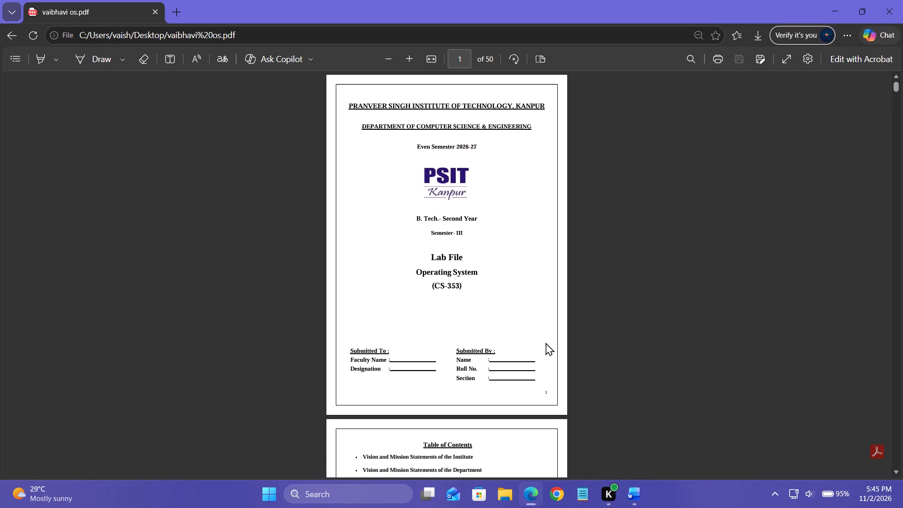
{"action": "key", "text": "Print"}
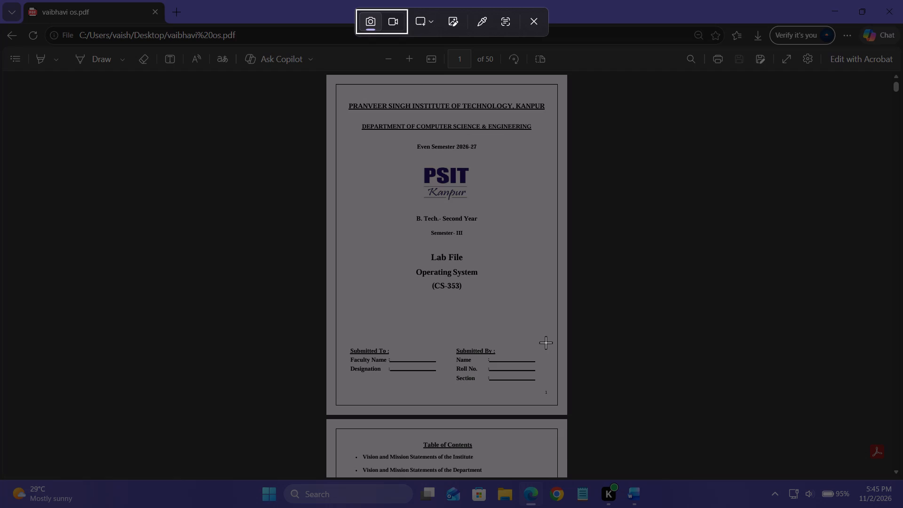
{"action": "left_click", "coordinate": [345, 96]}
{"action": "left_click", "coordinate": [346, 100]}
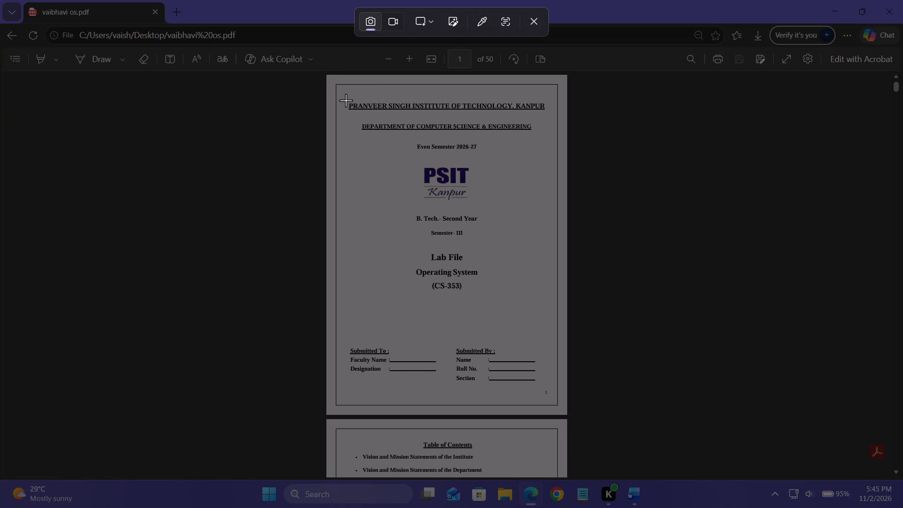
{"action": "left_click_drag", "start_coordinate": [352, 98], "coordinate": [398, 148]}
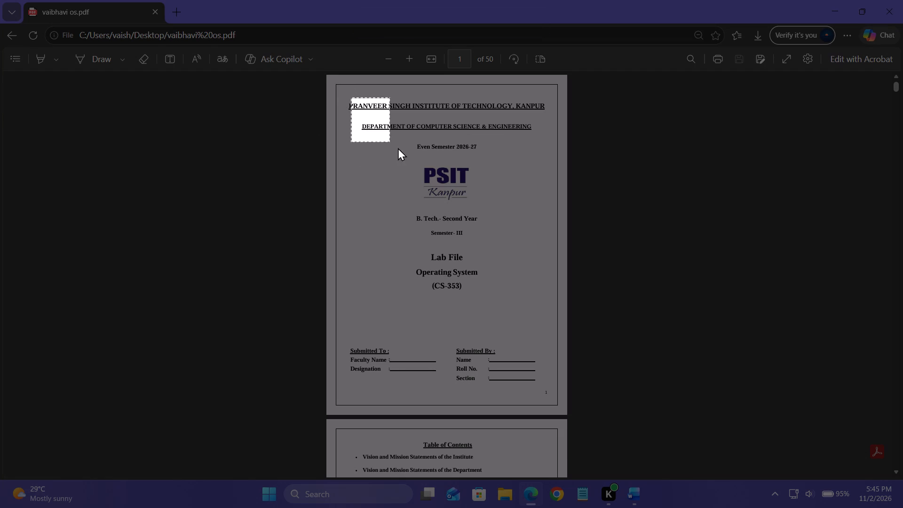
{"action": "left_click_drag", "start_coordinate": [398, 148], "coordinate": [425, 177]}
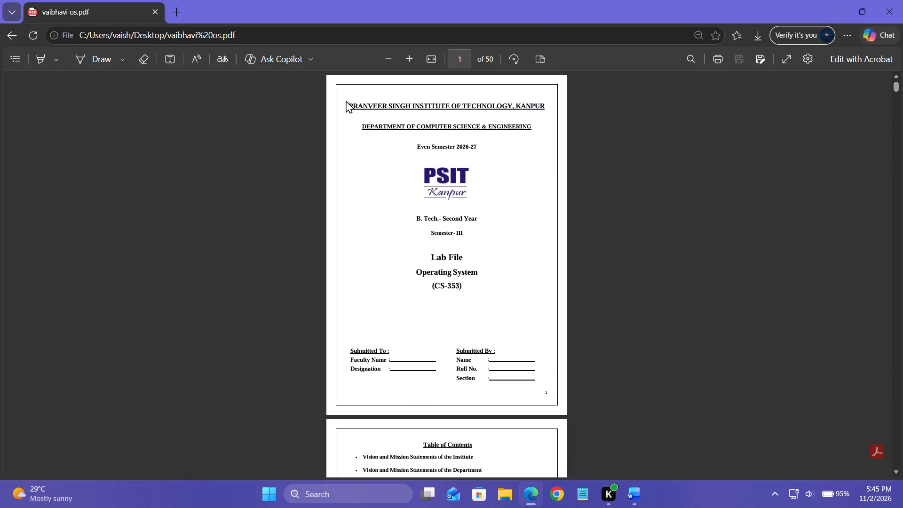
{"action": "key", "text": "Print"}
{"action": "left_click_drag", "start_coordinate": [346, 97], "coordinate": [505, 288]}
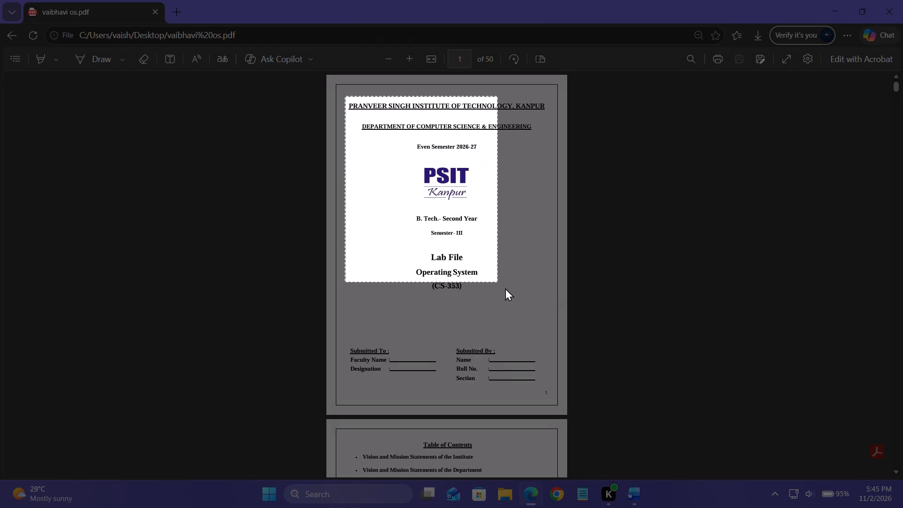
{"action": "left_click_drag", "start_coordinate": [505, 288], "coordinate": [546, 296]}
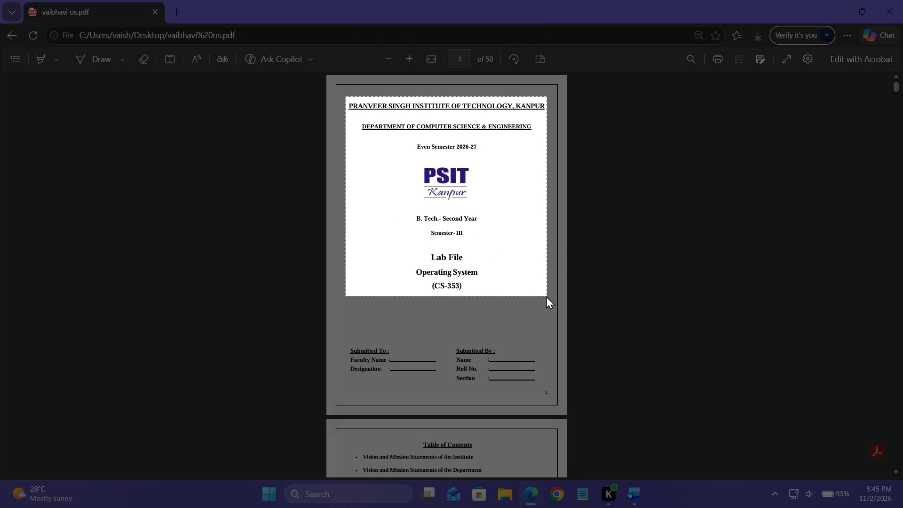
{"action": "left_click_drag", "start_coordinate": [546, 296], "coordinate": [549, 296]}
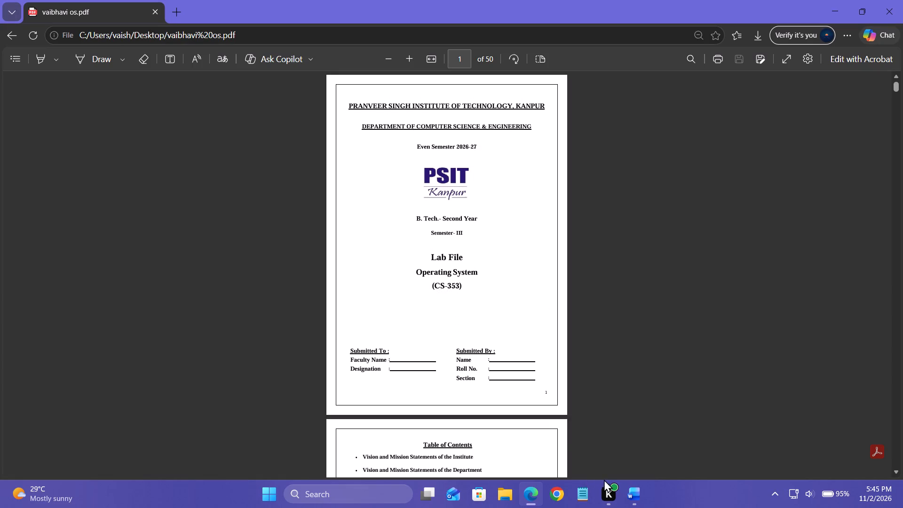
Paste the captured cover image into the Word document and set its text wrapping to Tight.
{"action": "left_click", "coordinate": [628, 488]}
{"action": "key", "text": "ctrl+v"}
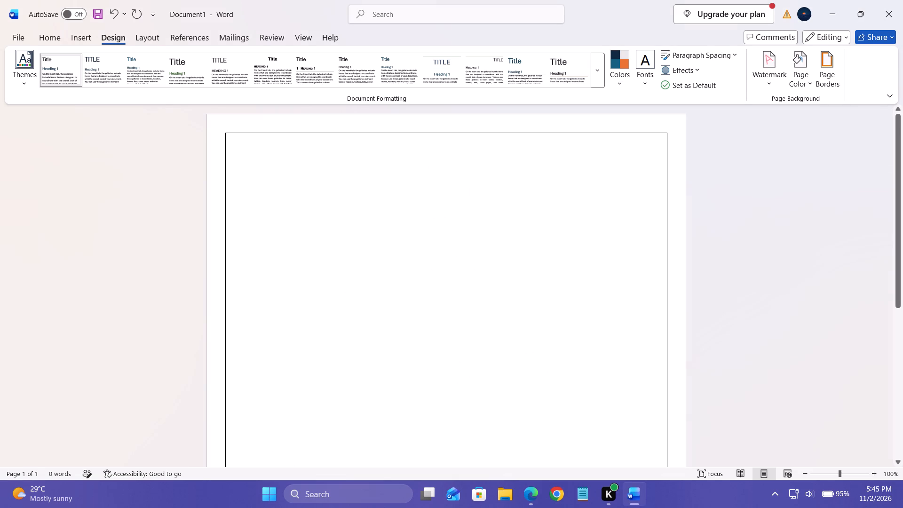
{"action": "right_click", "coordinate": [387, 247]}
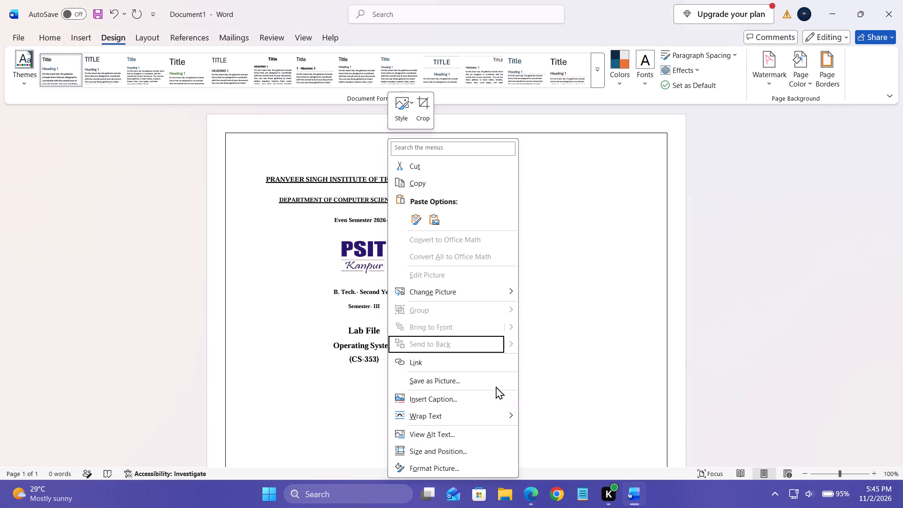
{"action": "left_click", "coordinate": [549, 311]}
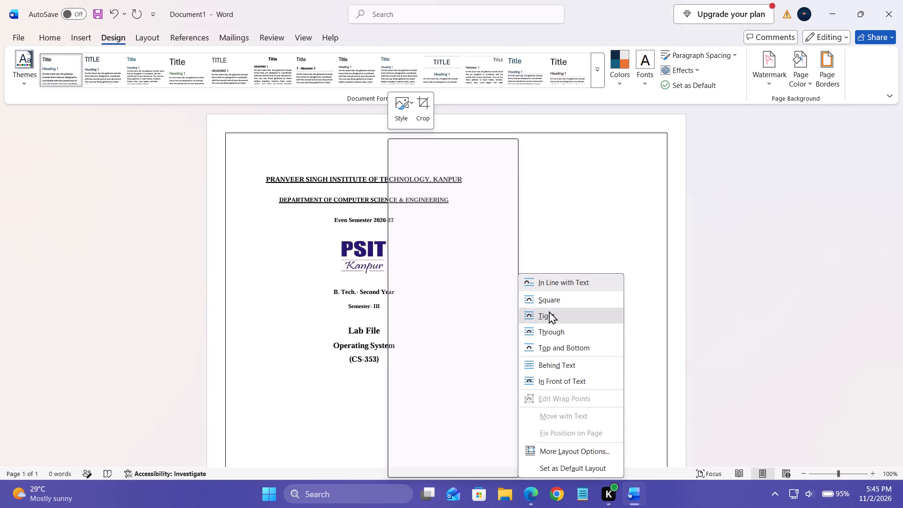
Move the pasted cover picture toward the page's centre and stretch it horizontally to nearly the width of the page border.
{"action": "left_click_drag", "start_coordinate": [362, 273], "coordinate": [436, 265]}
{"action": "left_click_drag", "start_coordinate": [336, 271], "coordinate": [265, 271]}
{"action": "left_click_drag", "start_coordinate": [538, 268], "coordinate": [624, 260]}
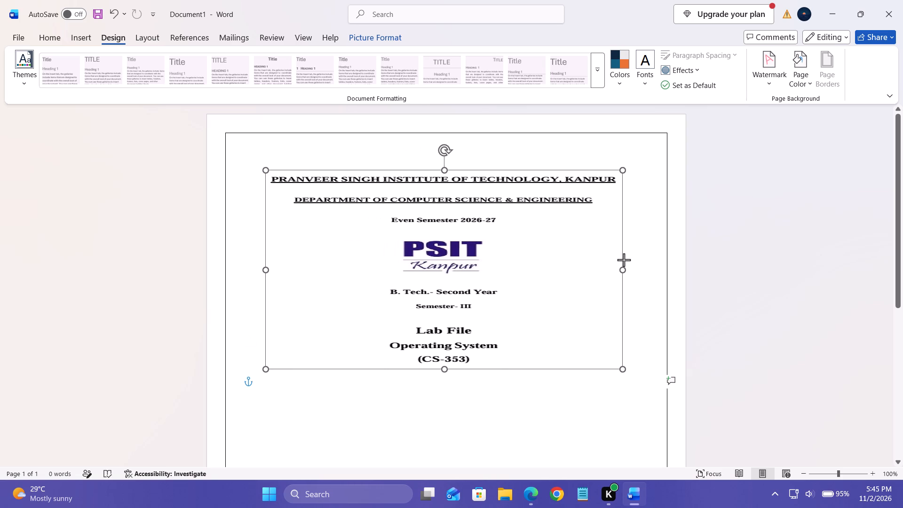
{"action": "left_click_drag", "start_coordinate": [624, 260], "coordinate": [626, 264]}
Stretch the cover picture's lower edge down to about two-thirds of the page height, keeping the picture centred inside the border.
{"action": "scroll", "coordinate": [547, 281], "scroll_direction": "down", "scroll_amount": 1}
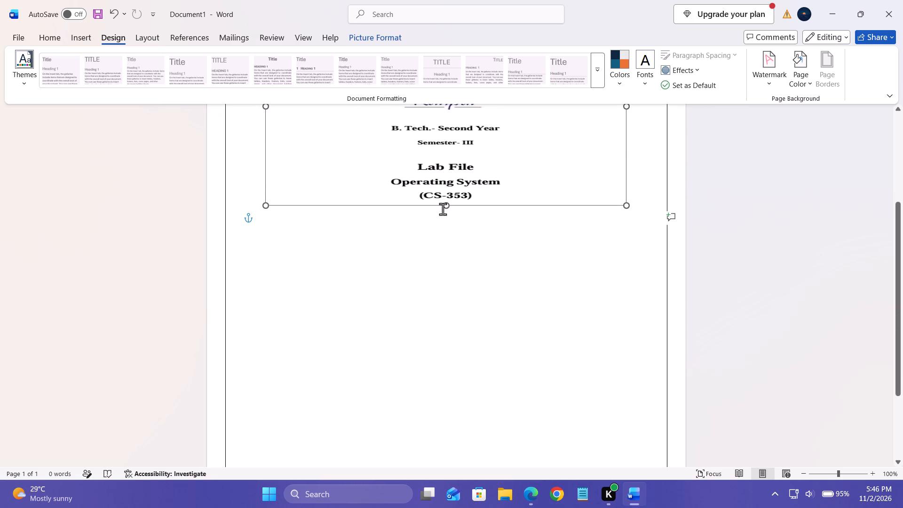
{"action": "left_click_drag", "start_coordinate": [448, 204], "coordinate": [459, 377]}
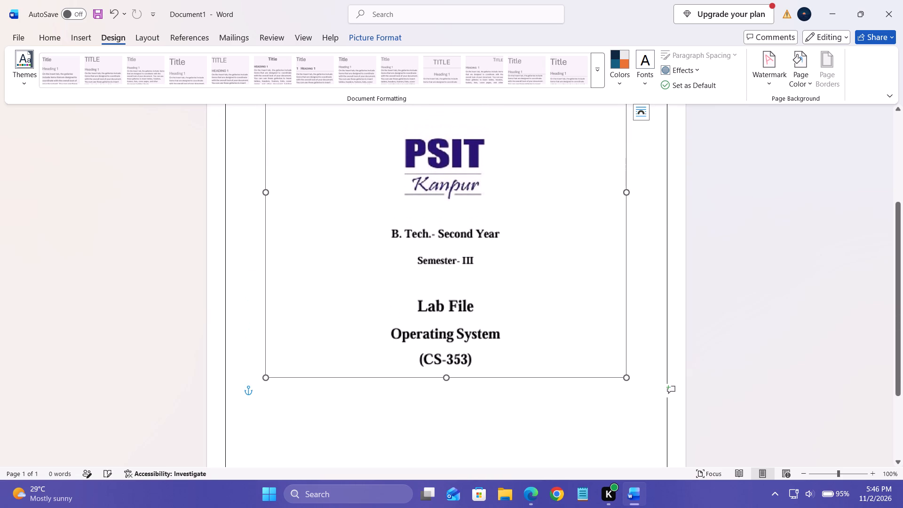
{"action": "scroll", "coordinate": [515, 328], "scroll_direction": "up", "scroll_amount": 1}
{"action": "scroll", "coordinate": [515, 328], "scroll_direction": "down", "scroll_amount": 3, "text": "ctrl"}
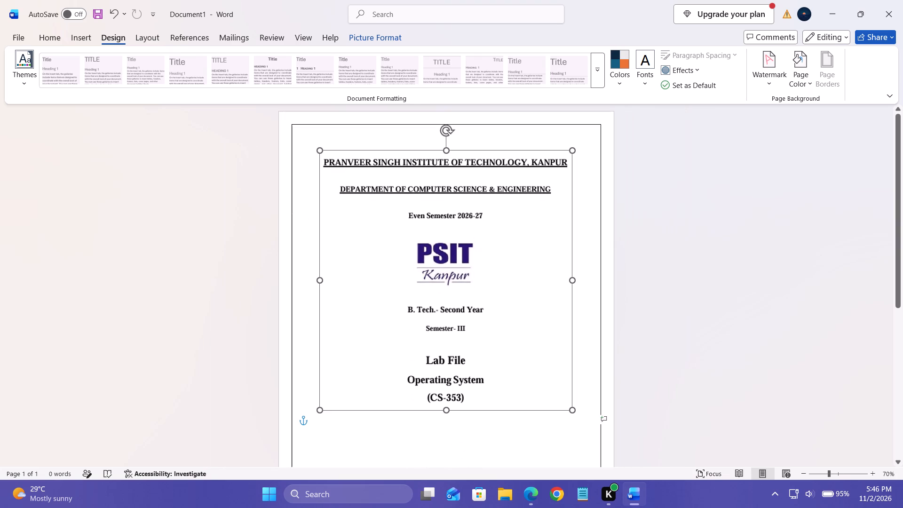
{"action": "scroll", "coordinate": [531, 301], "scroll_direction": "down", "scroll_amount": 1, "text": "ctrl"}
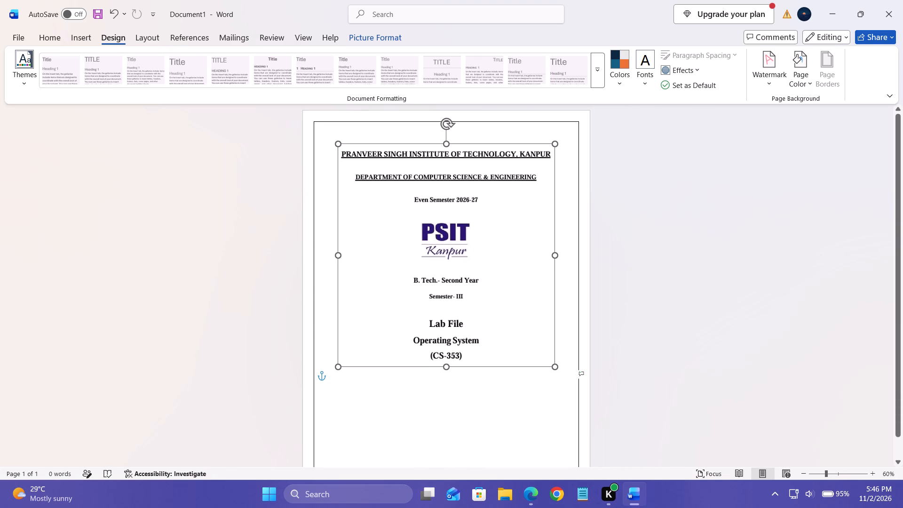
{"action": "left_click", "coordinate": [493, 306]}
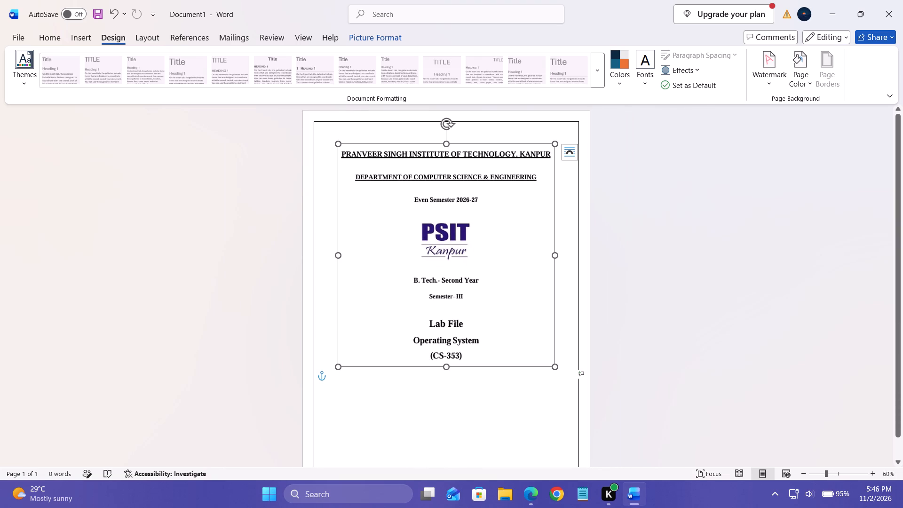
{"action": "left_click", "coordinate": [456, 324]}
{"action": "scroll", "coordinate": [456, 324], "scroll_direction": "down", "scroll_amount": 2, "text": "ctrl"}
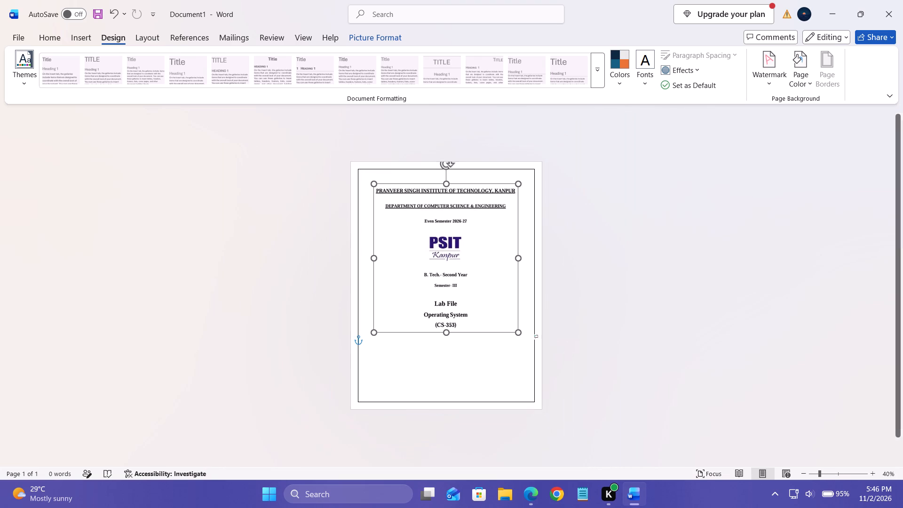
{"action": "scroll", "coordinate": [456, 324], "scroll_direction": "up", "scroll_amount": 1, "text": "ctrl"}
{"action": "left_click", "coordinate": [448, 299]}
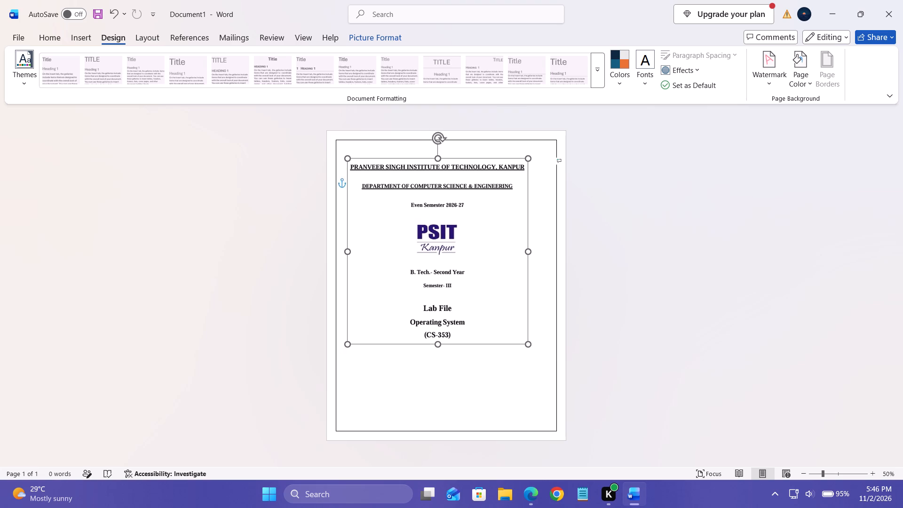
{"action": "left_click", "coordinate": [438, 381]}
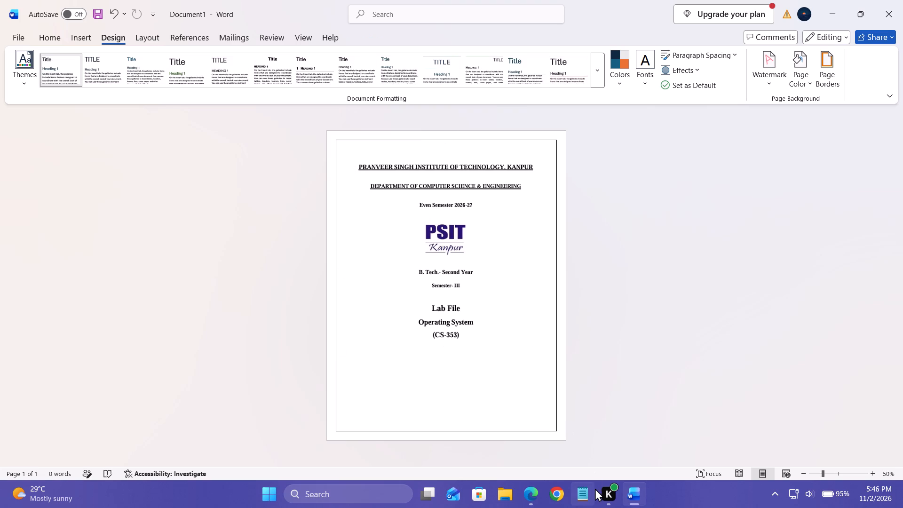
Switch to the PDF and capture a screenshot of the Submitted To and Submitted By block on the cover page.
{"action": "left_click", "coordinate": [627, 497]}
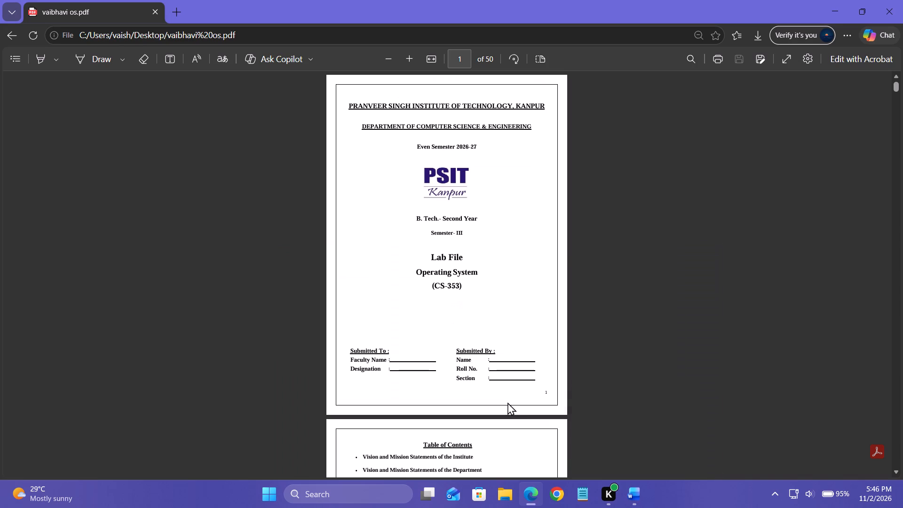
{"action": "scroll", "coordinate": [493, 387], "scroll_direction": "down", "scroll_amount": 1}
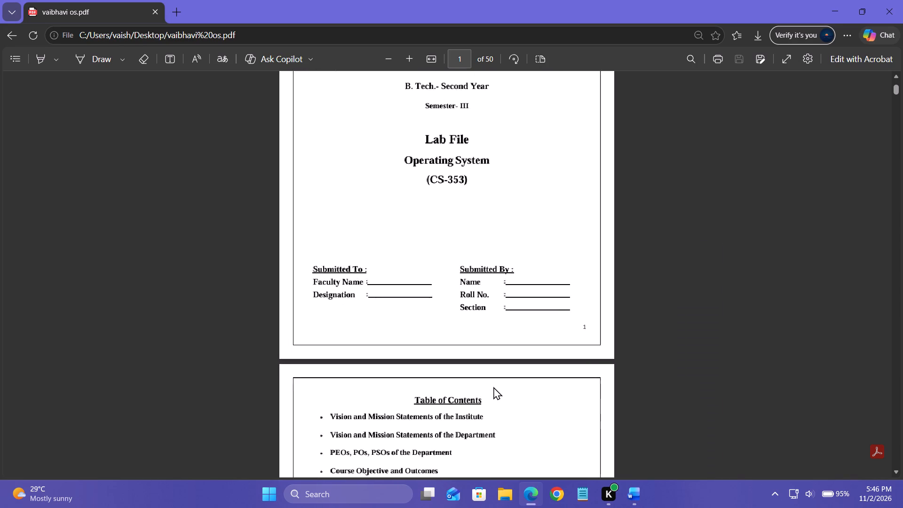
{"action": "scroll", "coordinate": [493, 387], "scroll_direction": "up", "scroll_amount": 1}
{"action": "key", "text": "Print"}
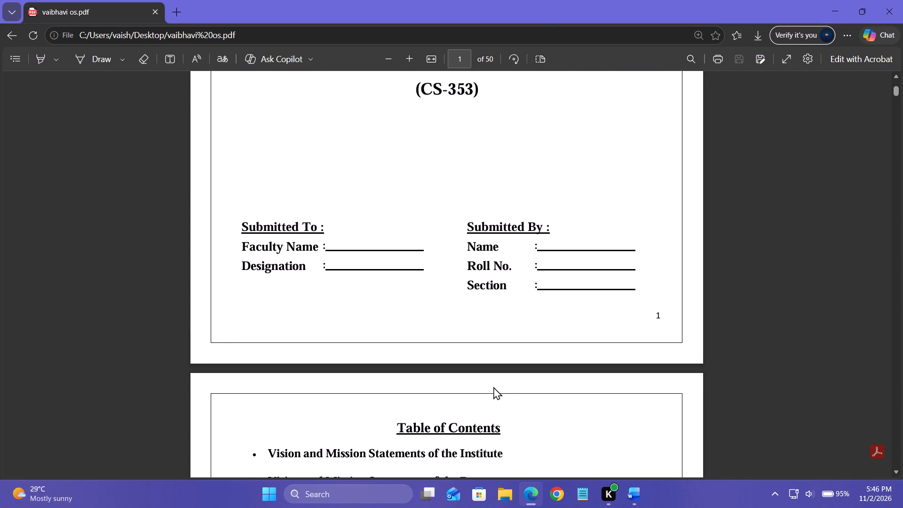
{"action": "left_click_drag", "start_coordinate": [235, 211], "coordinate": [640, 305]}
{"action": "scroll", "coordinate": [477, 312], "scroll_direction": "right", "scroll_amount": 1}
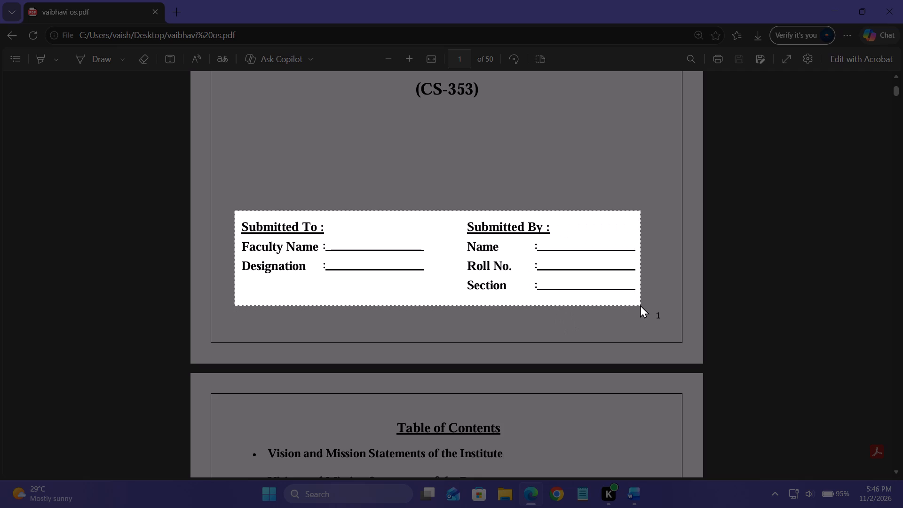
{"action": "left_click_drag", "start_coordinate": [640, 305], "coordinate": [642, 302]}
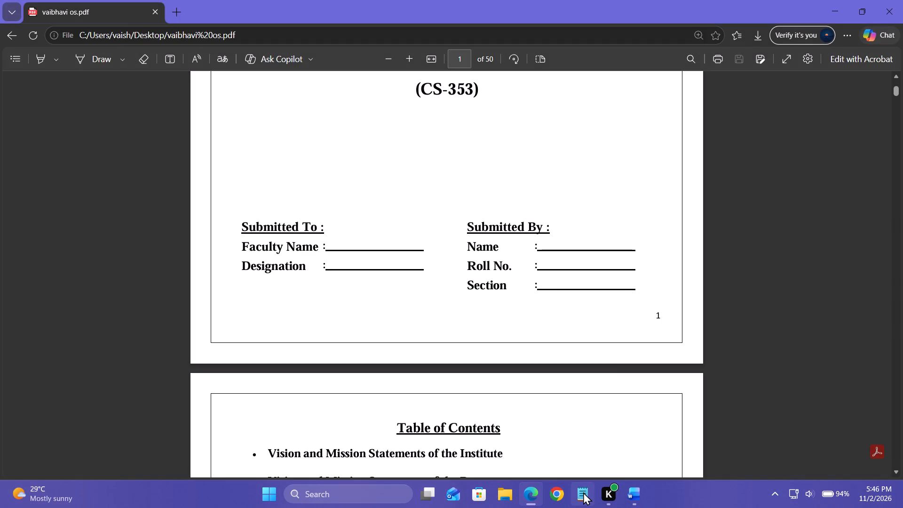
Paste the captured Submitted To and Submitted By block below the cover picture in the Word document.
{"action": "left_click", "coordinate": [645, 495]}
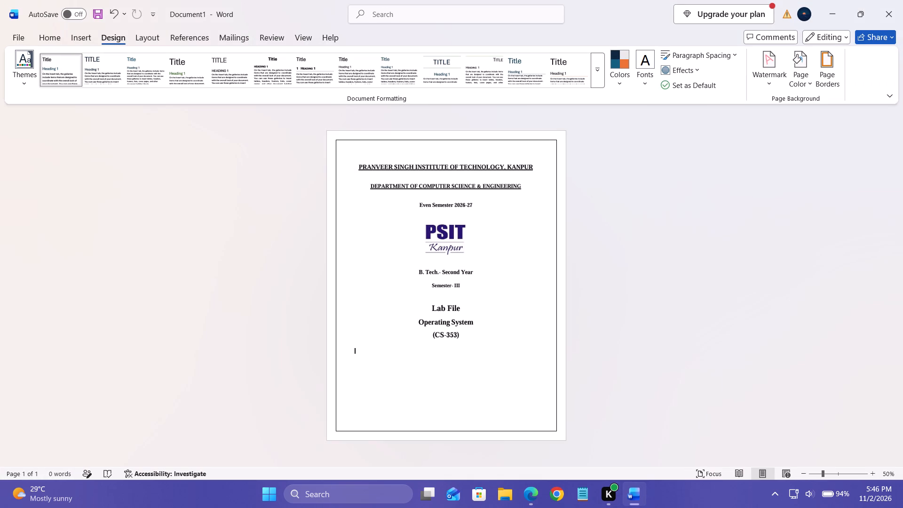
{"action": "left_click", "coordinate": [466, 381]}
{"action": "key", "text": "ctrl+v"}
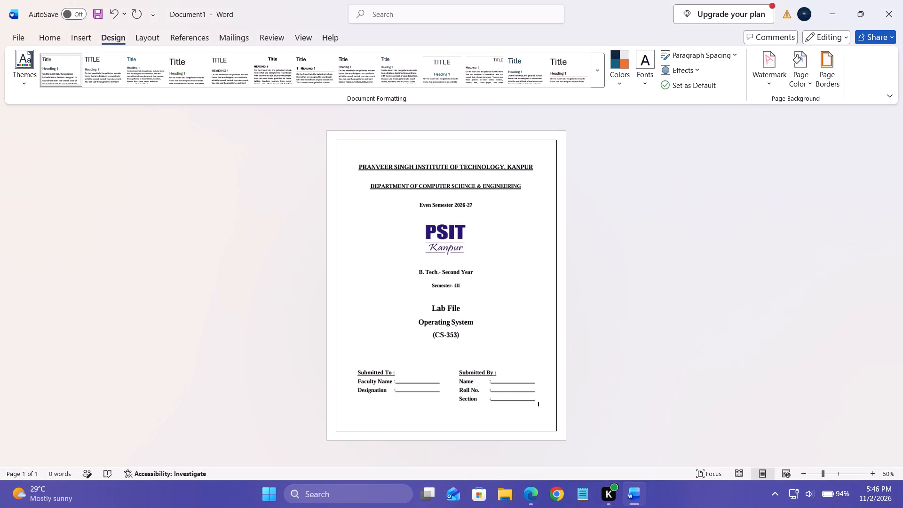
Examine the assembled cover page from the institute heading down to the submission details and bottom border.
{"action": "scroll", "coordinate": [459, 384], "scroll_direction": "up", "scroll_amount": 6, "text": "ctrl"}
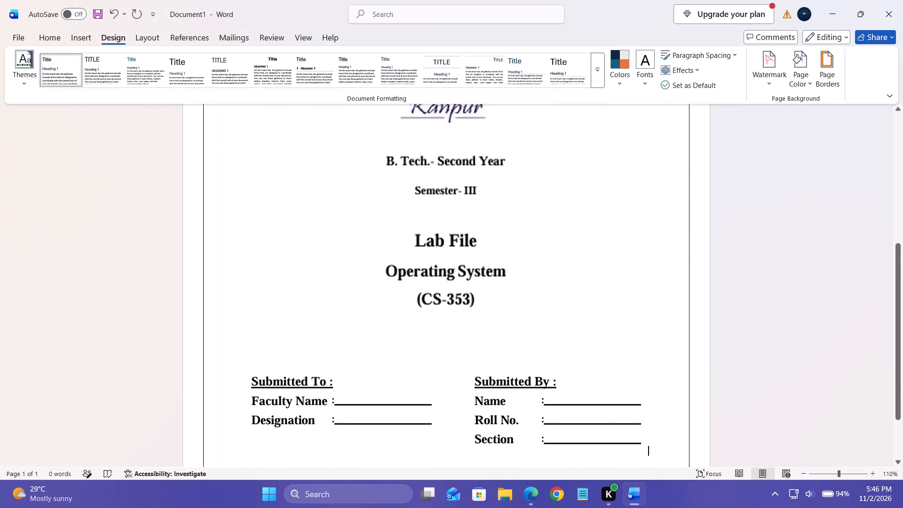
{"action": "scroll", "coordinate": [459, 384], "scroll_direction": "down", "scroll_amount": 1}
{"action": "scroll", "coordinate": [487, 362], "scroll_direction": "up", "scroll_amount": 1}
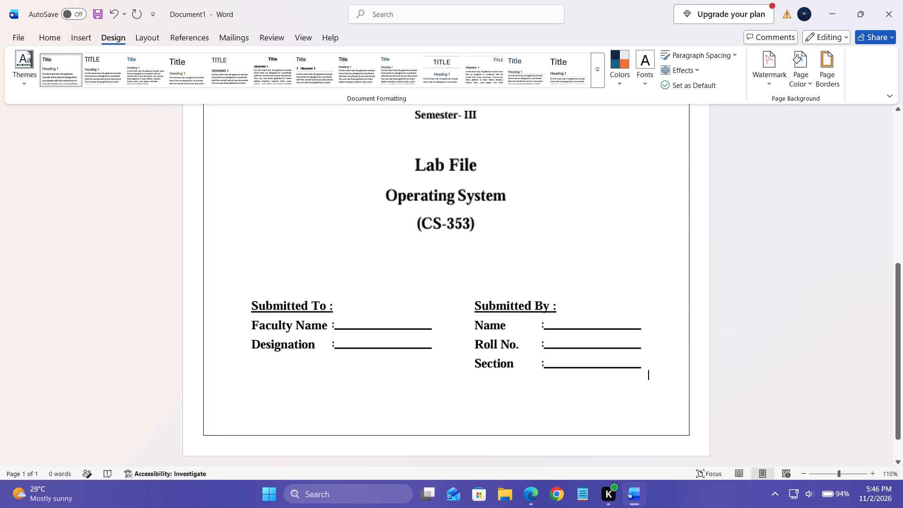
{"action": "scroll", "coordinate": [487, 362], "scroll_direction": "up", "scroll_amount": 4}
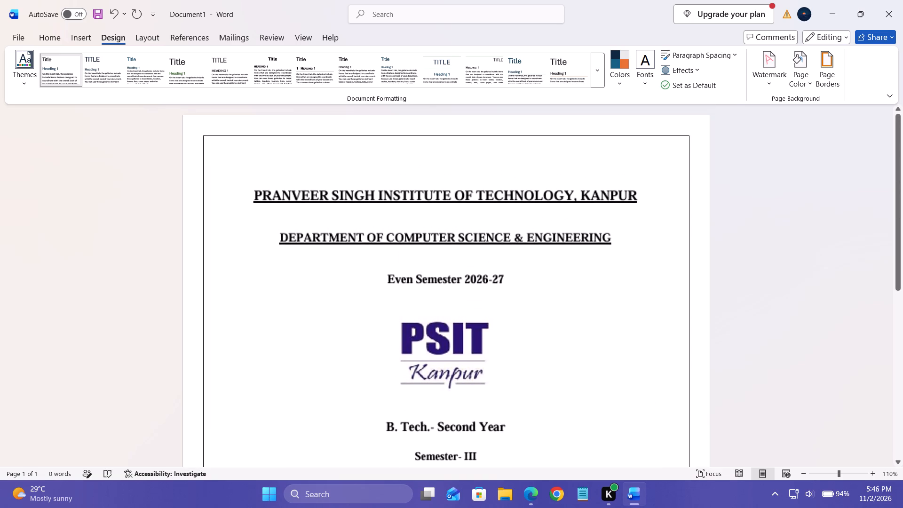
{"action": "scroll", "coordinate": [487, 362], "scroll_direction": "down", "scroll_amount": 3}
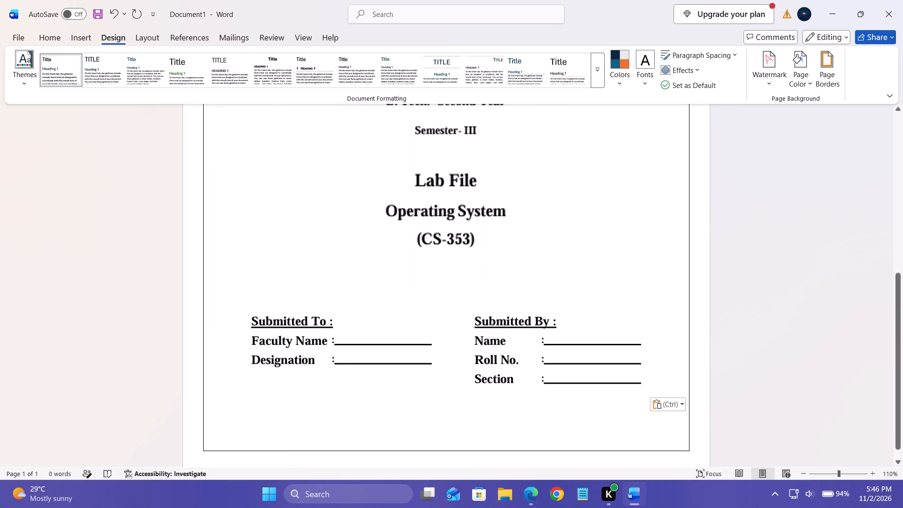
Shorten the cover picture slightly from its lower edge and fine-tune its vertical position above the submission details.
{"action": "scroll", "coordinate": [539, 313], "scroll_direction": "up", "scroll_amount": 1}
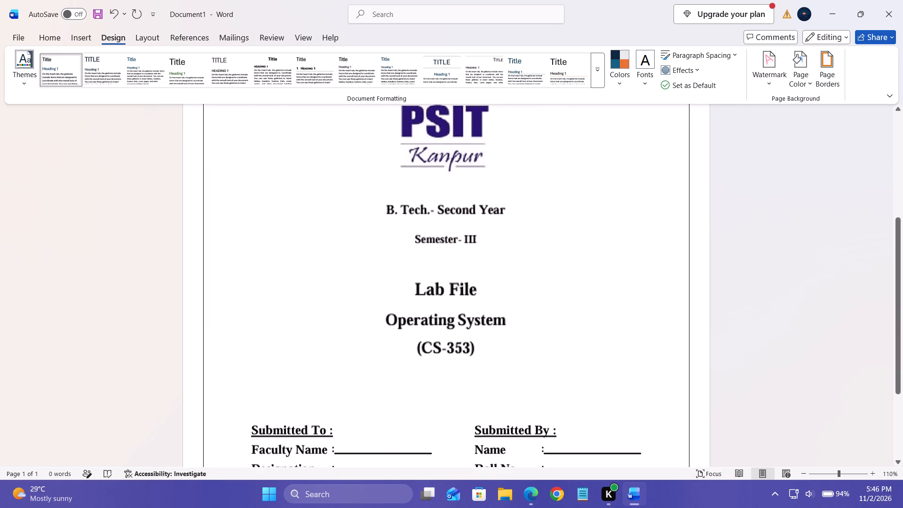
{"action": "left_click", "coordinate": [467, 312]}
{"action": "left_click_drag", "start_coordinate": [446, 369], "coordinate": [445, 350]}
{"action": "scroll", "coordinate": [446, 374], "scroll_direction": "up", "scroll_amount": 3}
{"action": "scroll", "coordinate": [446, 374], "scroll_direction": "down", "scroll_amount": 1}
{"action": "left_click_drag", "start_coordinate": [449, 341], "coordinate": [448, 321]}
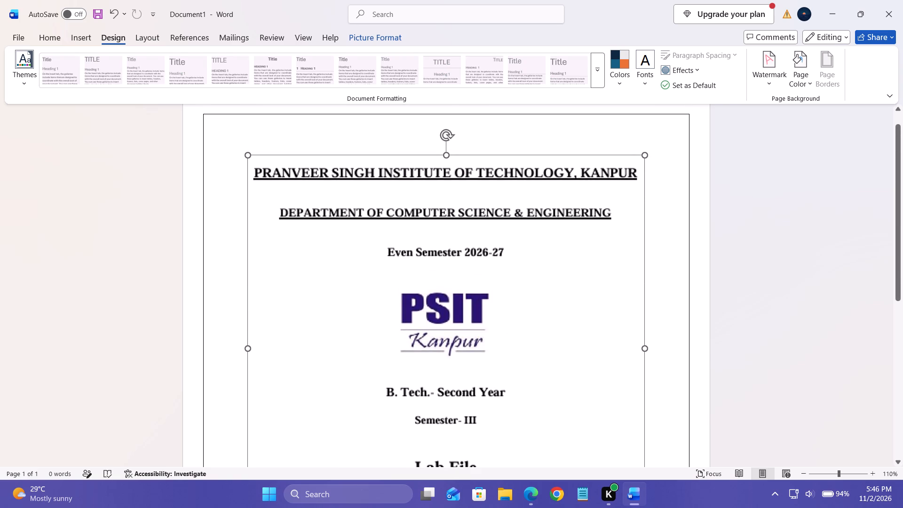
{"action": "left_click_drag", "start_coordinate": [448, 321], "coordinate": [448, 317]}
{"action": "scroll", "coordinate": [448, 317], "scroll_direction": "down", "scroll_amount": 5}
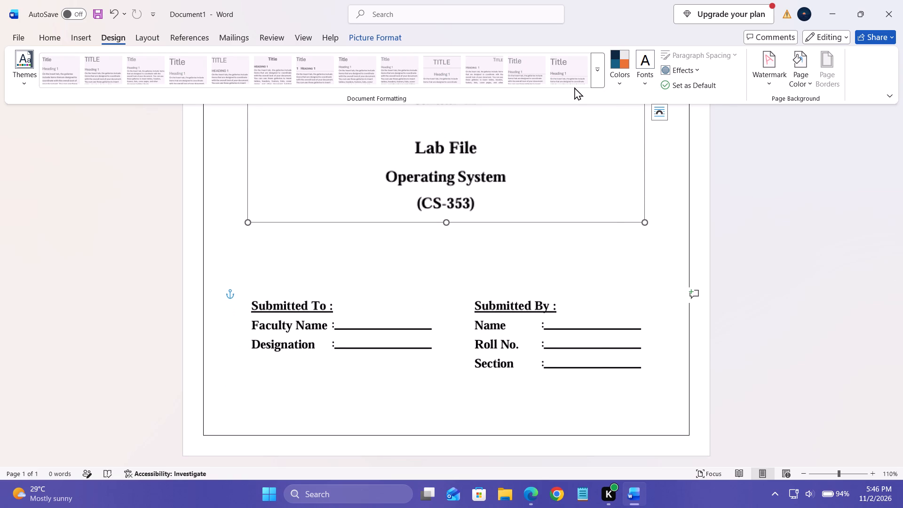
{"action": "left_click", "coordinate": [662, 372]}
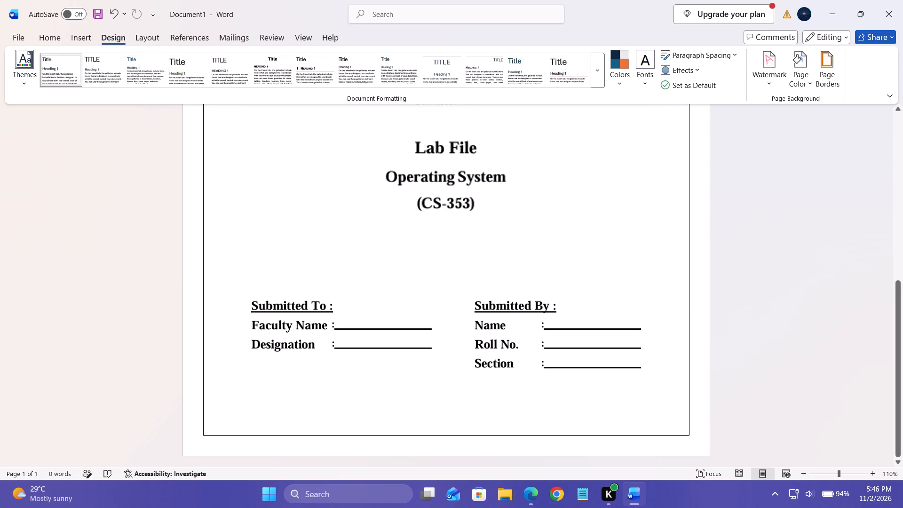
Insert a Plain Number 3 page number at the bottom of the page and leave footer editing.
{"action": "left_click", "coordinate": [73, 39]}
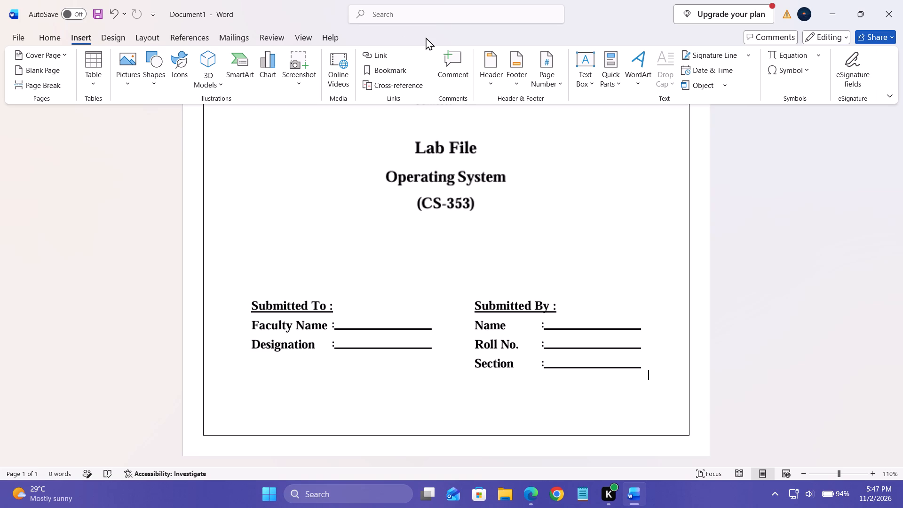
{"action": "left_click", "coordinate": [549, 82]}
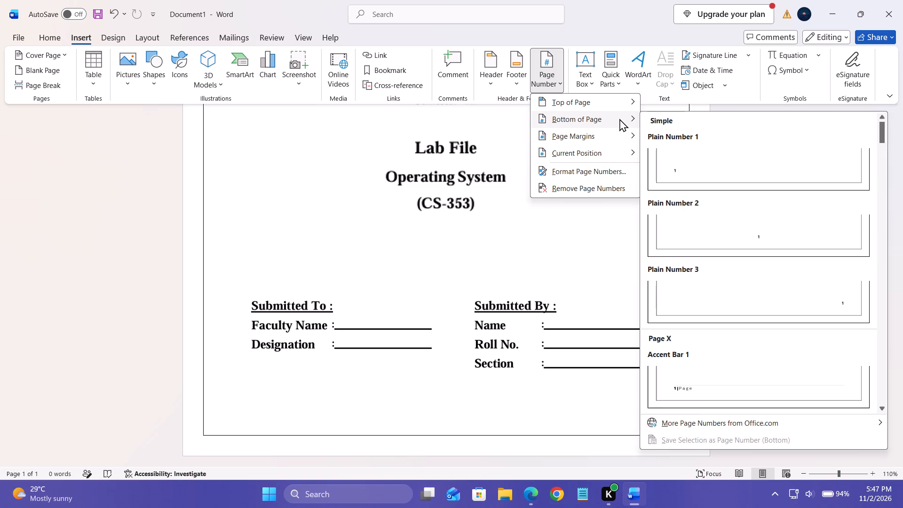
{"action": "left_click", "coordinate": [755, 291]}
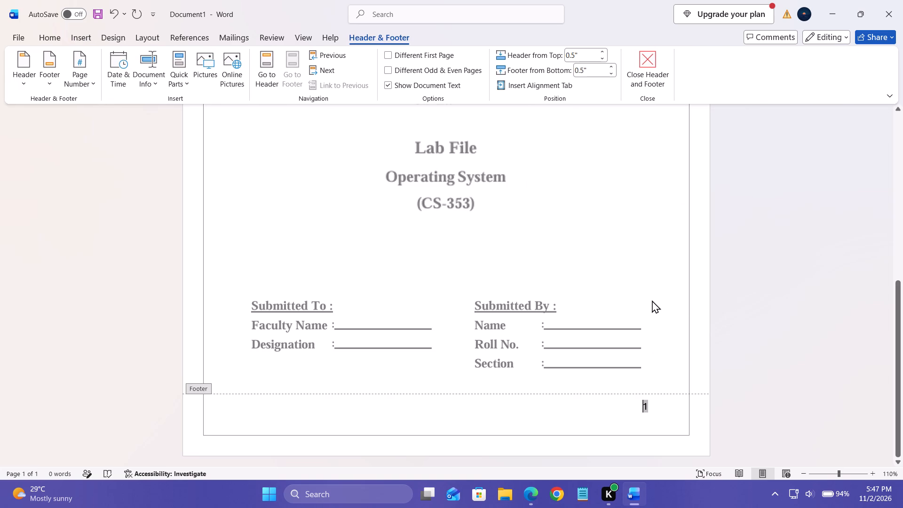
{"action": "left_click", "coordinate": [652, 300]}
{"action": "left_click", "coordinate": [642, 73]}
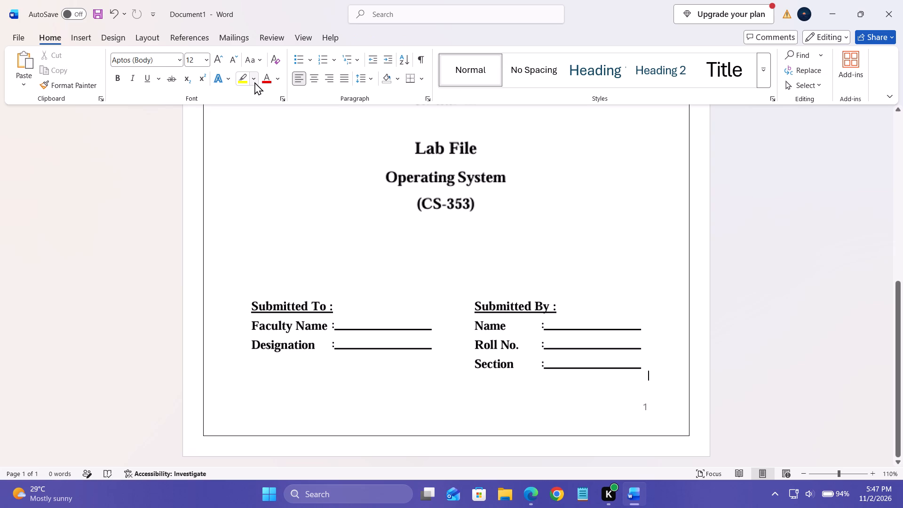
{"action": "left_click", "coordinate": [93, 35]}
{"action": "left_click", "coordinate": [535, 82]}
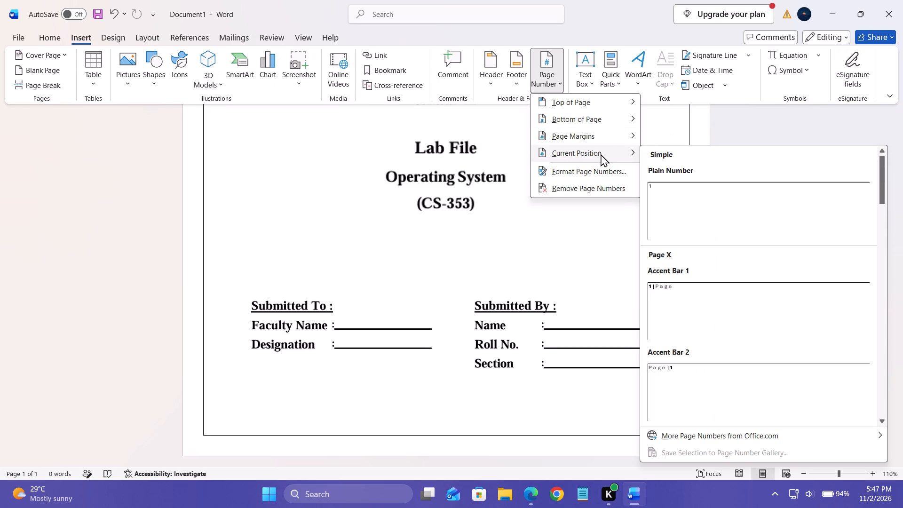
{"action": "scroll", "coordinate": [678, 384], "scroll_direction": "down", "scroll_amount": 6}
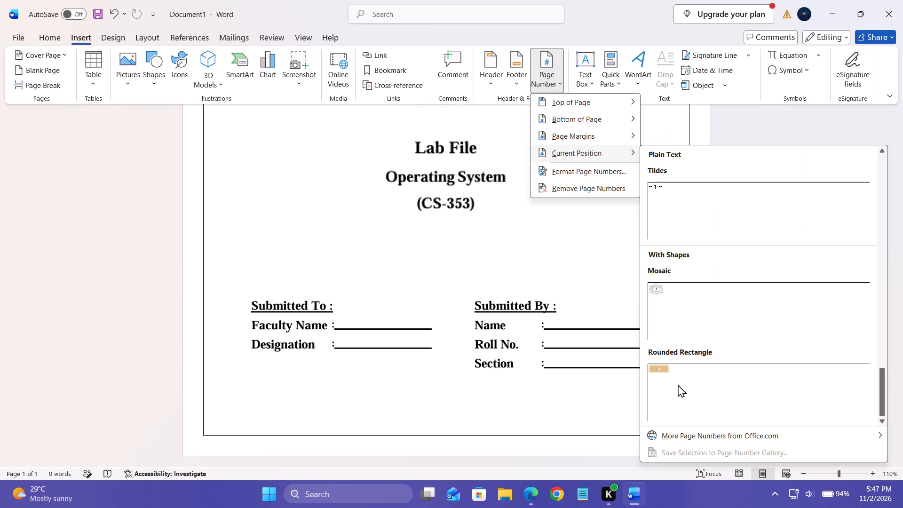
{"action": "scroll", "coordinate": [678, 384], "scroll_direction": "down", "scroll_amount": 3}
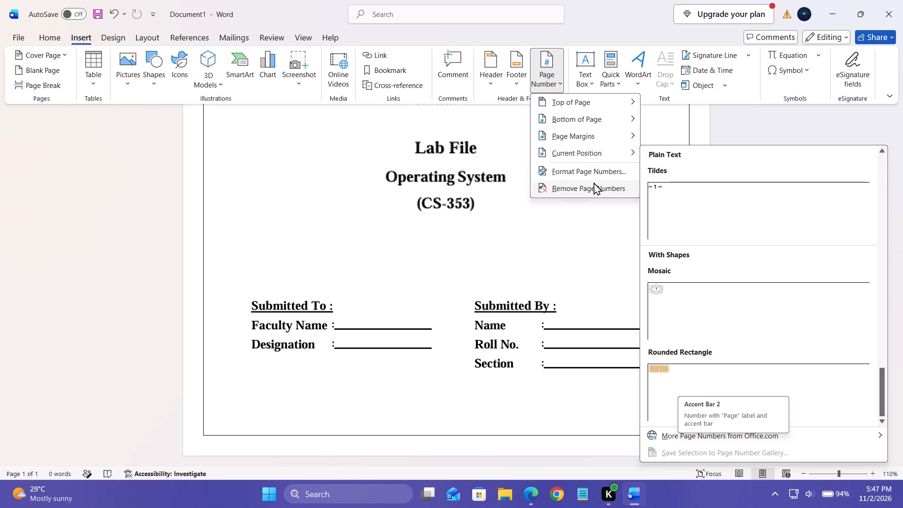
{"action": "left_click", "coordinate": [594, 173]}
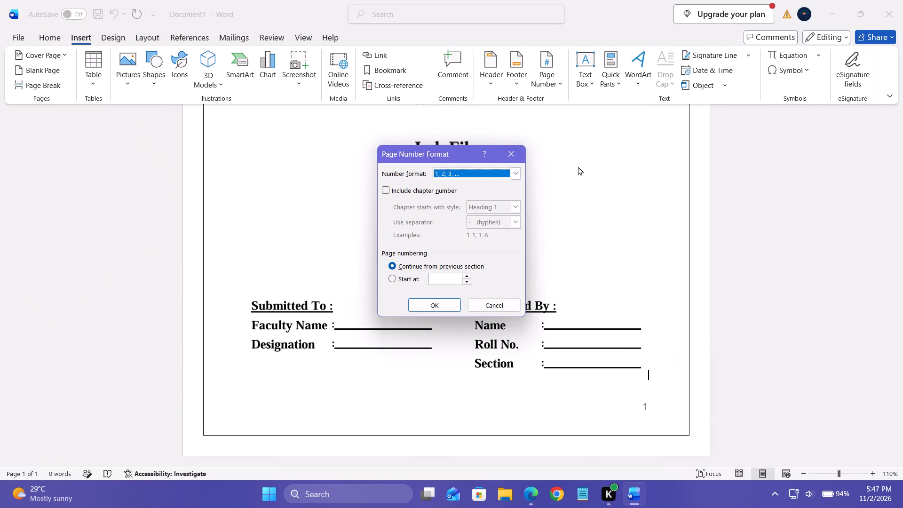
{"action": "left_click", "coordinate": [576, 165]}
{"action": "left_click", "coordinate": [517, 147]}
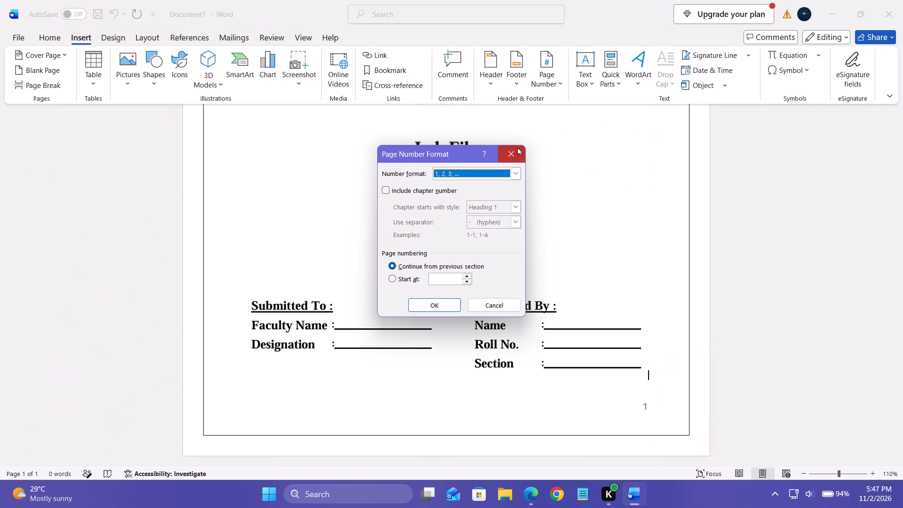
Reapply the Plain Number 3 page number at the bottom of the page and leave the footer.
{"action": "left_click", "coordinate": [545, 81]}
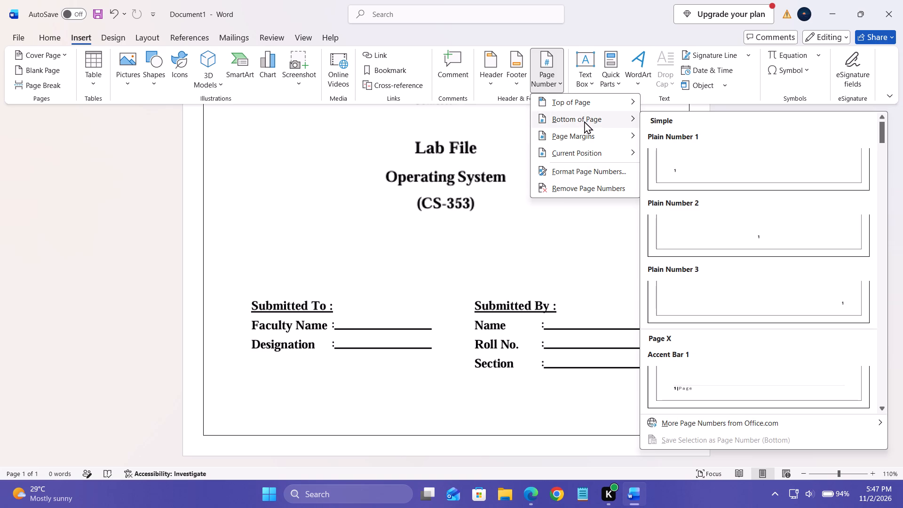
{"action": "left_click", "coordinate": [748, 302]}
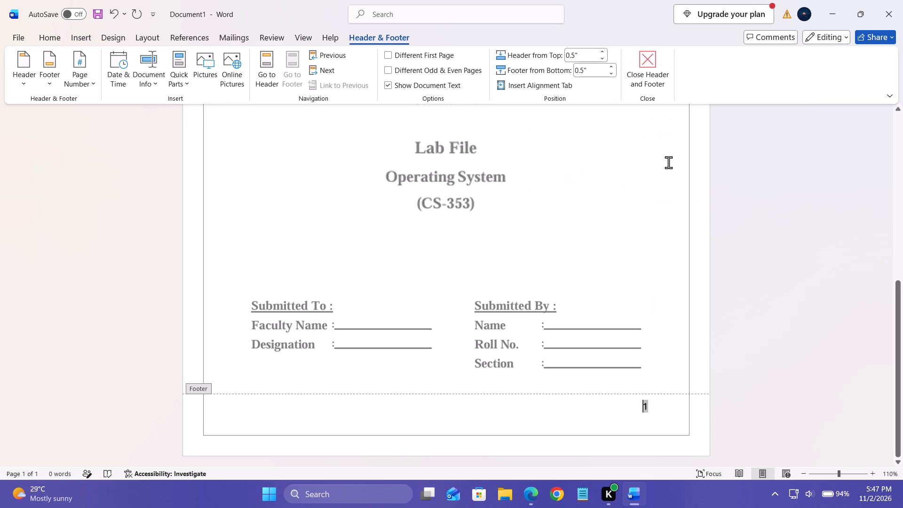
{"action": "left_click", "coordinate": [652, 82]}
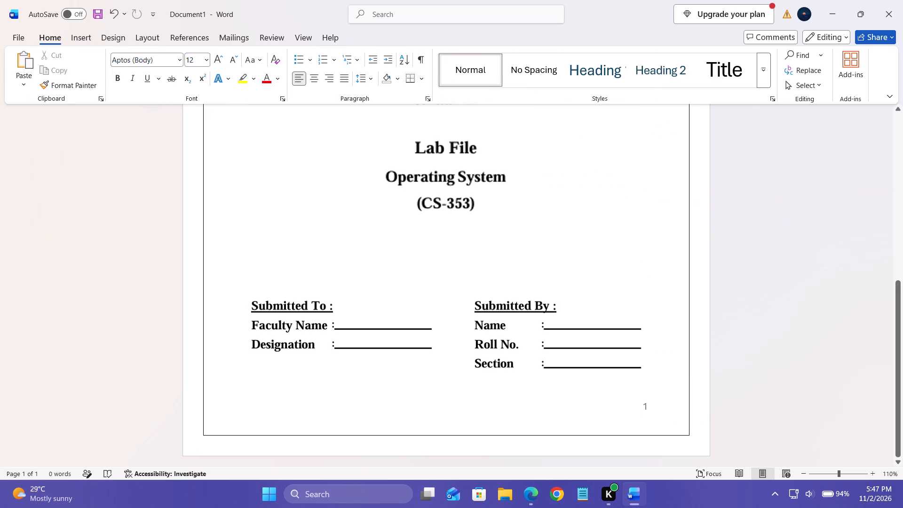
Add a second page after the cover page with a line break.
{"action": "scroll", "coordinate": [602, 186], "scroll_direction": "down", "scroll_amount": 1}
{"action": "key", "text": "Return"}
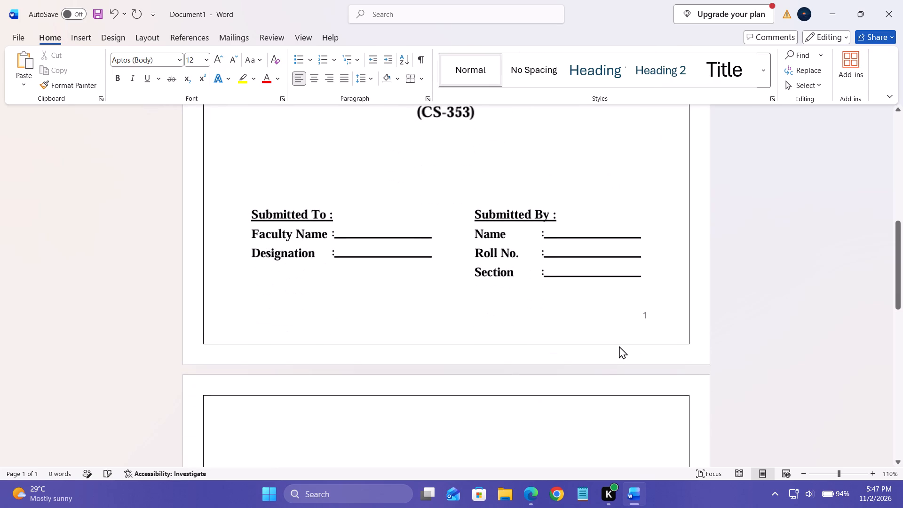
{"action": "scroll", "coordinate": [619, 346], "scroll_direction": "down", "scroll_amount": 1}
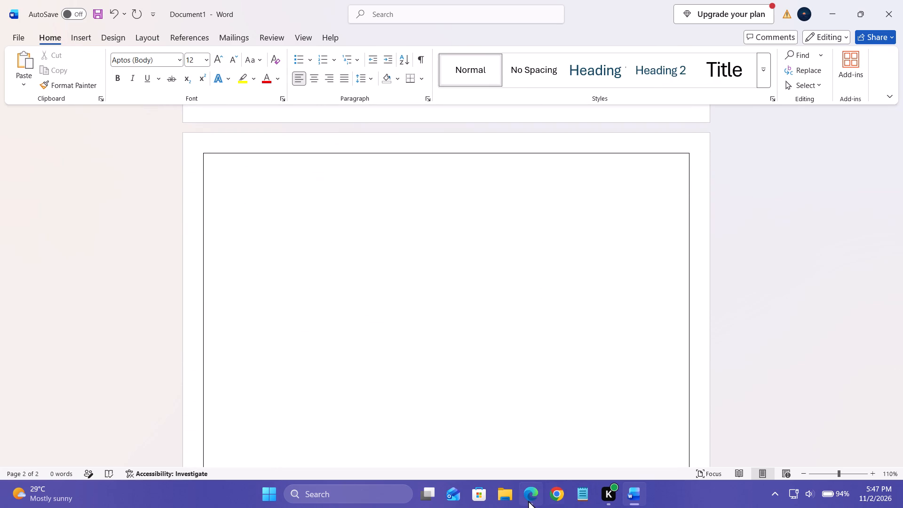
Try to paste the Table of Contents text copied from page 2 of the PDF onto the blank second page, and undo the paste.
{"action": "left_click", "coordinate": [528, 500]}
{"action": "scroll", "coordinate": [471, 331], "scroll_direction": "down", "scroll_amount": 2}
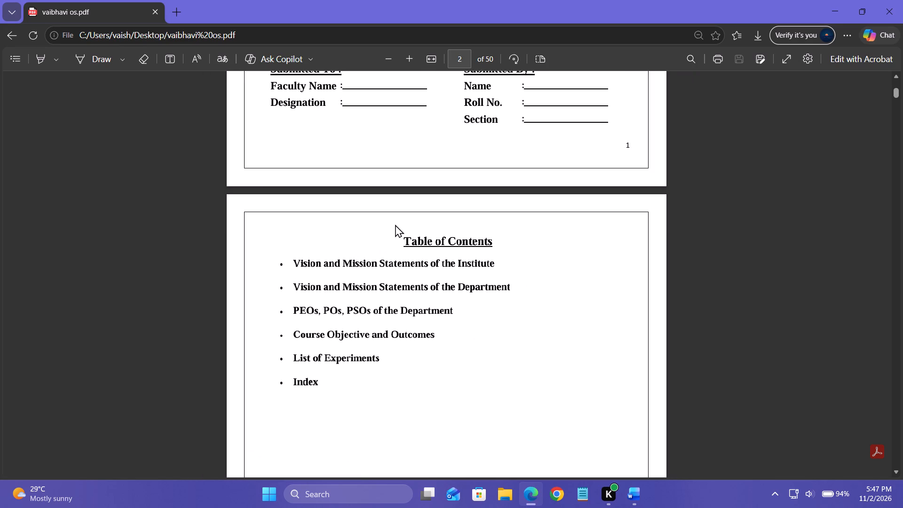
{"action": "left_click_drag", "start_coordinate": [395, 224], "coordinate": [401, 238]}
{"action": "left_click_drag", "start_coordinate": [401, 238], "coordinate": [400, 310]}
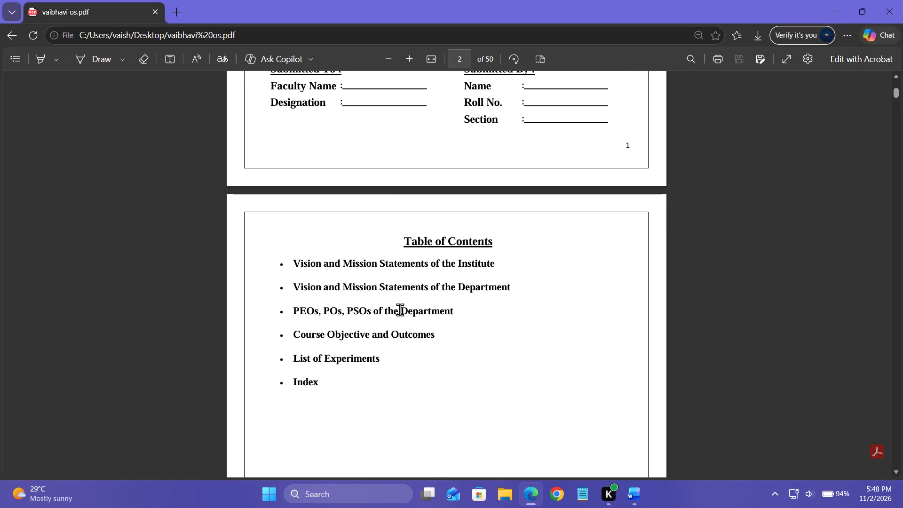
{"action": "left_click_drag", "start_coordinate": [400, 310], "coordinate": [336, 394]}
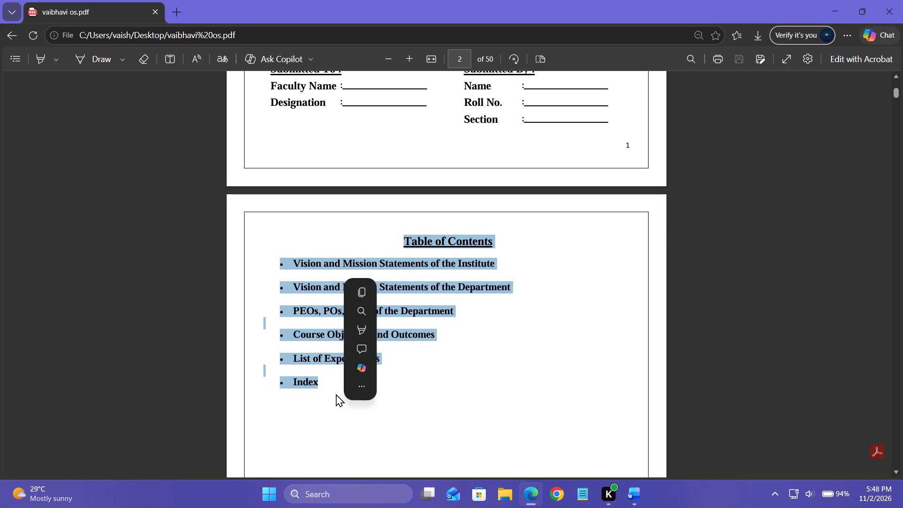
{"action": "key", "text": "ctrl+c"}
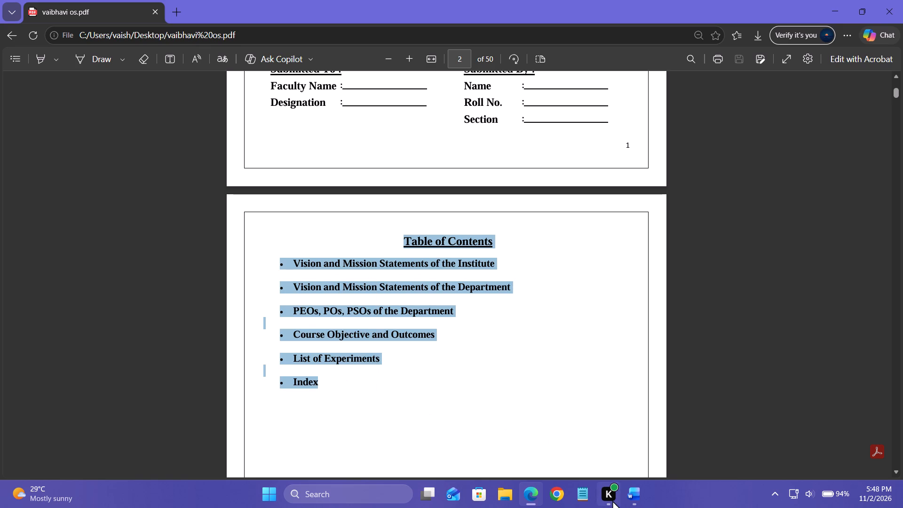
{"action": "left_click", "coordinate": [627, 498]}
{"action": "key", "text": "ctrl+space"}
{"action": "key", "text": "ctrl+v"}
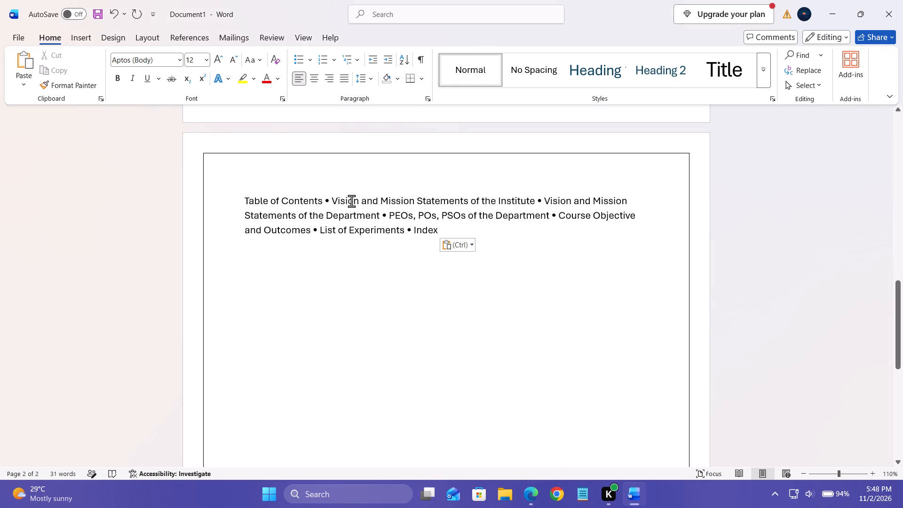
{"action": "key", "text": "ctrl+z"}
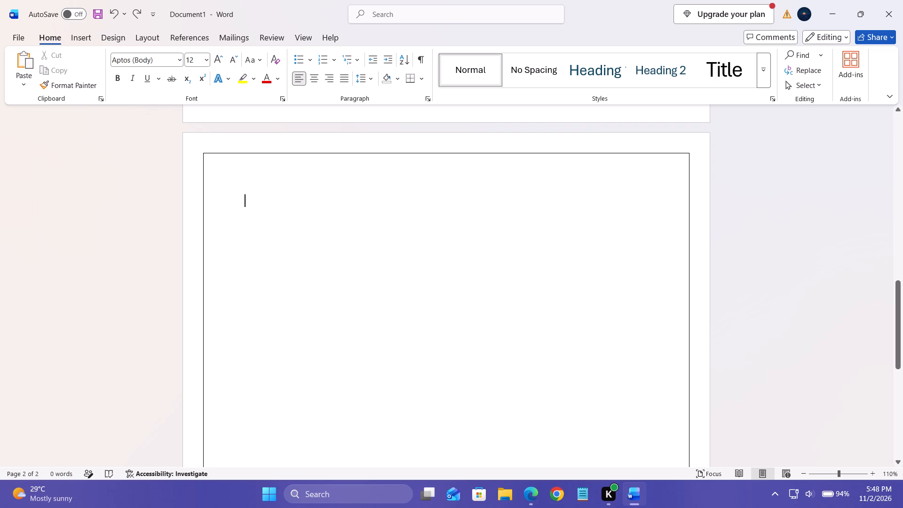
Arrange the PDF window and the Word document side by side.
{"action": "scroll", "coordinate": [542, 383], "scroll_direction": "down", "scroll_amount": 8, "text": "ctrl"}
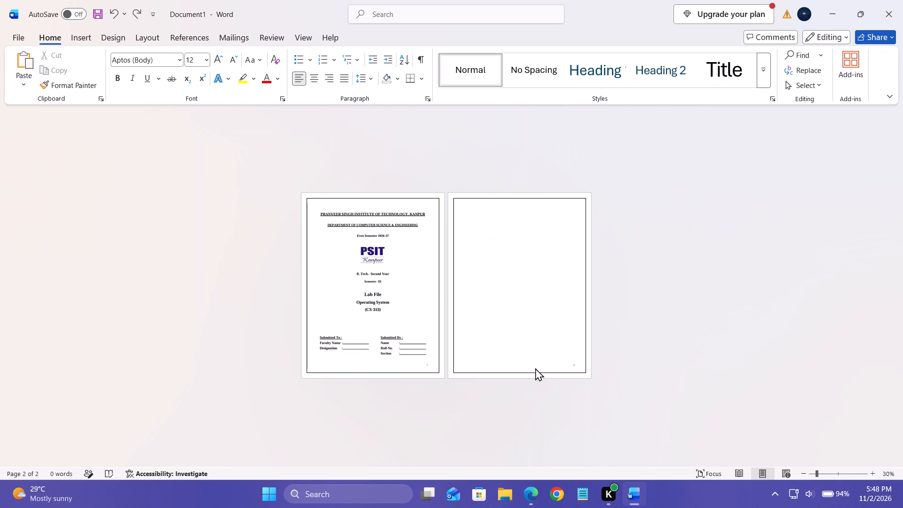
{"action": "left_click", "coordinate": [529, 355]}
{"action": "scroll", "coordinate": [529, 355], "scroll_direction": "up", "scroll_amount": 4, "text": "ctrl"}
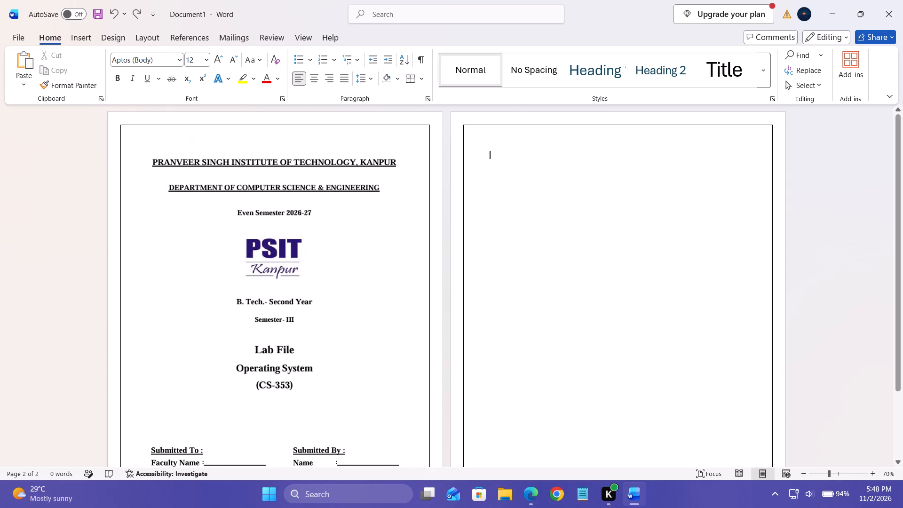
{"action": "left_click", "coordinate": [856, 14]}
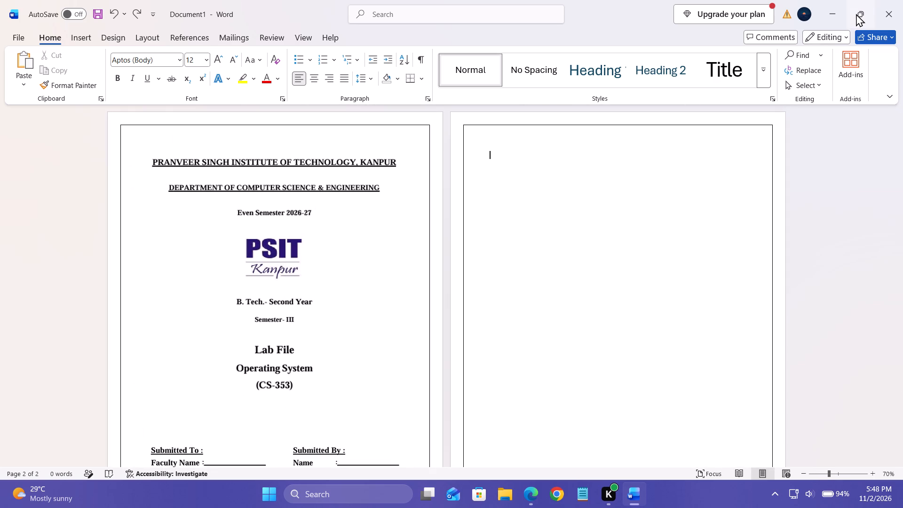
{"action": "left_click", "coordinate": [854, 9]}
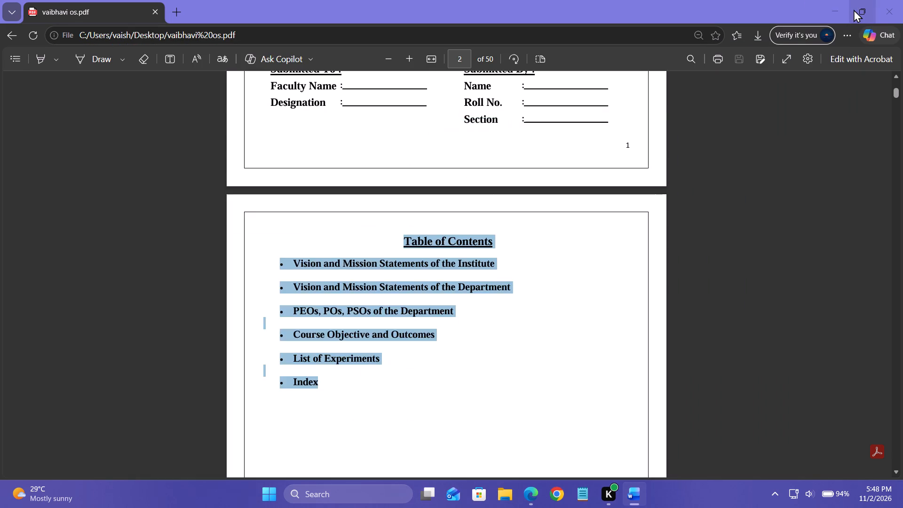
{"action": "left_click_drag", "start_coordinate": [470, 34], "coordinate": [396, 25]}
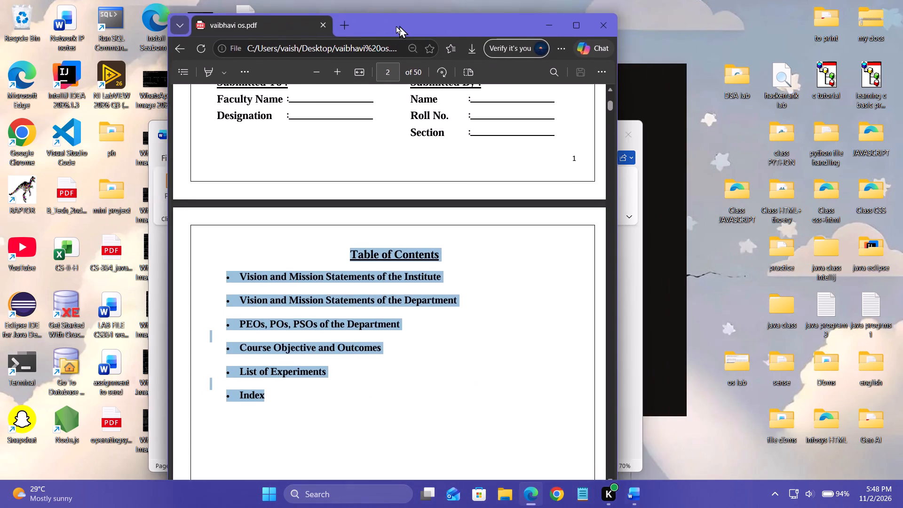
{"action": "left_click_drag", "start_coordinate": [396, 25], "coordinate": [304, 37]}
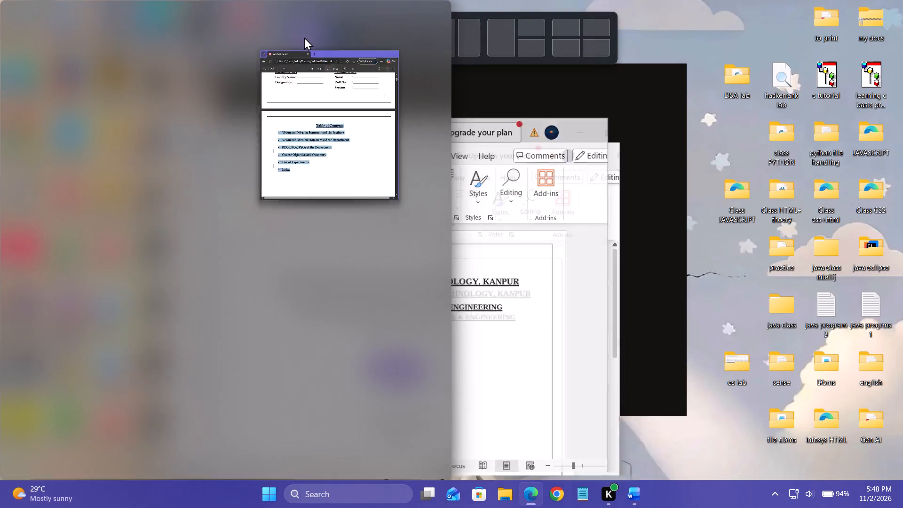
{"action": "left_click", "coordinate": [352, 242]}
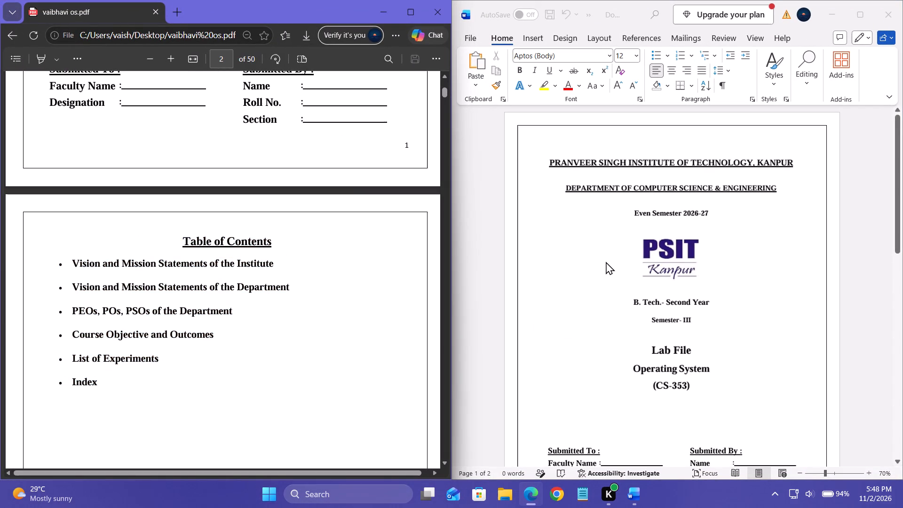
Screen-capture the Table of Contents heading and its bullet list from the PDF and paste the capture onto the document's second page.
{"action": "scroll", "coordinate": [606, 262], "scroll_direction": "down", "scroll_amount": 3}
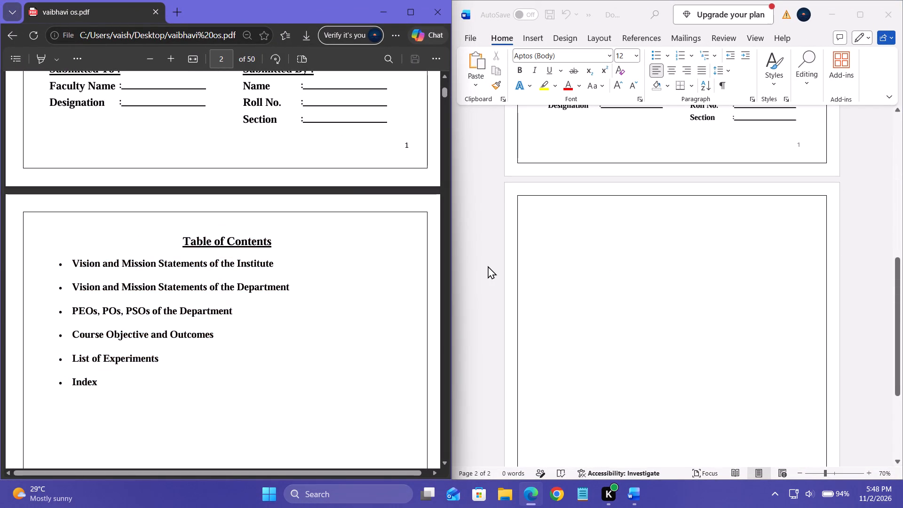
{"action": "scroll", "coordinate": [355, 272], "scroll_direction": "down", "scroll_amount": 1}
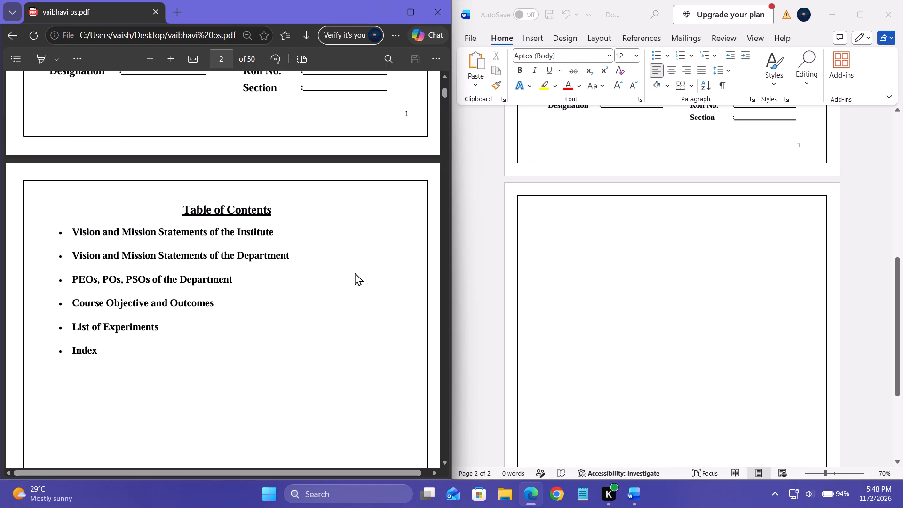
{"action": "key", "text": "Print"}
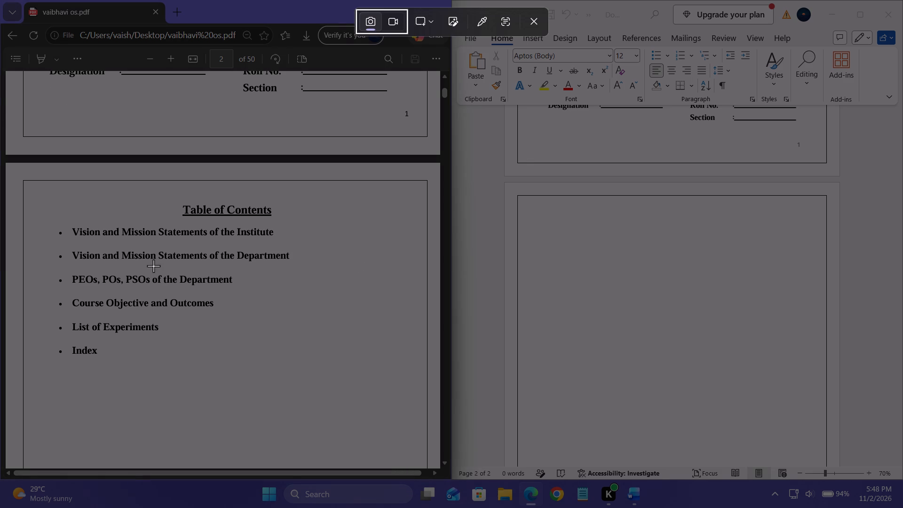
{"action": "left_click_drag", "start_coordinate": [46, 191], "coordinate": [271, 358]}
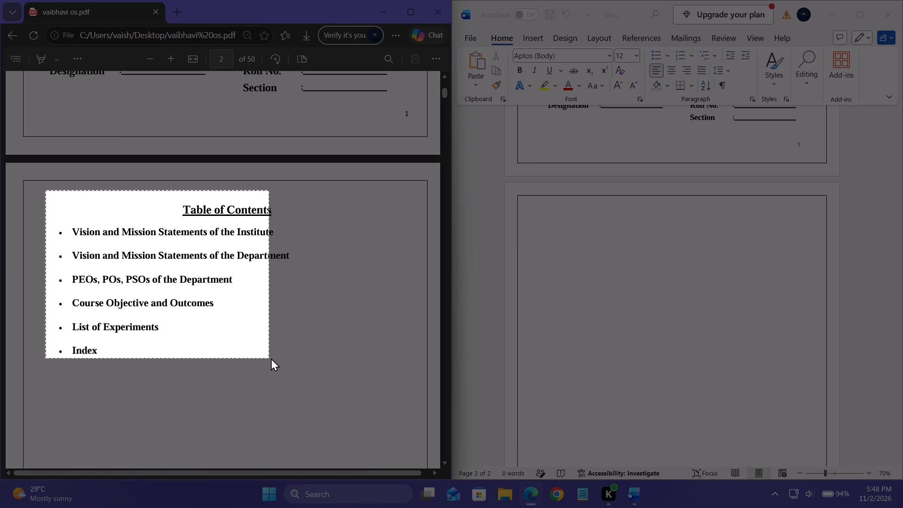
{"action": "left_click_drag", "start_coordinate": [271, 358], "coordinate": [301, 365]}
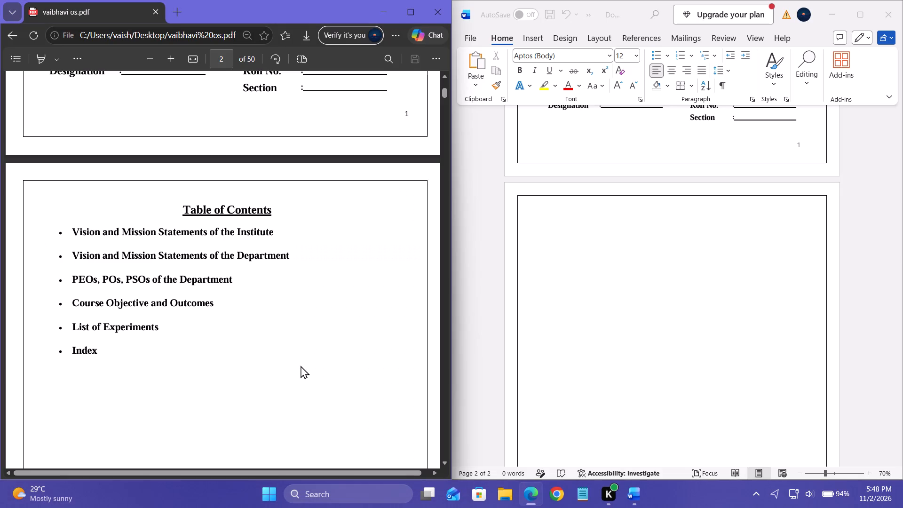
{"action": "left_click", "coordinate": [630, 235]}
{"action": "key", "text": "ctrl+v"}
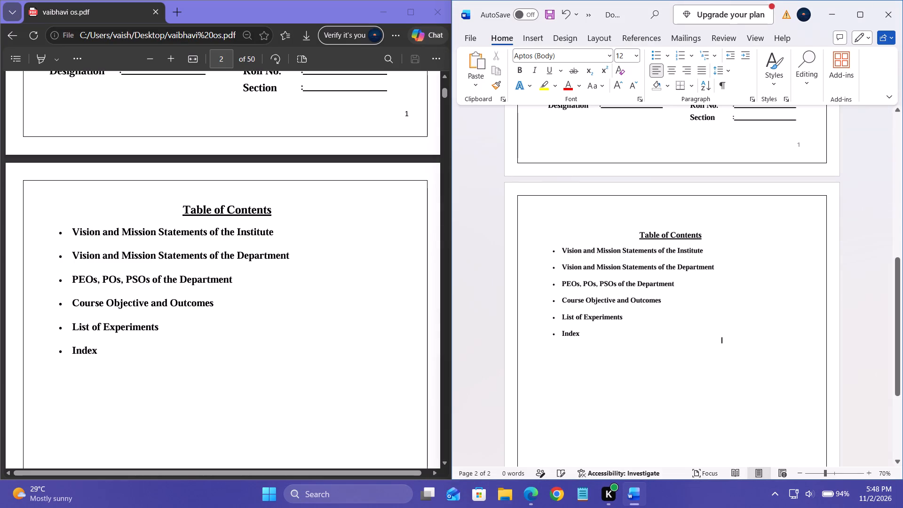
Stretch the pasted Table of Contents picture slightly wider and deselect it.
{"action": "left_click", "coordinate": [636, 272]}
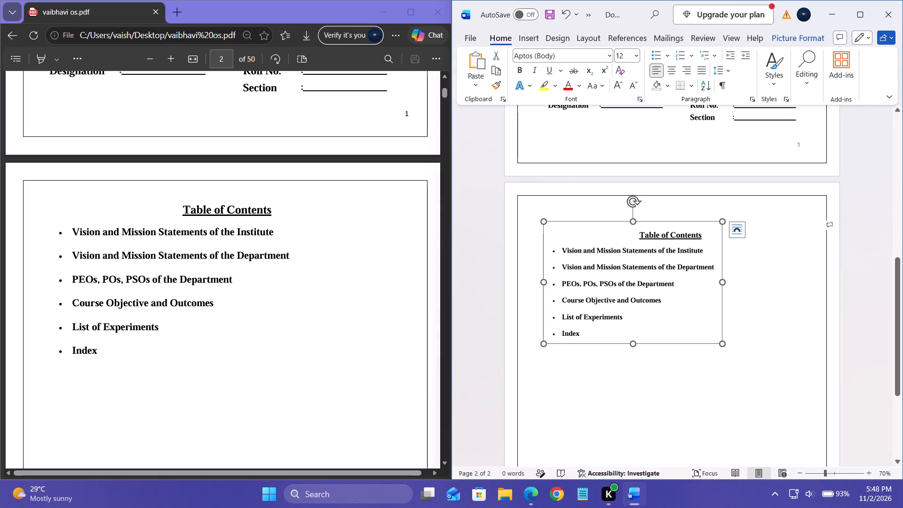
{"action": "left_click_drag", "start_coordinate": [723, 286], "coordinate": [762, 292]}
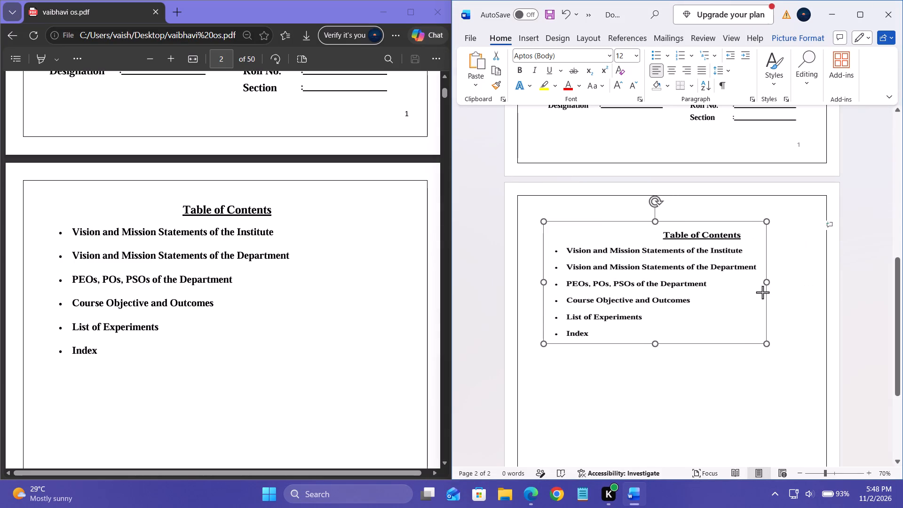
{"action": "left_click_drag", "start_coordinate": [762, 292], "coordinate": [739, 293]}
{"action": "left_click", "coordinate": [774, 296]}
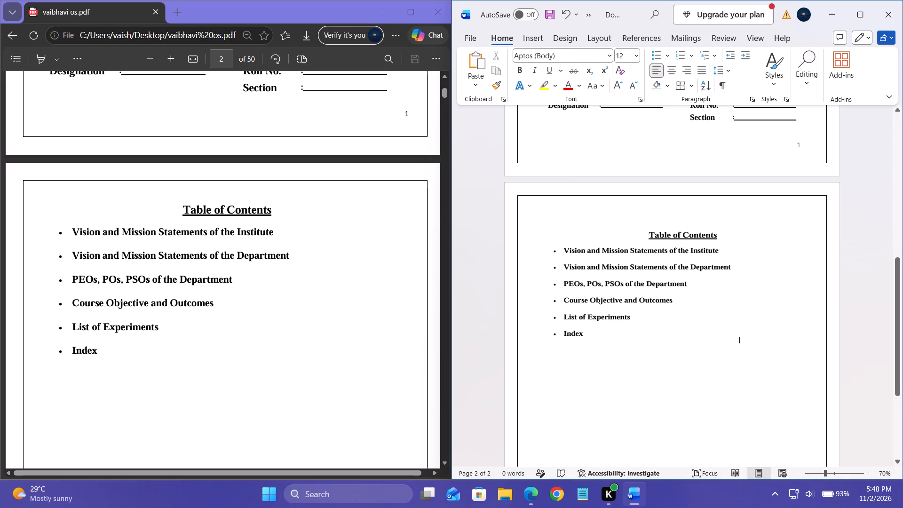
Screen-capture the Department Vision and Mission Statements from PDF page 3 and paste them a few blank lines below the Table of Contents picture.
{"action": "scroll", "coordinate": [360, 292], "scroll_direction": "down", "scroll_amount": 2}
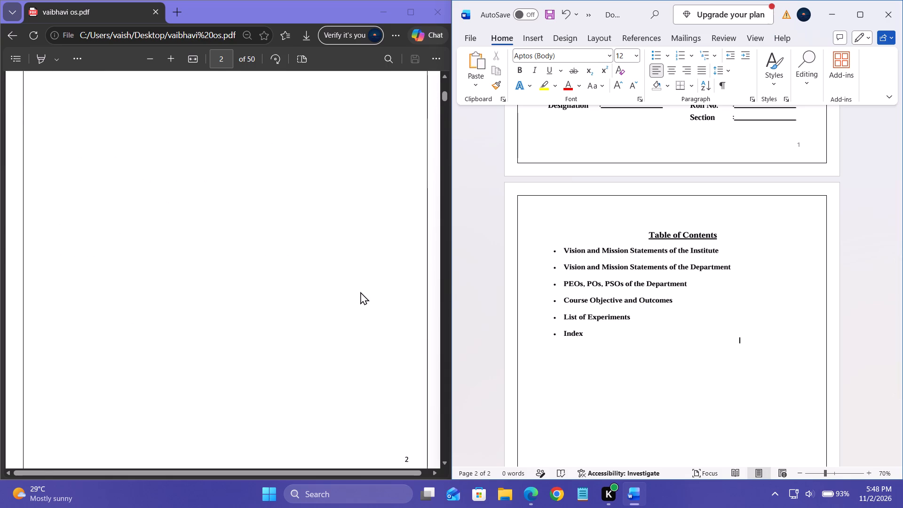
{"action": "scroll", "coordinate": [360, 292], "scroll_direction": "down", "scroll_amount": 3}
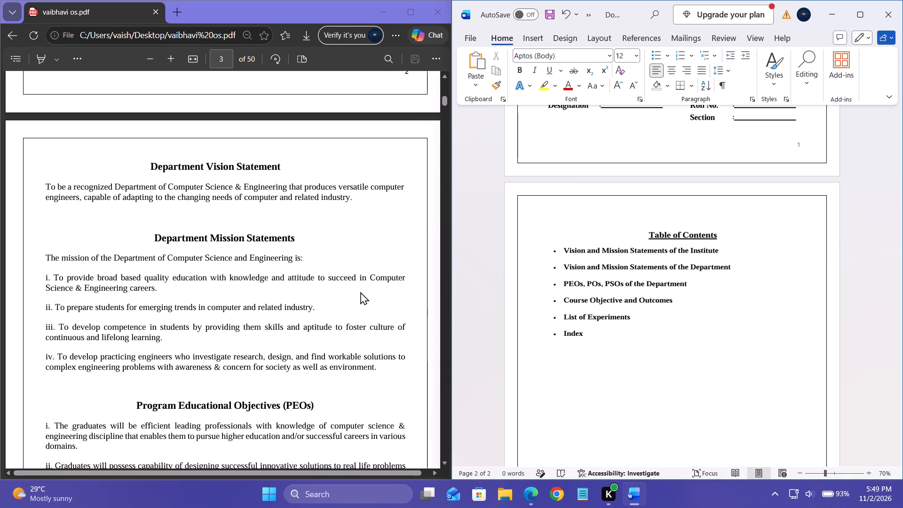
{"action": "scroll", "coordinate": [360, 292], "scroll_direction": "down", "scroll_amount": 1}
{"action": "scroll", "coordinate": [597, 351], "scroll_direction": "down", "scroll_amount": 1}
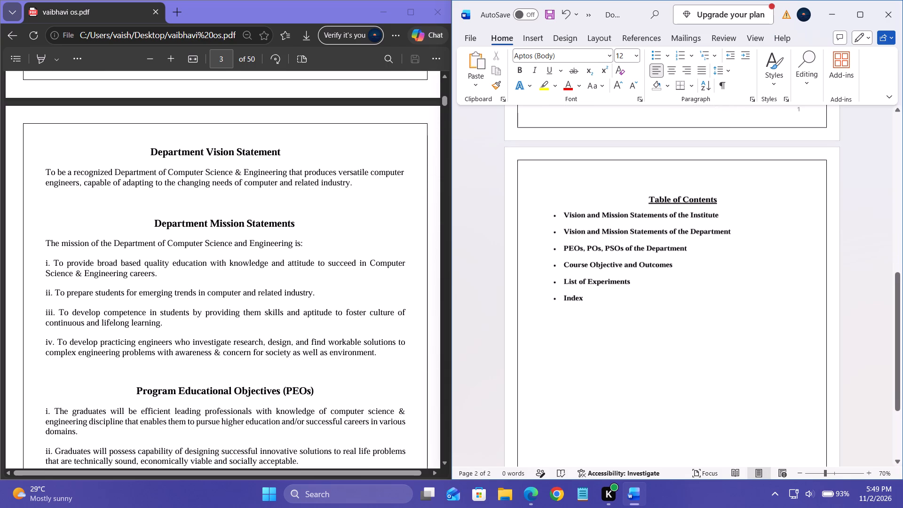
{"action": "scroll", "coordinate": [597, 351], "scroll_direction": "down", "scroll_amount": 1}
{"action": "key", "text": "Return"}
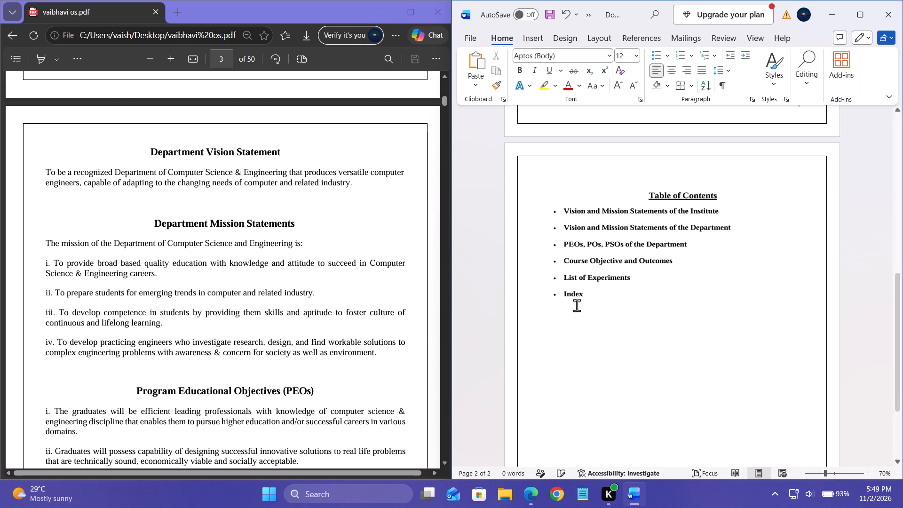
{"action": "scroll", "coordinate": [328, 197], "scroll_direction": "down", "scroll_amount": 1}
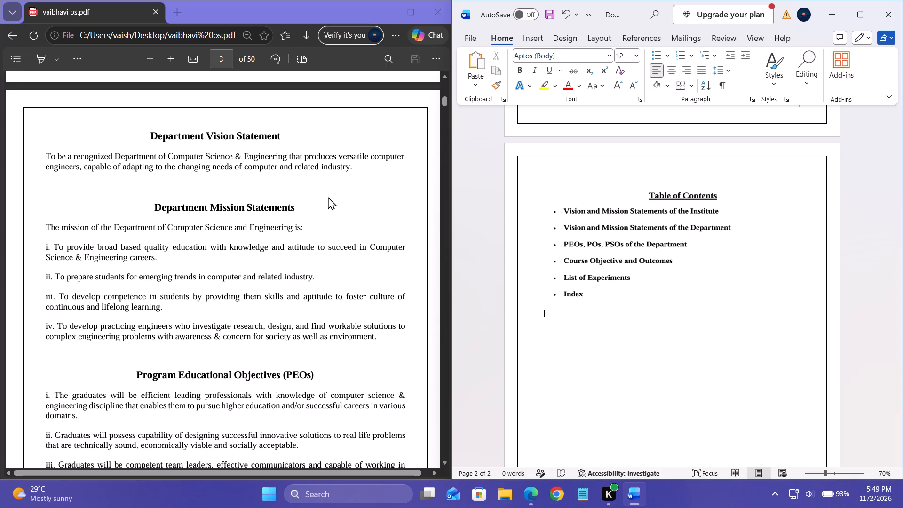
{"action": "key", "text": "Print"}
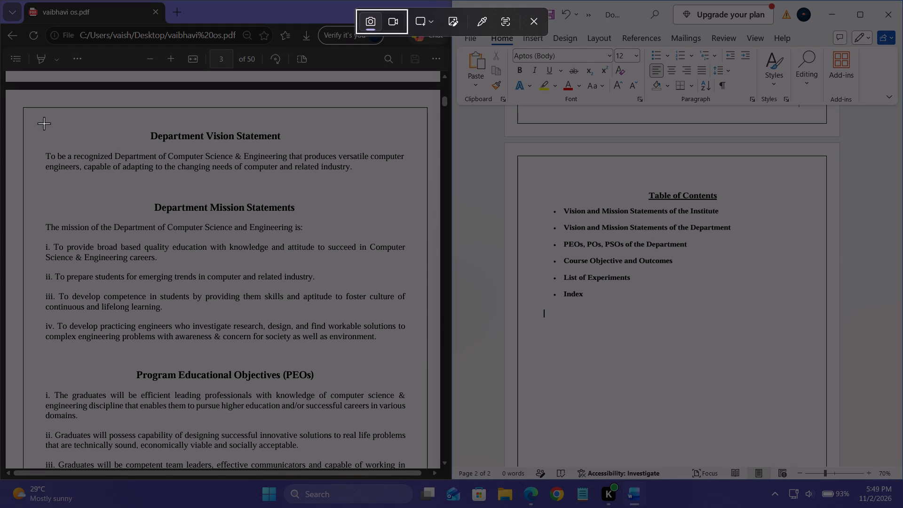
{"action": "left_click_drag", "start_coordinate": [41, 120], "coordinate": [258, 342]}
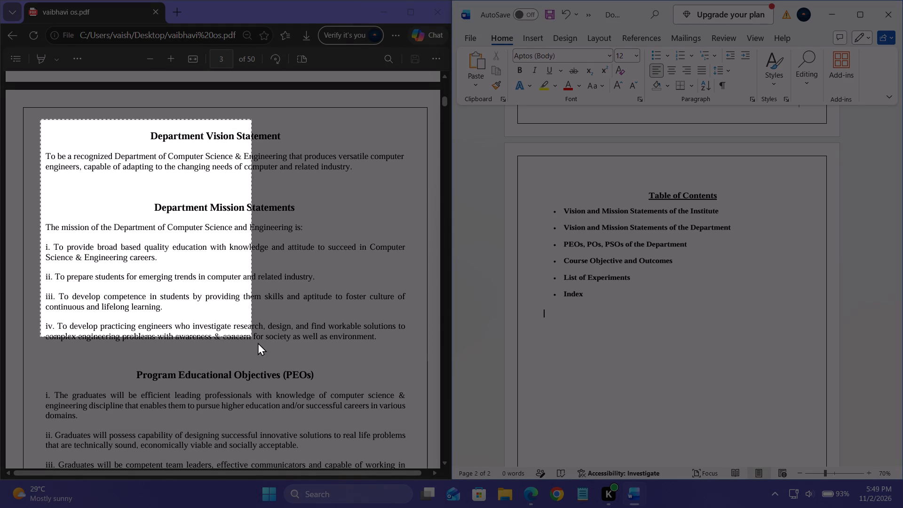
{"action": "left_click_drag", "start_coordinate": [258, 342], "coordinate": [412, 348]}
{"action": "left_click", "coordinate": [621, 324]}
{"action": "key", "text": "Return"}
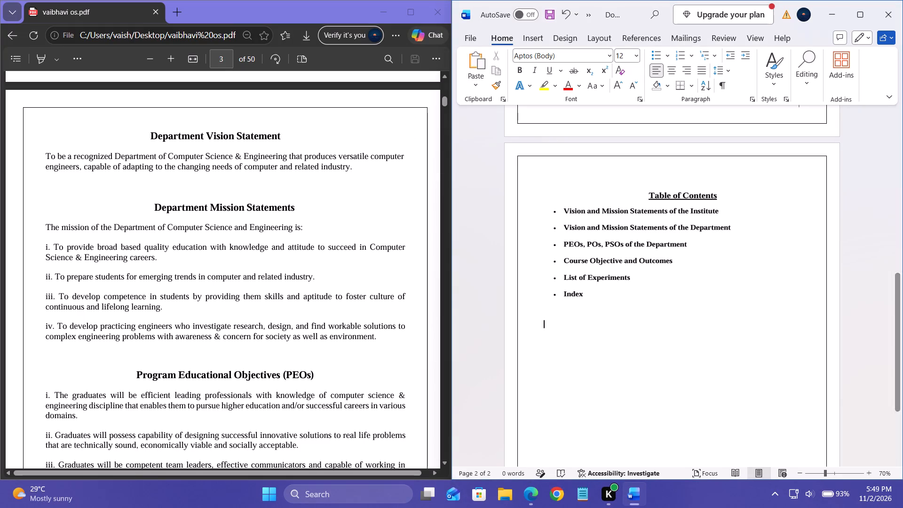
{"action": "key", "text": "Return"}
{"action": "key", "text": "Return"}
{"action": "key", "text": "ctrl+v"}
{"action": "scroll", "coordinate": [656, 349], "scroll_direction": "down", "scroll_amount": 1}
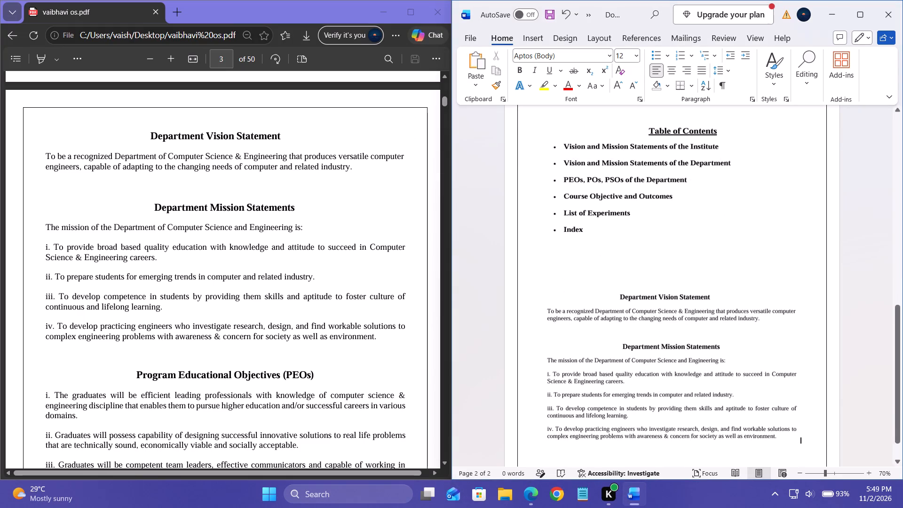
Set the text wrapping of the pasted vision and mission statements picture to Tight.
{"action": "scroll", "coordinate": [656, 349], "scroll_direction": "down", "scroll_amount": 1}
{"action": "left_click", "coordinate": [664, 340]}
{"action": "left_click_drag", "start_coordinate": [664, 340], "coordinate": [662, 315]}
{"action": "right_click", "coordinate": [662, 315]}
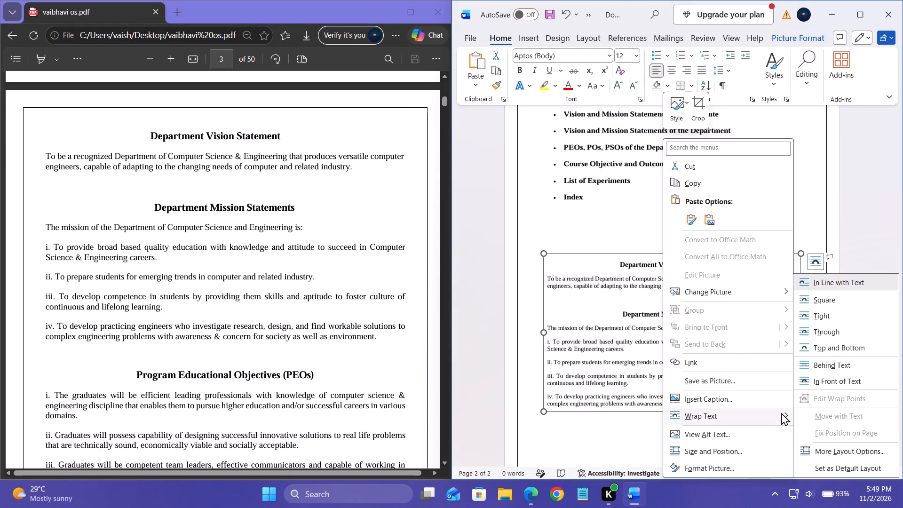
{"action": "left_click", "coordinate": [814, 318]}
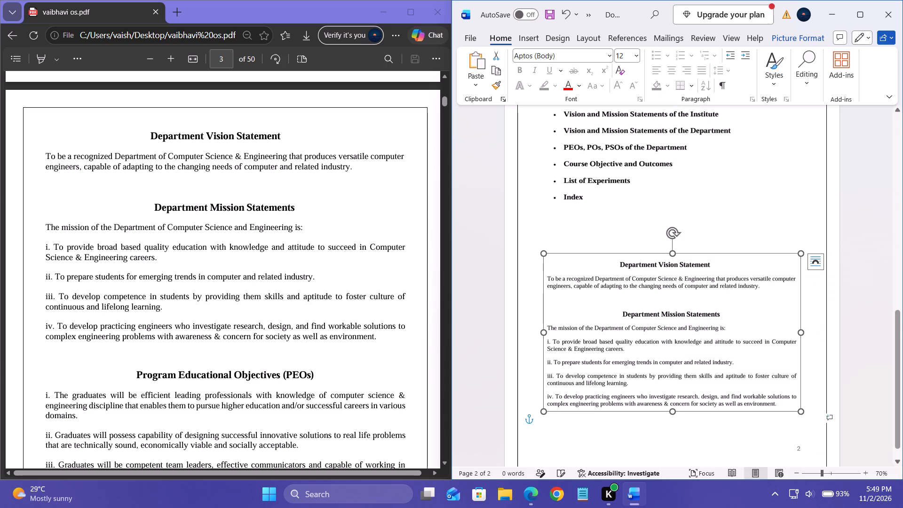
Move the vision and mission statements picture up closer to the Table of Contents picture and stretch it slightly taller.
{"action": "left_click_drag", "start_coordinate": [717, 338], "coordinate": [717, 326]}
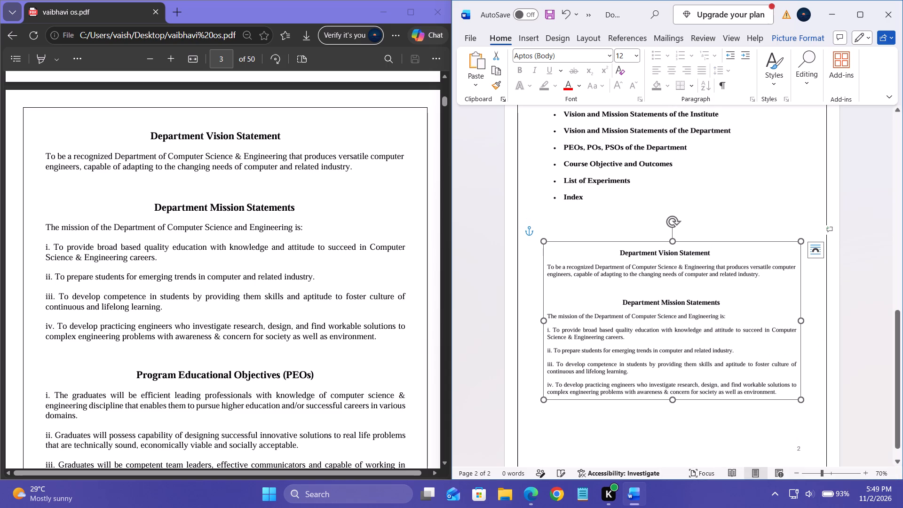
{"action": "left_click_drag", "start_coordinate": [674, 240], "coordinate": [672, 229]}
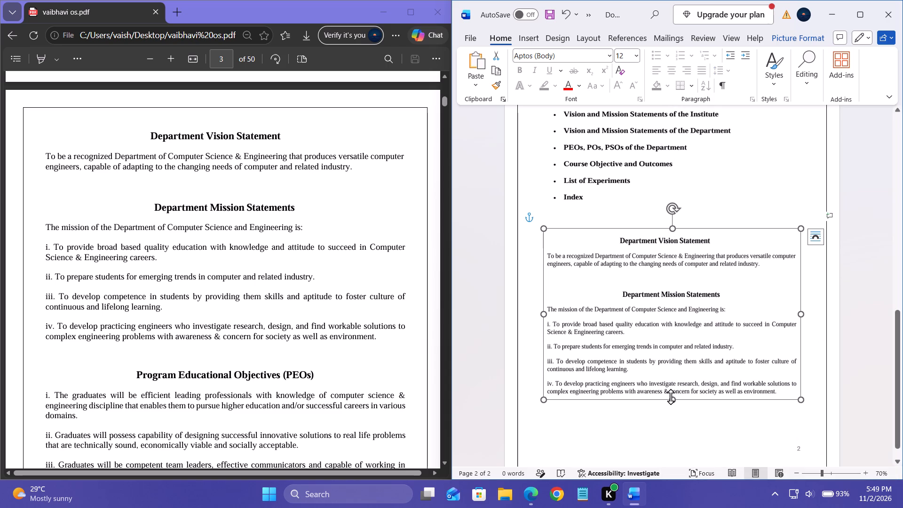
{"action": "left_click_drag", "start_coordinate": [671, 397], "coordinate": [673, 401]}
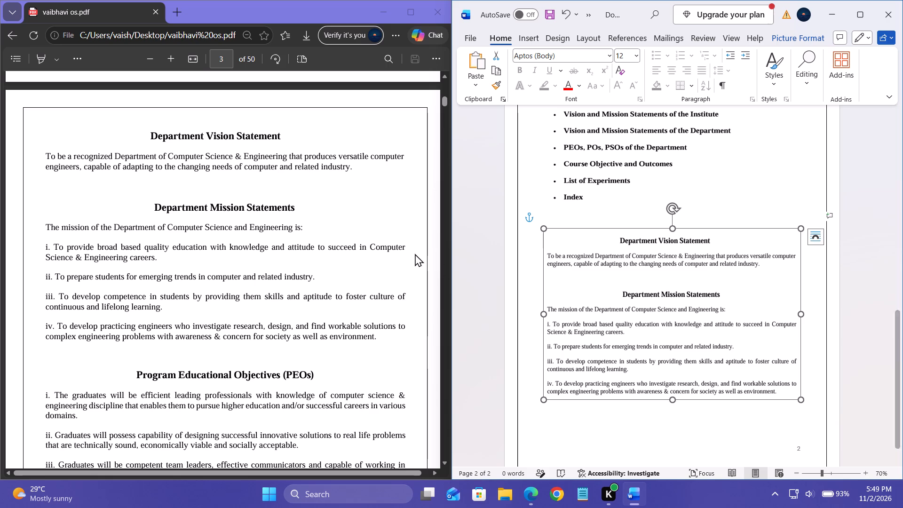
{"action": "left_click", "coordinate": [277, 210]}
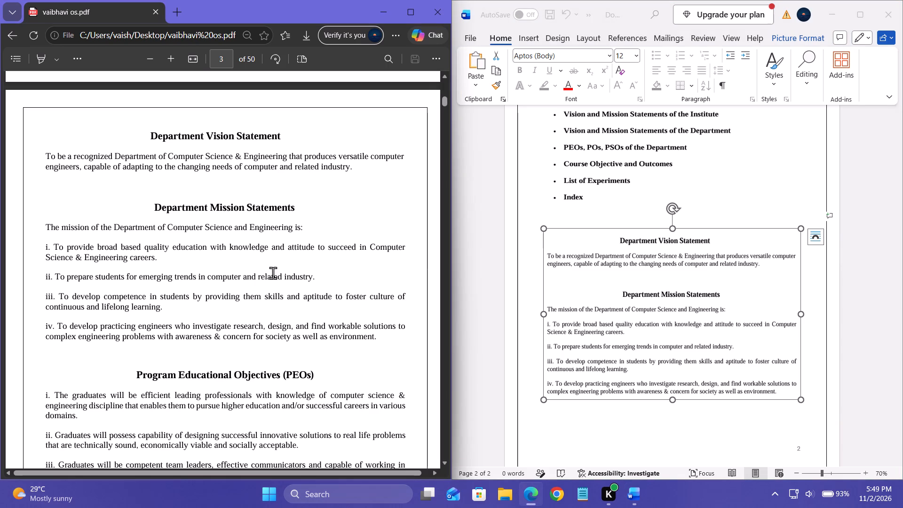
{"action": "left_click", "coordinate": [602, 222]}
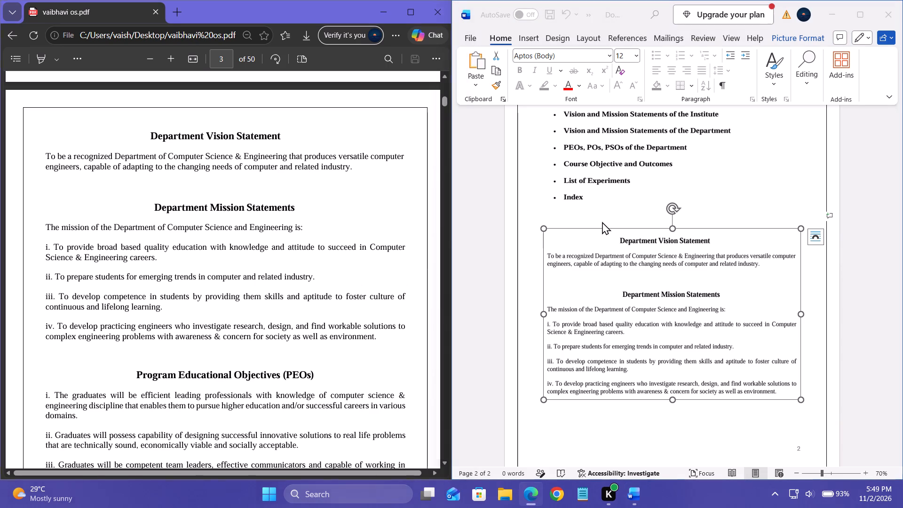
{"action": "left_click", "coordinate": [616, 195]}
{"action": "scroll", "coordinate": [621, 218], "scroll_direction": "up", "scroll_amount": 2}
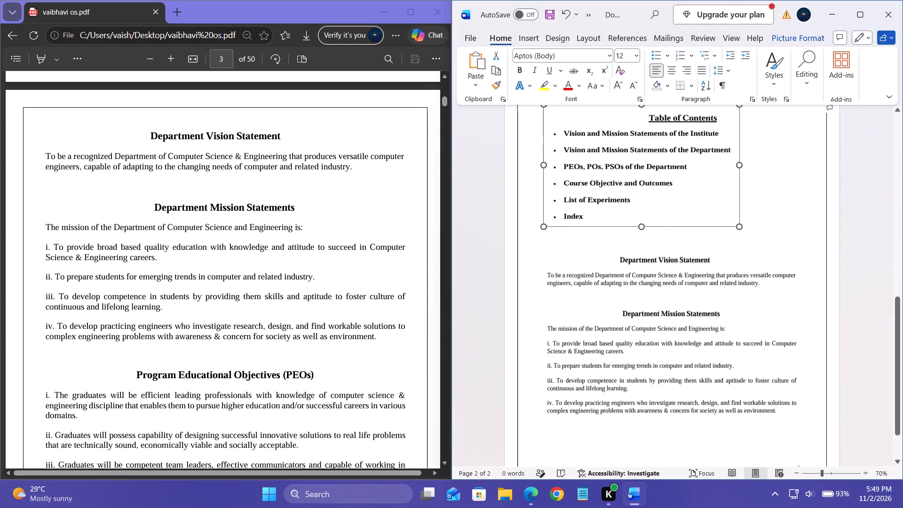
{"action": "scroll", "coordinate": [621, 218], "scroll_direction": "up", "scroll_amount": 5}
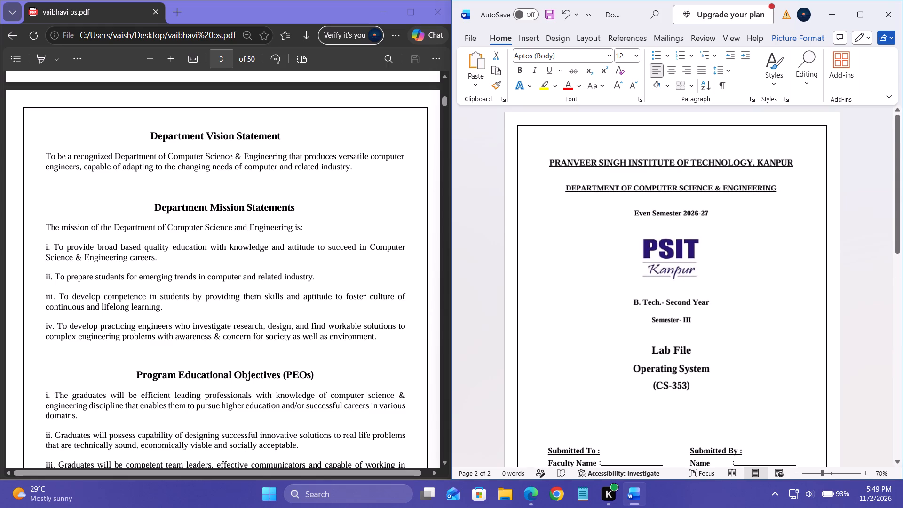
Minimise the PDF viewer window and open the desktop PDF "vaibhavi os" in Word for conversion.
{"action": "left_click", "coordinate": [376, 9]}
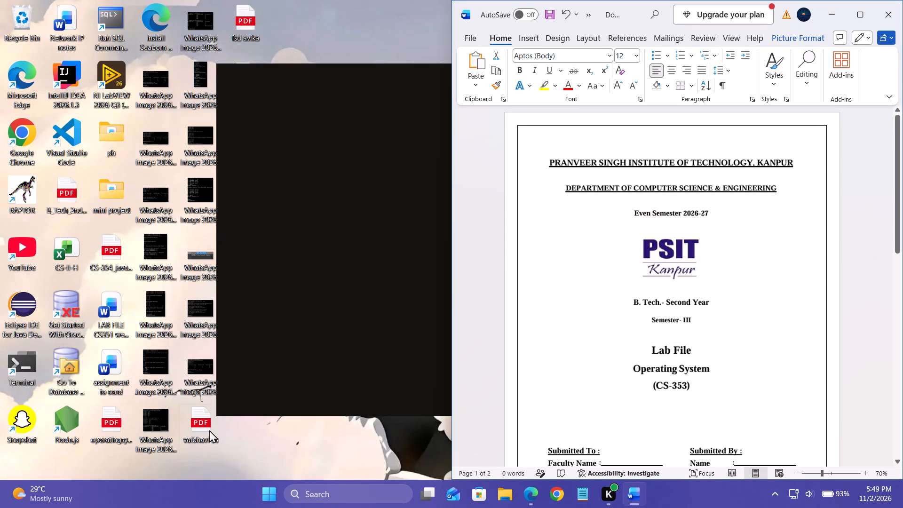
{"action": "right_click", "coordinate": [209, 430]}
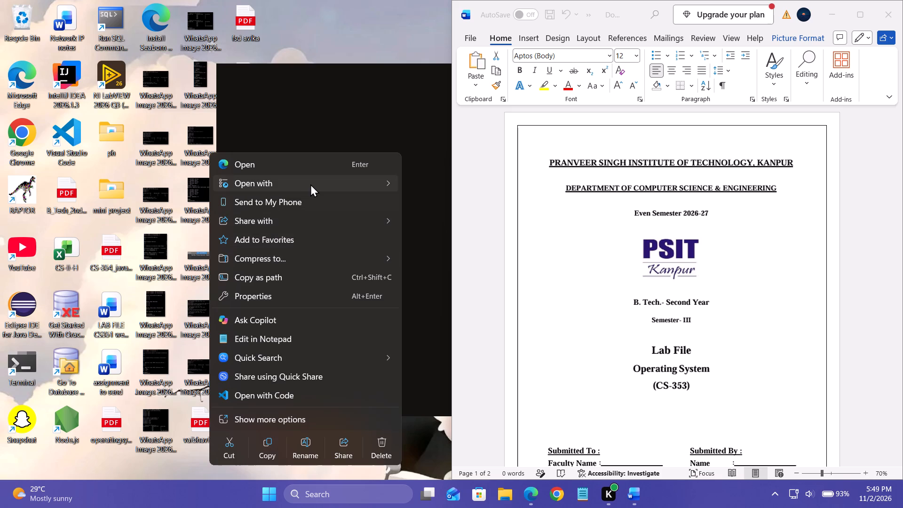
{"action": "left_click", "coordinate": [435, 244]}
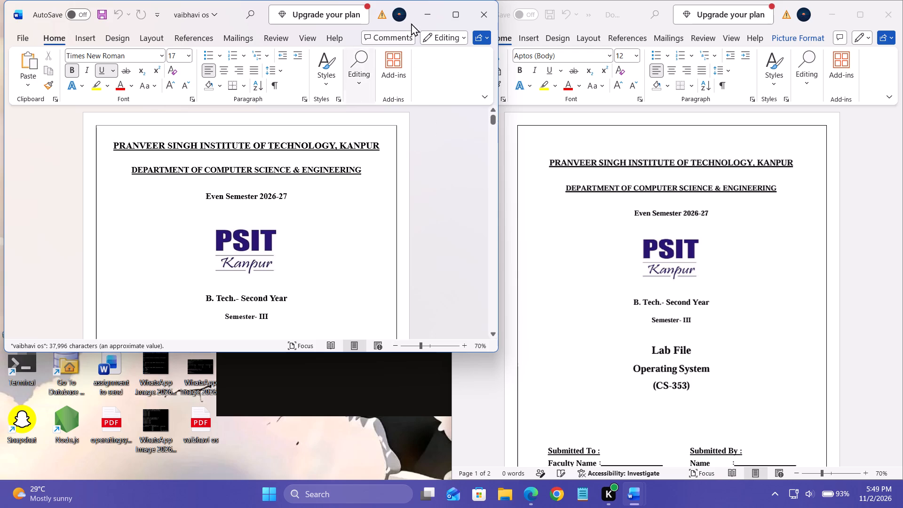
Snap the converted "vaibhavi os" document beside the picture-based document and check its cover page.
{"action": "left_click", "coordinate": [454, 14]}
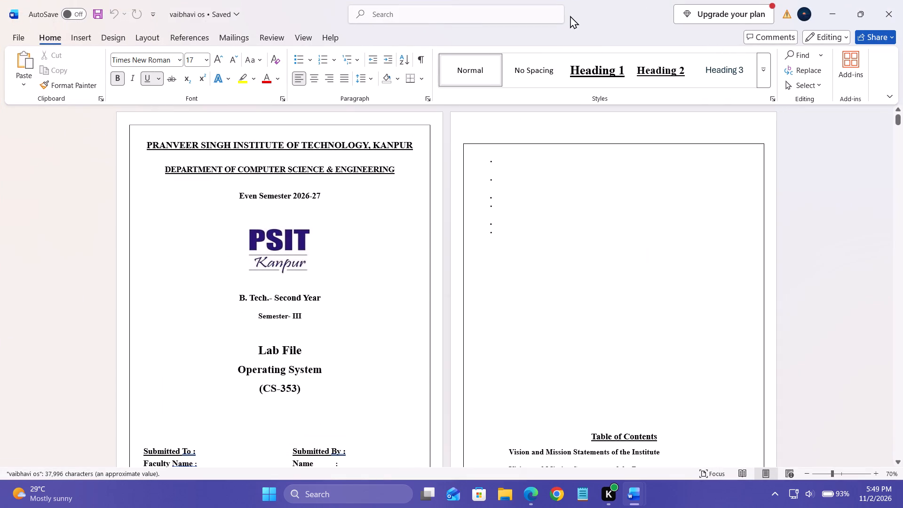
{"action": "left_click", "coordinate": [856, 15]}
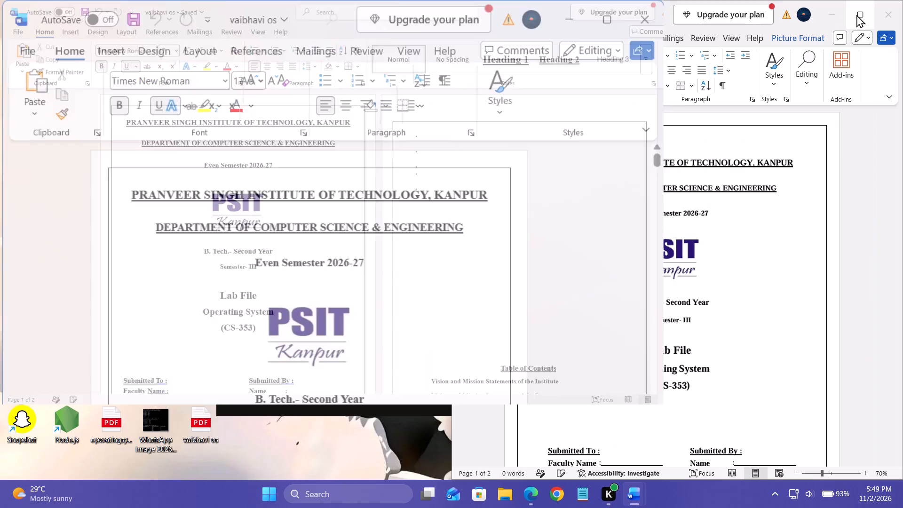
{"action": "left_click_drag", "start_coordinate": [230, 9], "coordinate": [263, 73]}
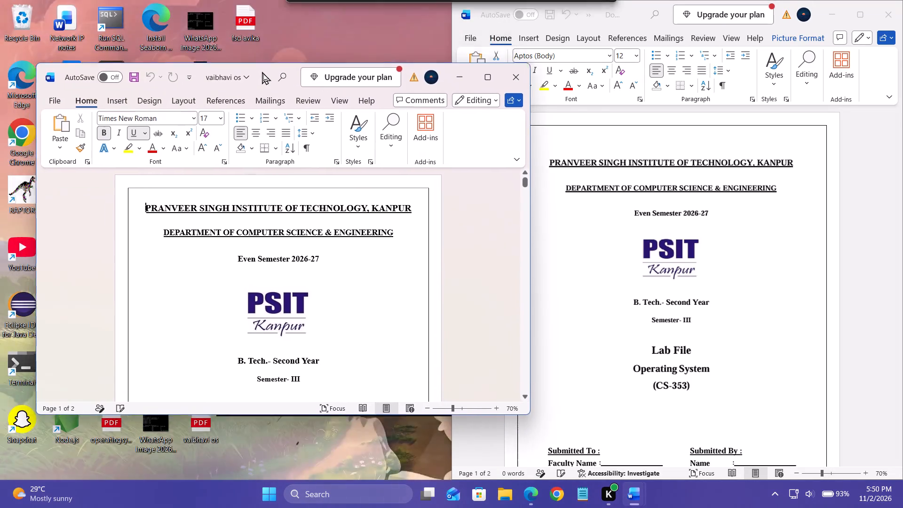
{"action": "left_click_drag", "start_coordinate": [263, 73], "coordinate": [307, 28]}
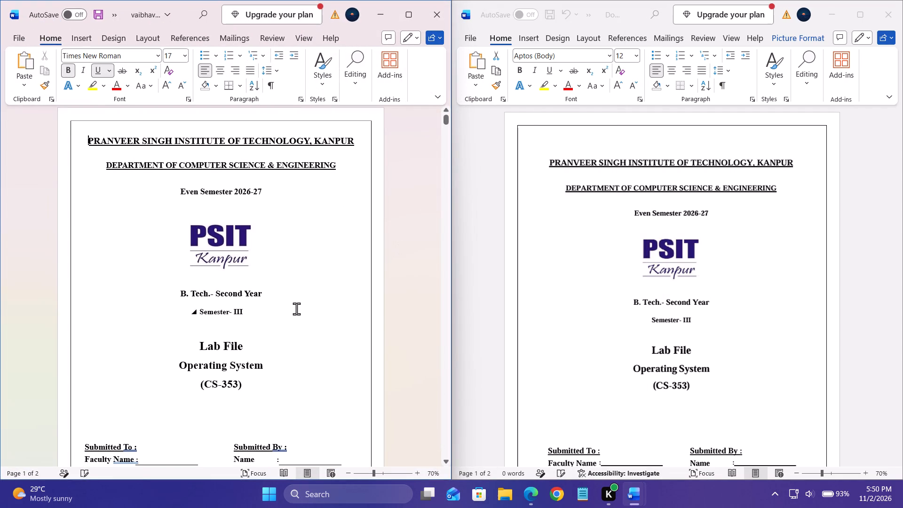
{"action": "scroll", "coordinate": [296, 309], "scroll_direction": "down", "scroll_amount": 2}
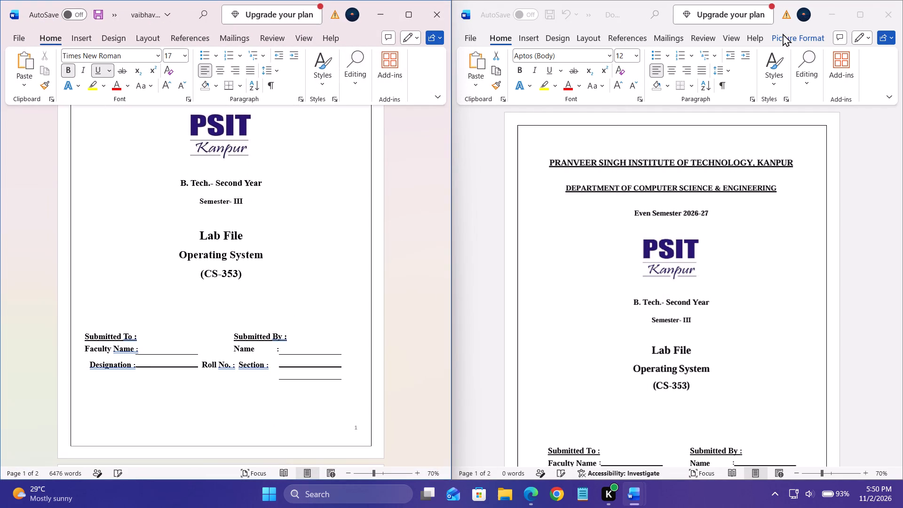
Close the picture-based document Doc1, saving it to the Desktop folder with the name "new fsd".
{"action": "left_click", "coordinate": [893, 13]}
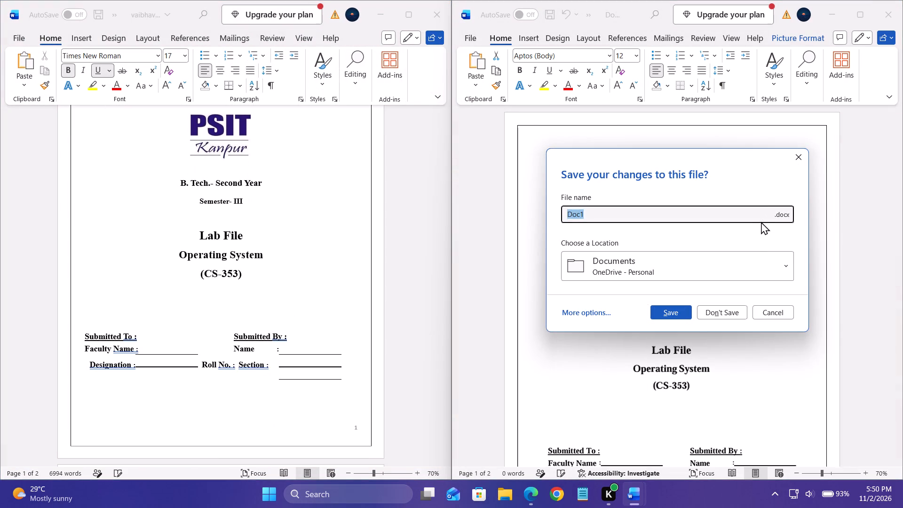
{"action": "left_click", "coordinate": [724, 268]}
{"action": "left_click", "coordinate": [641, 130]}
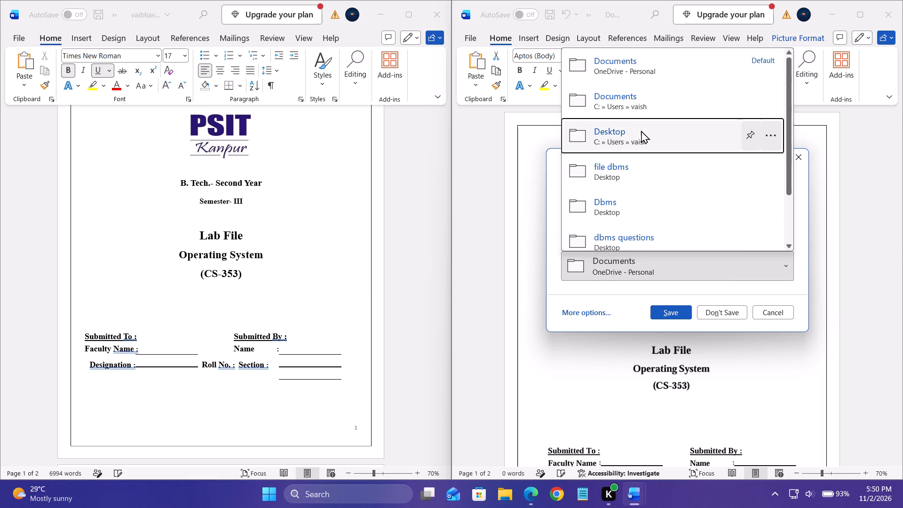
{"action": "left_click", "coordinate": [629, 222]}
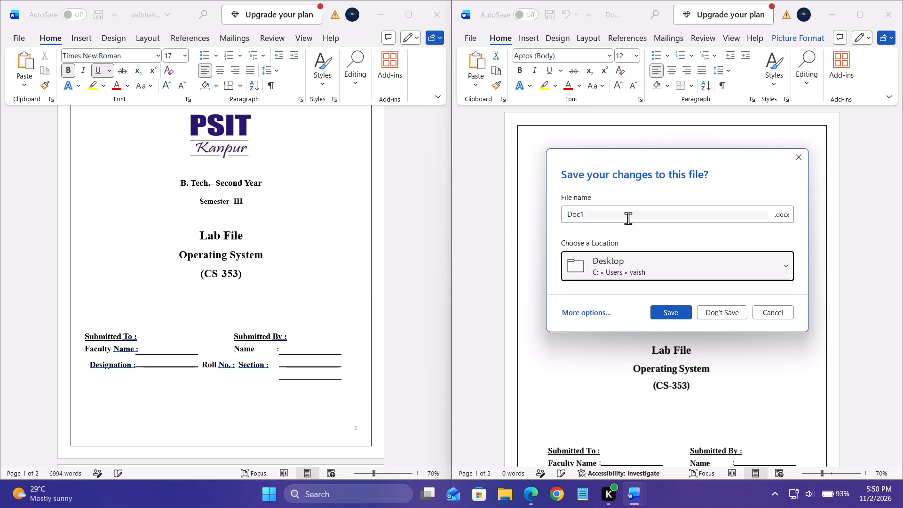
{"action": "left_click", "coordinate": [628, 218]}
{"action": "type", "text": "new fsd"}
{"action": "key", "text": "Return"}
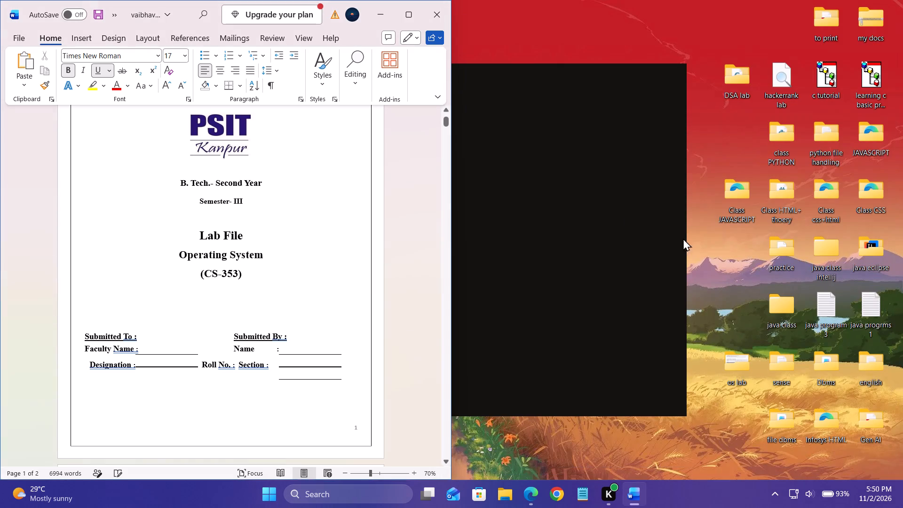
Switch to the PDF "vaibhavi os" in Edge and arrange it side by side with the converted Word document.
{"action": "left_click", "coordinate": [539, 502]}
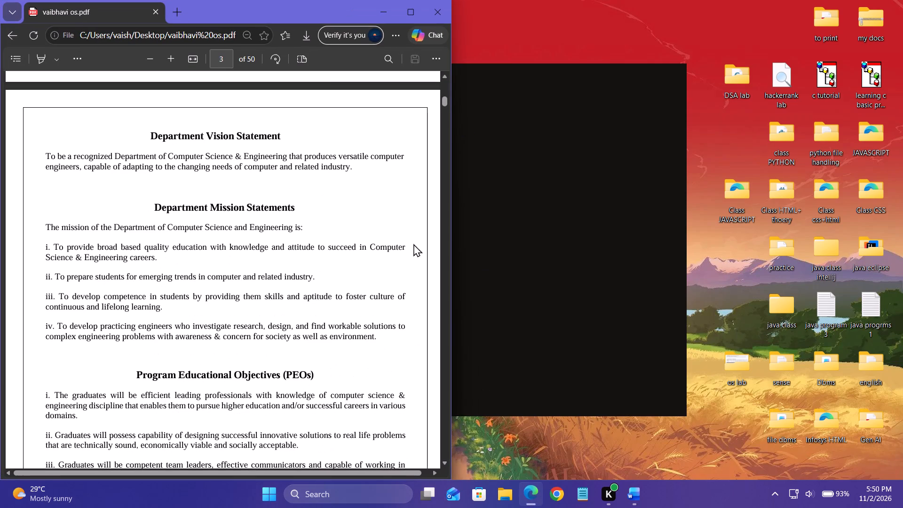
{"action": "left_click_drag", "start_coordinate": [297, 9], "coordinate": [377, 8]}
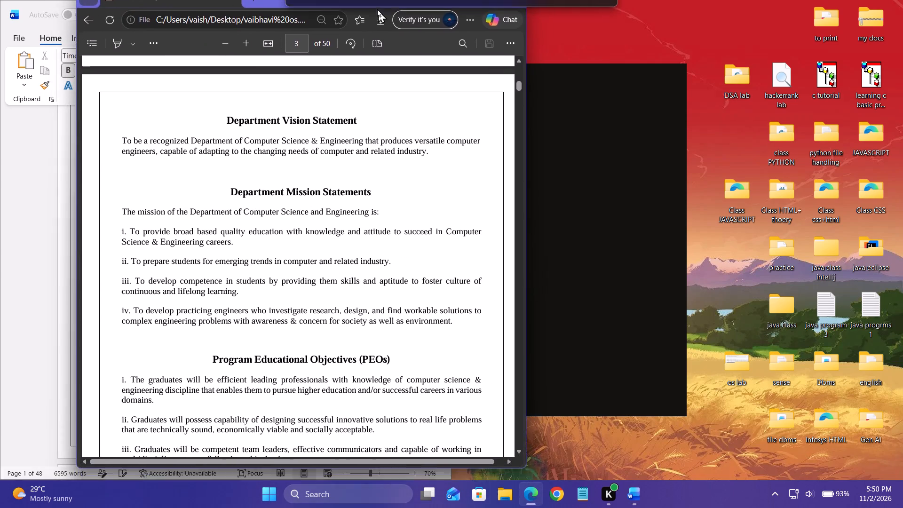
{"action": "left_click_drag", "start_coordinate": [377, 8], "coordinate": [308, 26]}
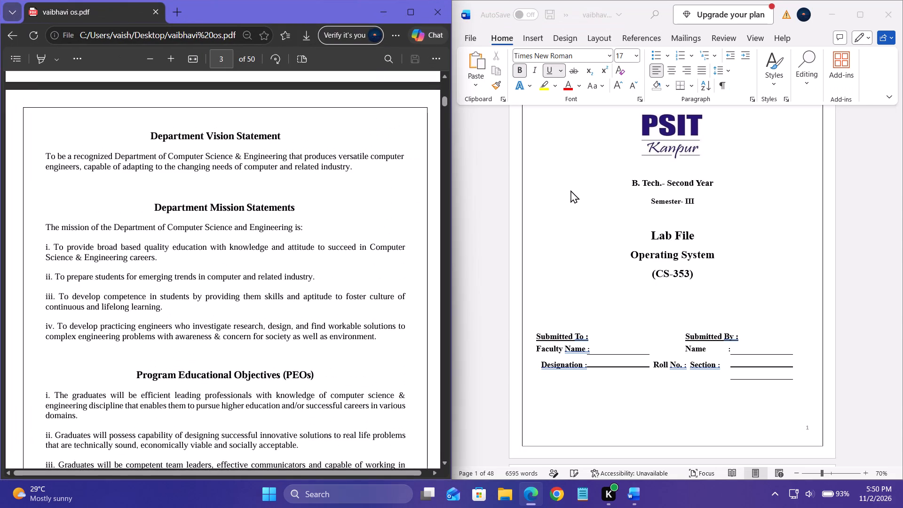
Compare the converted document's cover page with the PDF's cover page, from the department heading down to the submission details.
{"action": "scroll", "coordinate": [610, 241], "scroll_direction": "up", "scroll_amount": 1}
{"action": "scroll", "coordinate": [610, 241], "scroll_direction": "down", "scroll_amount": 1}
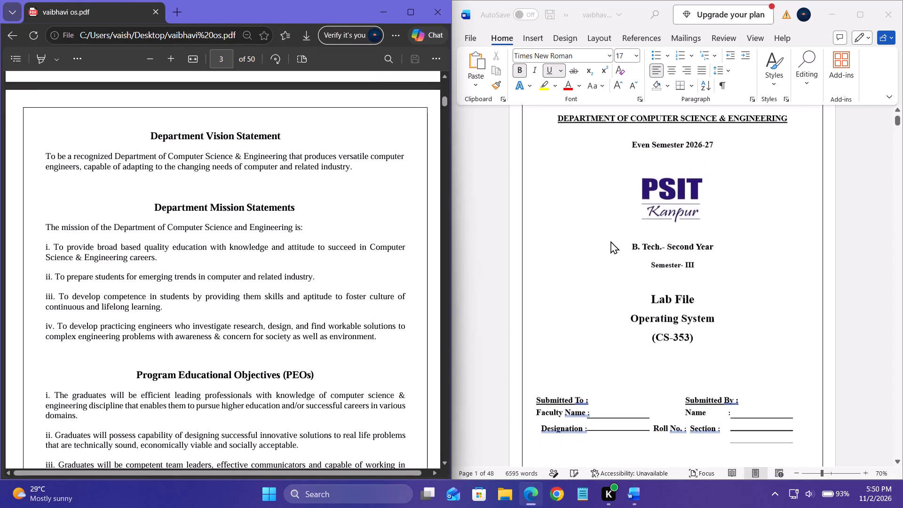
{"action": "scroll", "coordinate": [649, 195], "scroll_direction": "up", "scroll_amount": 5, "text": "ctrl"}
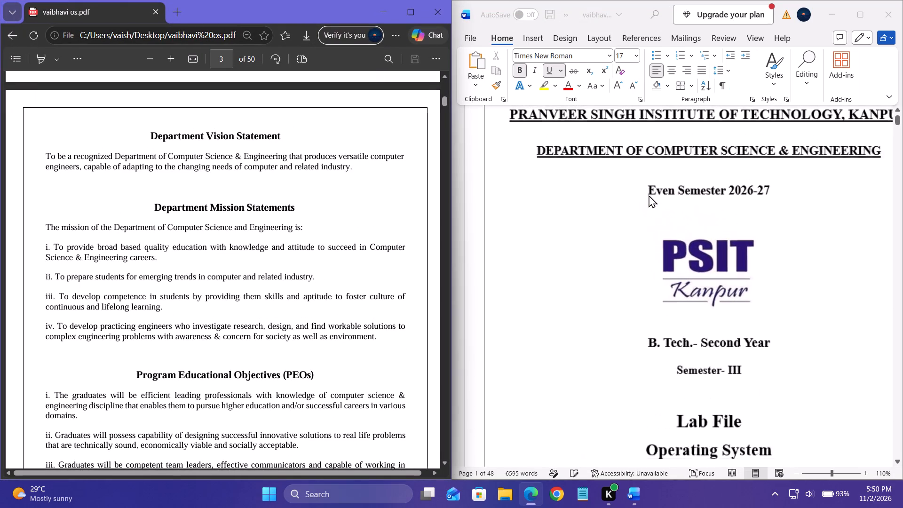
{"action": "scroll", "coordinate": [649, 195], "scroll_direction": "down", "scroll_amount": 2, "text": "ctrl"}
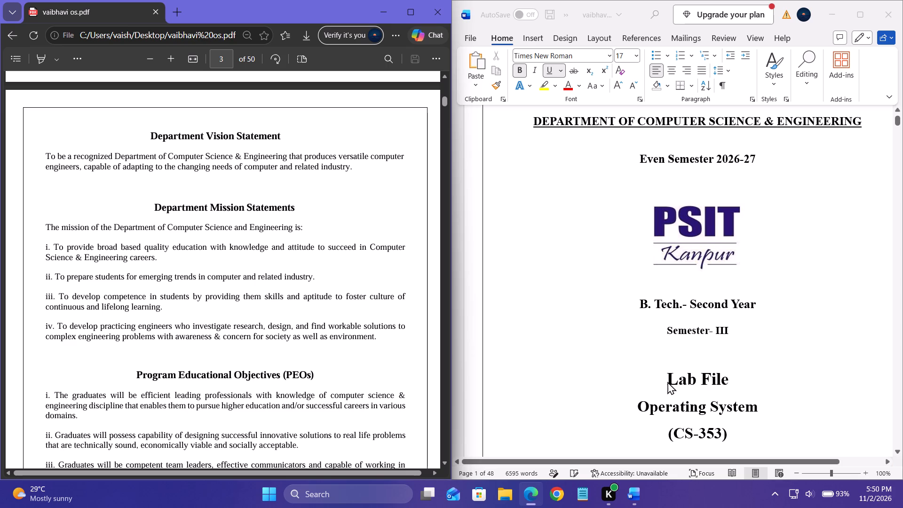
{"action": "scroll", "coordinate": [667, 381], "scroll_direction": "down", "scroll_amount": 2, "text": "ctrl"}
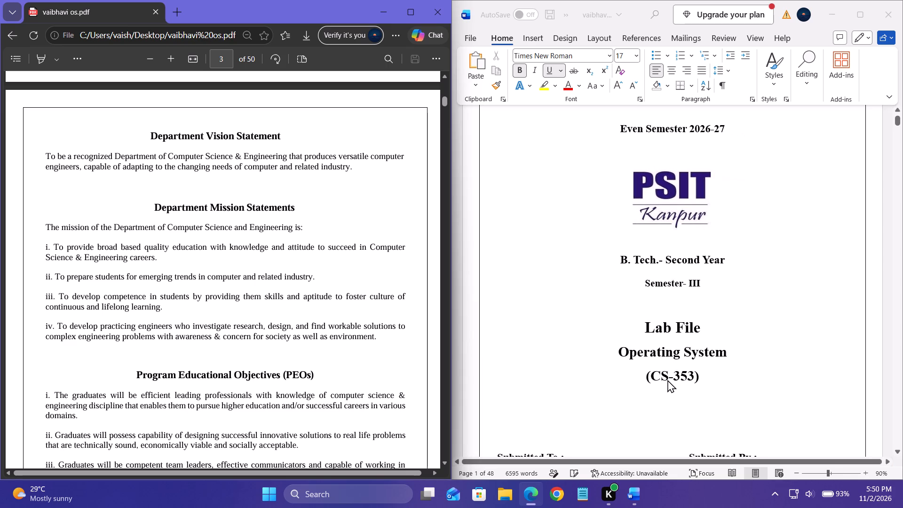
{"action": "scroll", "coordinate": [667, 380], "scroll_direction": "down", "scroll_amount": 1}
{"action": "scroll", "coordinate": [372, 351], "scroll_direction": "up", "scroll_amount": 7}
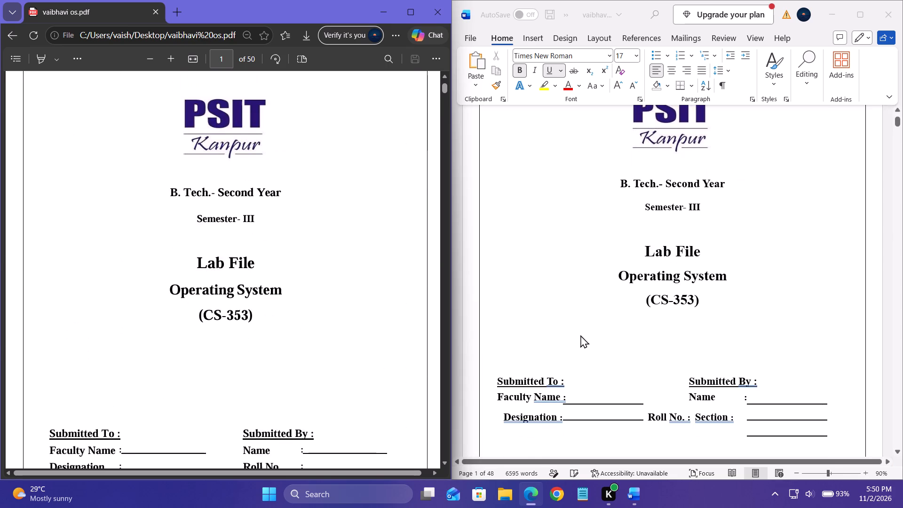
{"action": "scroll", "coordinate": [666, 275], "scroll_direction": "up", "scroll_amount": 6}
{"action": "scroll", "coordinate": [666, 275], "scroll_direction": "down", "scroll_amount": 1}
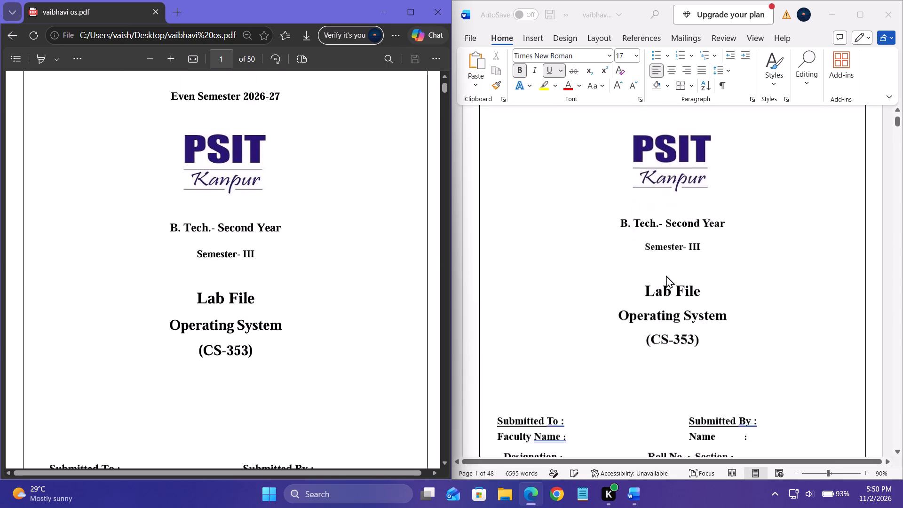
{"action": "scroll", "coordinate": [666, 275], "scroll_direction": "down", "scroll_amount": 2}
{"action": "scroll", "coordinate": [314, 273], "scroll_direction": "down", "scroll_amount": 1}
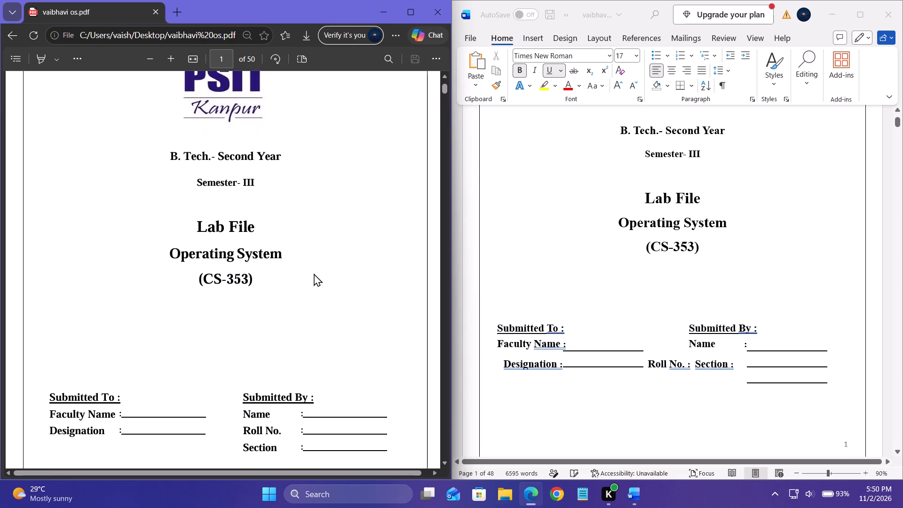
{"action": "scroll", "coordinate": [314, 273], "scroll_direction": "down", "scroll_amount": 2}
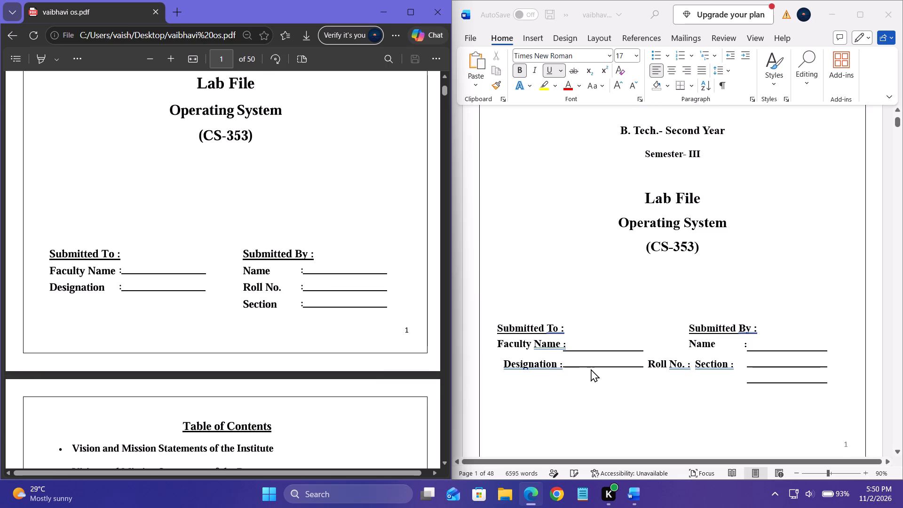
Delete the colon after "Roll No." on the cover page and move "Section :" onto its own line below.
{"action": "left_click", "coordinate": [684, 365]}
{"action": "left_click", "coordinate": [691, 366]}
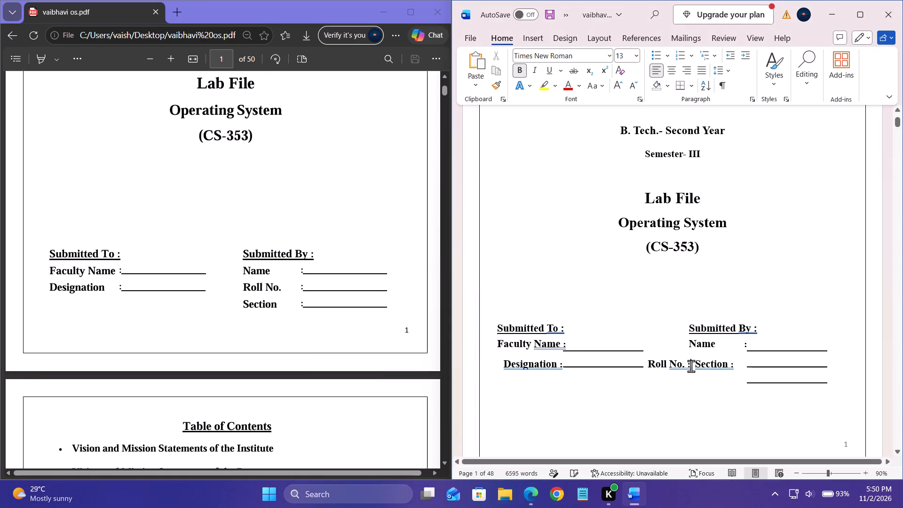
{"action": "key", "text": "BackSpace"}
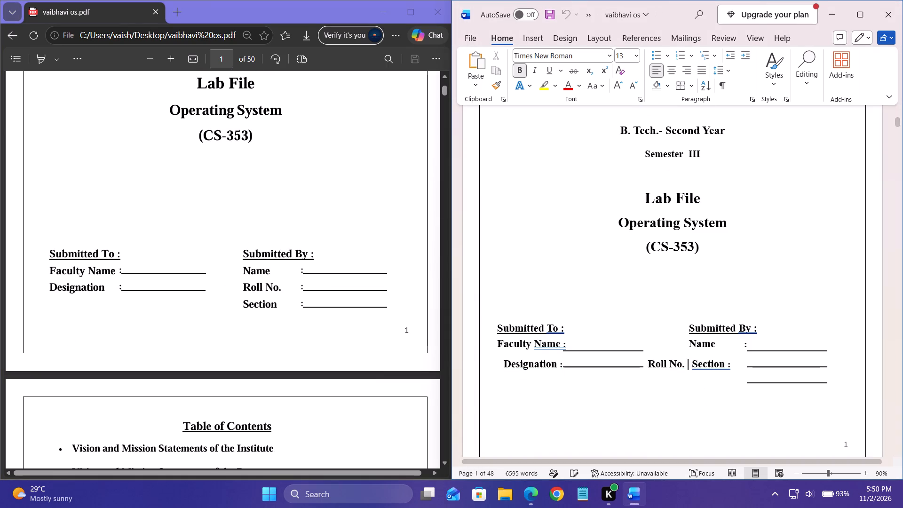
{"action": "key", "text": "BackSpace"}
{"action": "key", "text": "Return"}
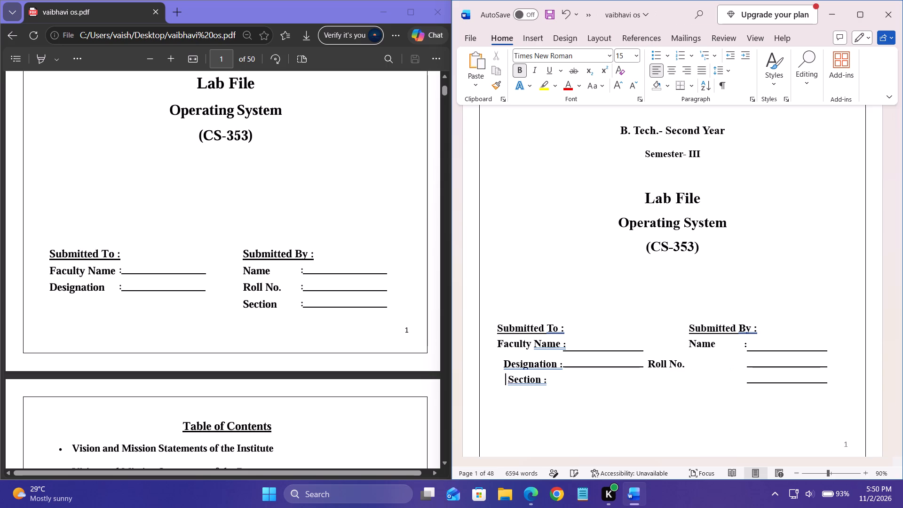
Indent the "Section :" line with spaces to bring it under the Submitted By column.
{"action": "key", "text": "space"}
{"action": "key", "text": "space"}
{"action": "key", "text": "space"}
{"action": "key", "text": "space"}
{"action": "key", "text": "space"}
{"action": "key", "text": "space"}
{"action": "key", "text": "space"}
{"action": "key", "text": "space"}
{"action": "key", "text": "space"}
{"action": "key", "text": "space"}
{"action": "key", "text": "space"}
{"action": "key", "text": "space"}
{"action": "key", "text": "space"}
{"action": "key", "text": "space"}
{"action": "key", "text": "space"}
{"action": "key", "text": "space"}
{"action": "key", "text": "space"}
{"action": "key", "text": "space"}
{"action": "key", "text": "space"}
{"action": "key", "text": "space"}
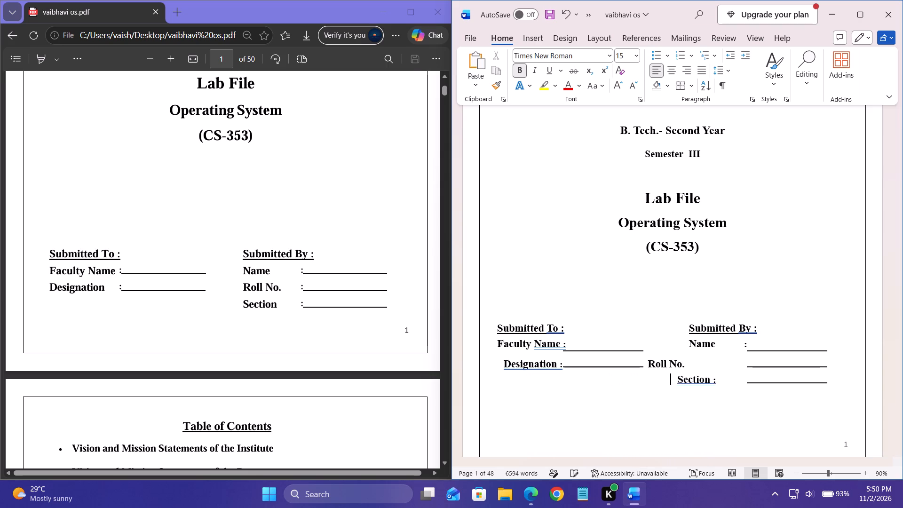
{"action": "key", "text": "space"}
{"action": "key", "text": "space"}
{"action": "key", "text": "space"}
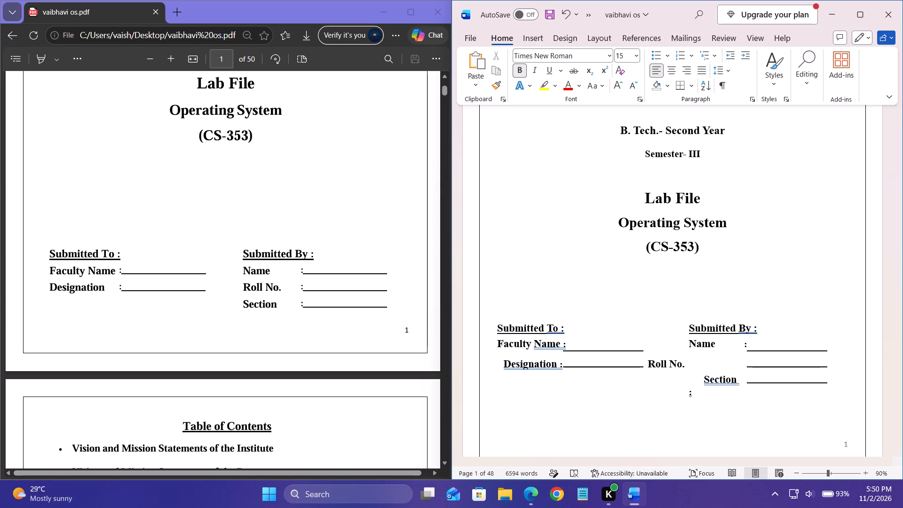
Undo the last spacing edit, then put the cover page's Section label on its own line, indented with 22 spaces beneath Roll No.
{"action": "key", "text": "ctrl+z"}
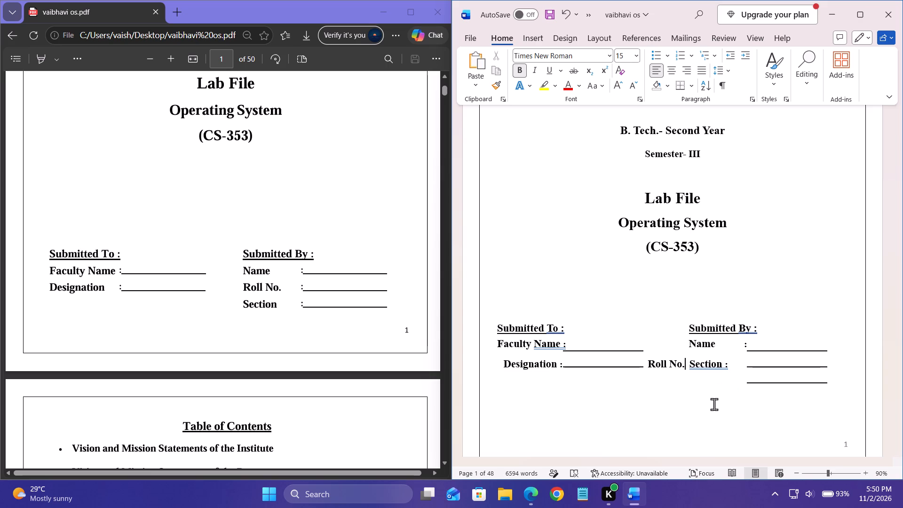
{"action": "key", "text": "Return"}
{"action": "key", "text": "space"}
{"action": "key", "text": "space"}
{"action": "key", "text": "space"}
{"action": "key", "text": "space"}
{"action": "key", "text": "space"}
{"action": "key", "text": "space"}
{"action": "key", "text": "space"}
{"action": "key", "text": "space"}
{"action": "key", "text": "space"}
{"action": "key", "text": "space"}
{"action": "key", "text": "space"}
{"action": "key", "text": "space"}
{"action": "key", "text": "space"}
{"action": "key", "text": "space"}
{"action": "key", "text": "space"}
{"action": "key", "text": "space"}
{"action": "key", "text": "space"}
{"action": "key", "text": "space"}
{"action": "key", "text": "space"}
{"action": "key", "text": "space"}
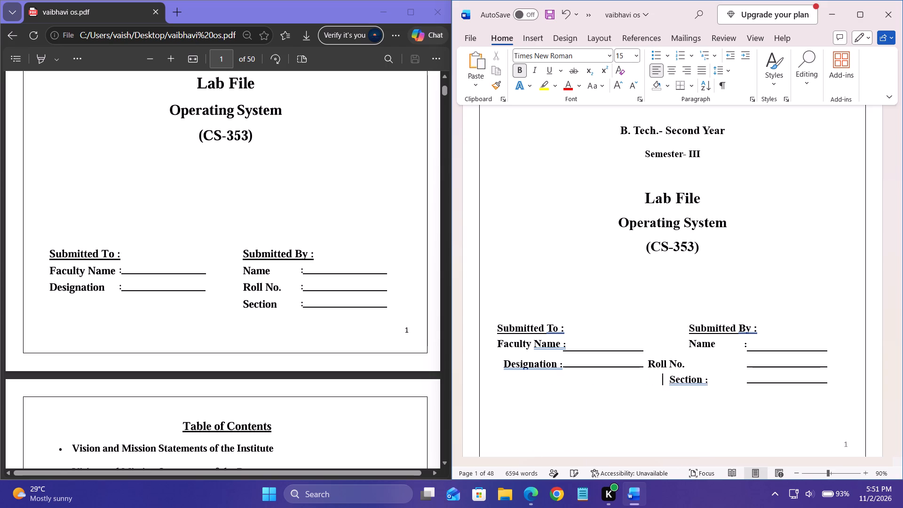
{"action": "key", "text": "space"}
{"action": "key", "text": "space"}
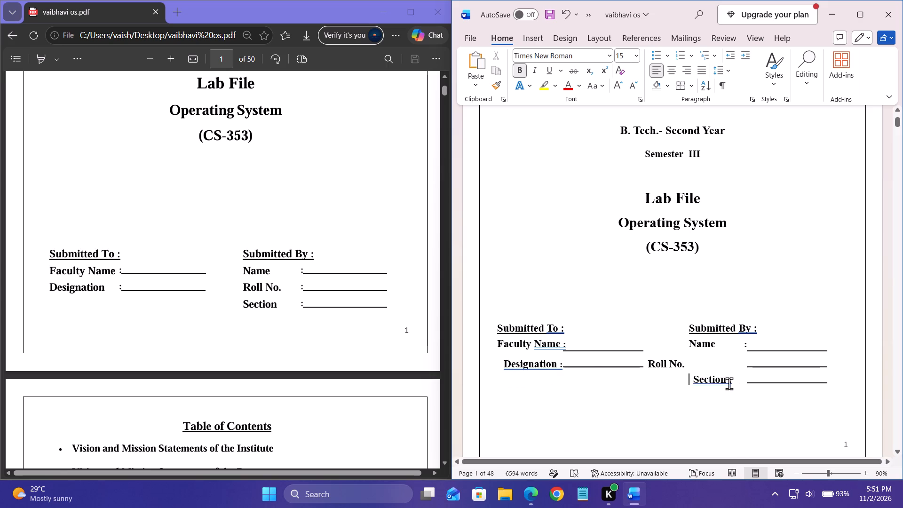
Insert three spaces between the Section label and its colon so the colon sits near the underline.
{"action": "left_click", "coordinate": [729, 383]}
{"action": "key", "text": "space"}
{"action": "key", "text": "space"}
{"action": "key", "text": "space"}
{"action": "key", "text": "space"}
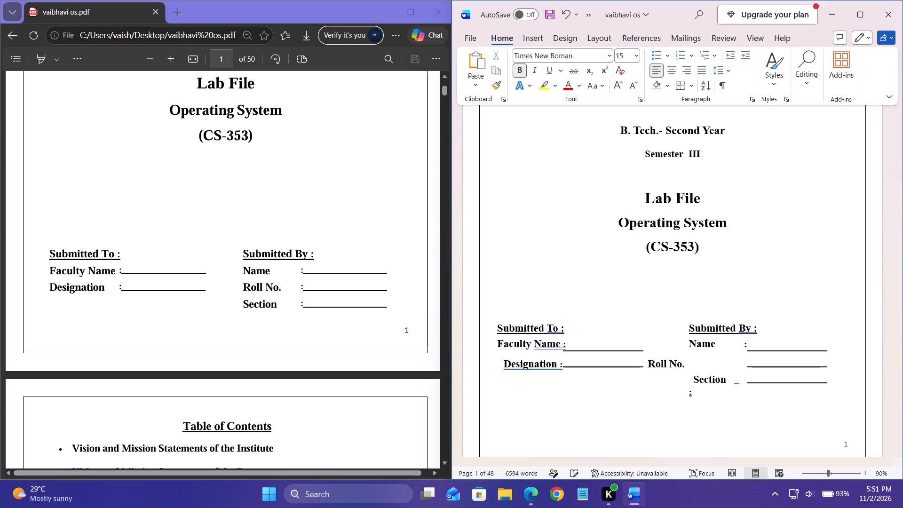
{"action": "key", "text": "BackSpace"}
Indent the Roll No. label with 19 spaces so it lines up beneath the Name label.
{"action": "left_click", "coordinate": [647, 367]}
{"action": "key", "text": "space"}
{"action": "key", "text": "space"}
{"action": "key", "text": "space"}
{"action": "key", "text": "space"}
{"action": "key", "text": "space"}
{"action": "key", "text": "space"}
{"action": "key", "text": "space"}
{"action": "key", "text": "space"}
{"action": "key", "text": "space"}
{"action": "key", "text": "space"}
{"action": "key", "text": "space"}
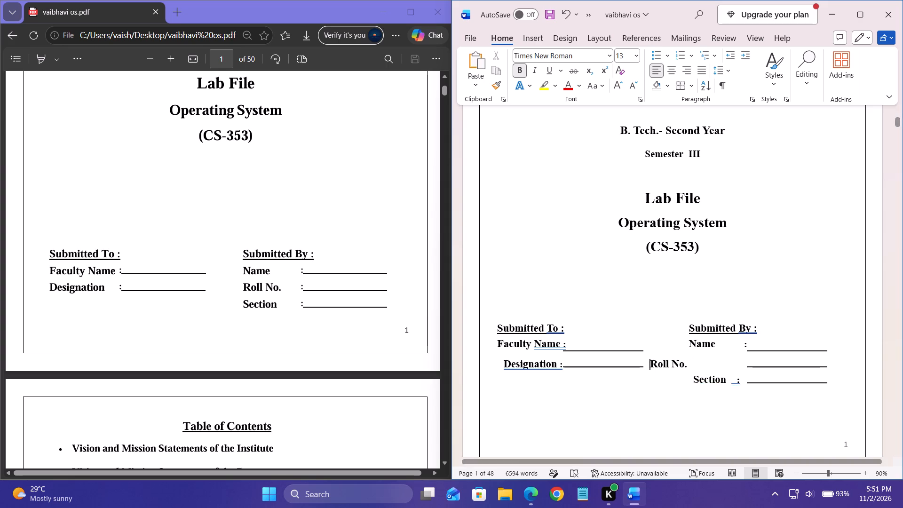
{"action": "key", "text": "space"}
{"action": "key", "text": "space"}
{"action": "key", "text": "space"}
{"action": "key", "text": "space"}
{"action": "key", "text": "space"}
{"action": "key", "text": "space"}
{"action": "key", "text": "space"}
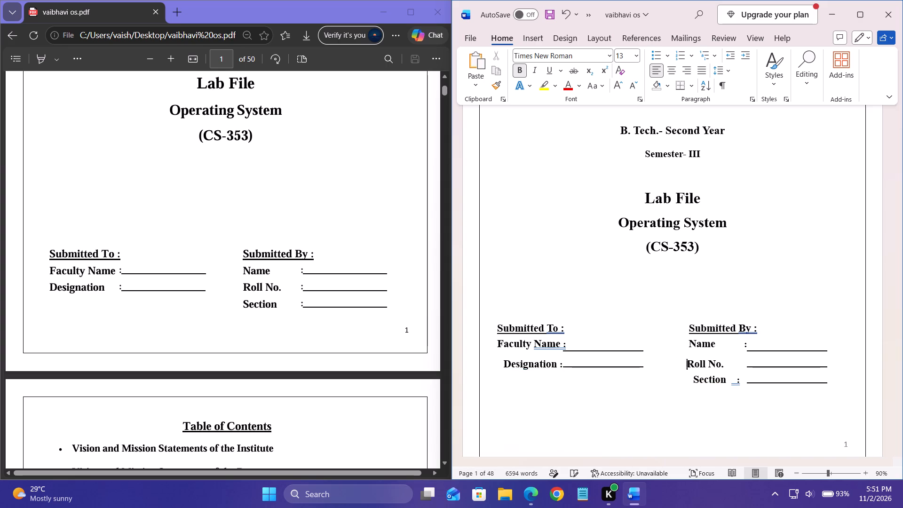
{"action": "key", "text": "space"}
Add a colon after Roll No. with three spaces before it and two spaces after it.
{"action": "left_click", "coordinate": [729, 363]}
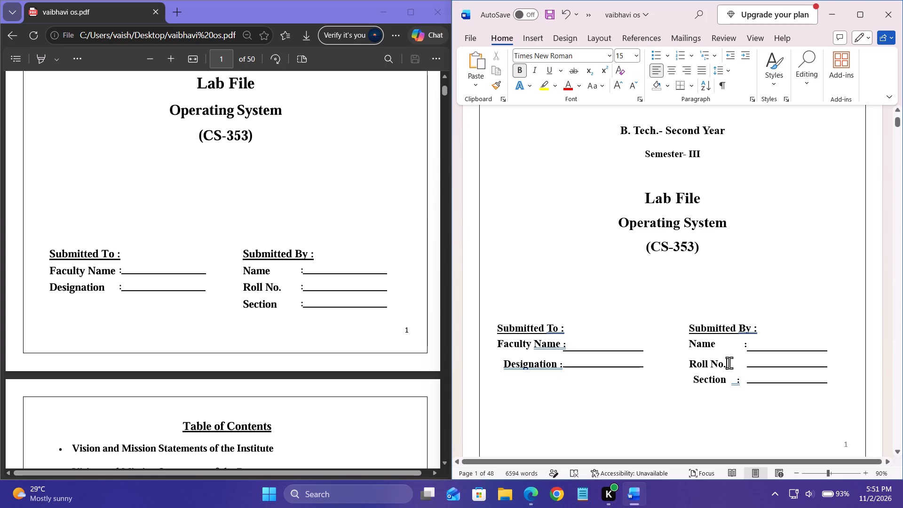
{"action": "type", "text": ":"}
{"action": "key", "text": "space"}
{"action": "key", "text": "space"}
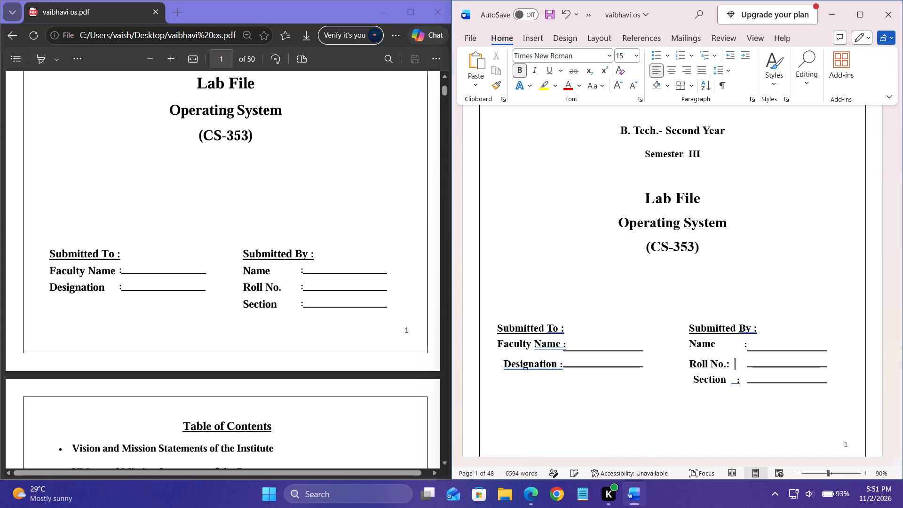
{"action": "key", "text": "Left"}
{"action": "key", "text": "Left"}
{"action": "key", "text": "Left"}
{"action": "key", "text": "space"}
{"action": "key", "text": "space"}
{"action": "key", "text": "space"}
{"action": "key", "text": "space"}
{"action": "key", "text": "space"}
{"action": "key", "text": "BackSpace"}
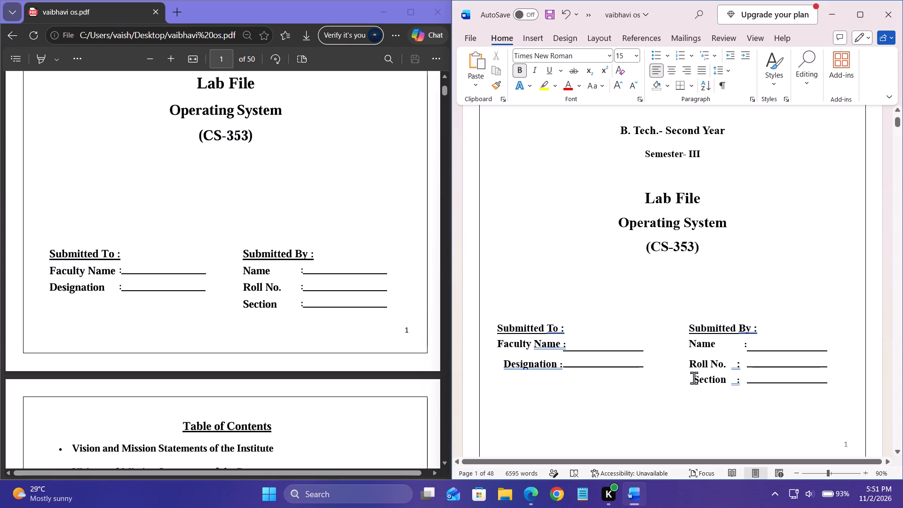
{"action": "key", "text": "BackSpace"}
Delete one space before the Section label to align it more closely with Roll No. above.
{"action": "key", "text": "Down"}
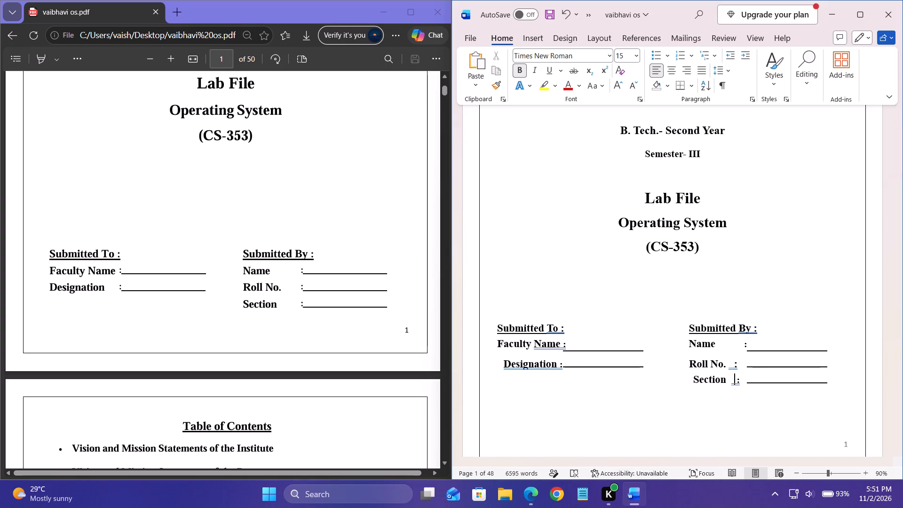
{"action": "key", "text": "Left"}
{"action": "key", "text": "Left"}
{"action": "key", "text": "Left"}
{"action": "key", "text": "Left"}
{"action": "key", "text": "Left"}
{"action": "key", "text": "Left"}
{"action": "key", "text": "Left"}
{"action": "key", "text": "Left"}
{"action": "key", "text": "Left"}
{"action": "key", "text": "Left"}
{"action": "key", "text": "BackSpace"}
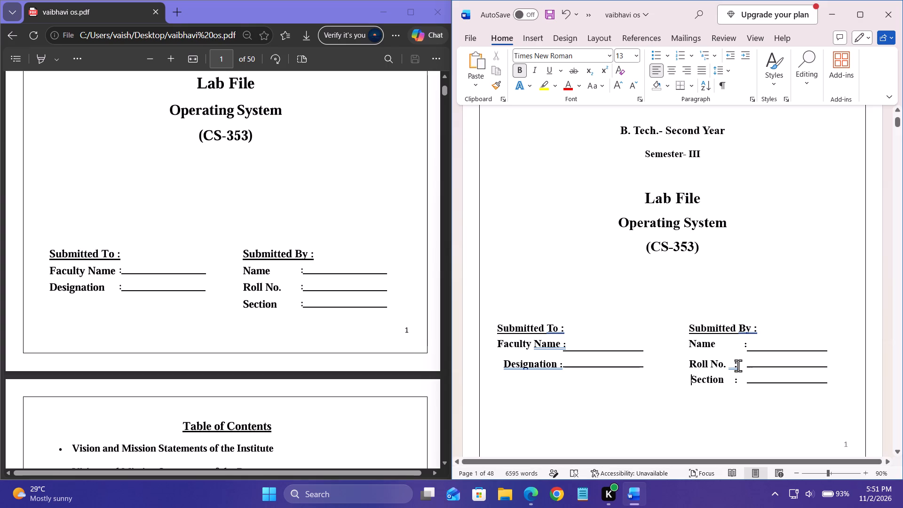
Shift the Roll No. colon one space further toward its underline.
{"action": "left_click", "coordinate": [734, 366]}
{"action": "key", "text": "space"}
{"action": "key", "text": "space"}
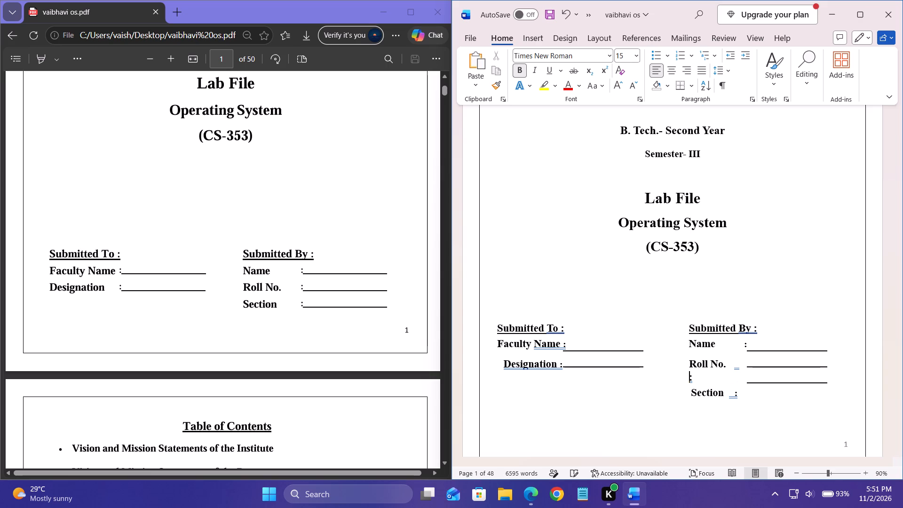
{"action": "key", "text": "BackSpace"}
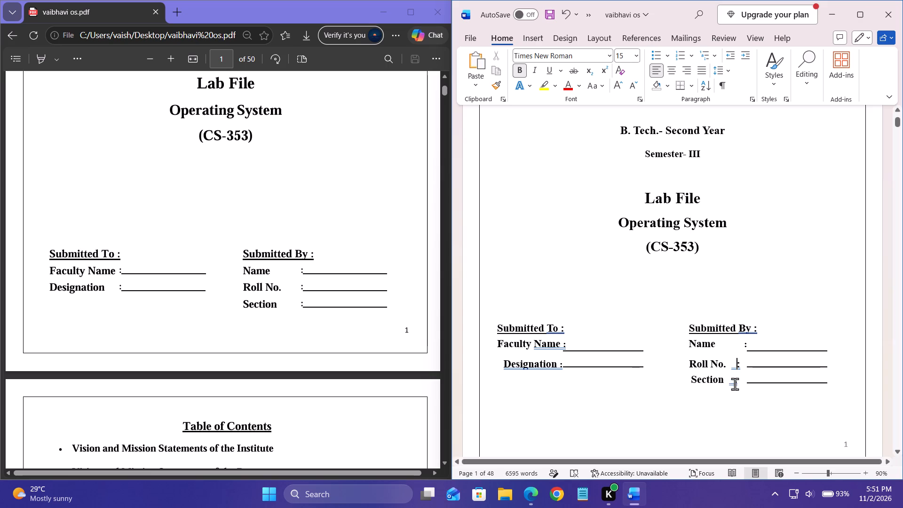
Shift the Section colon one space closer to its underline so it lines up with the Roll No. colon.
{"action": "key", "text": "space"}
{"action": "key", "text": "BackSpace"}
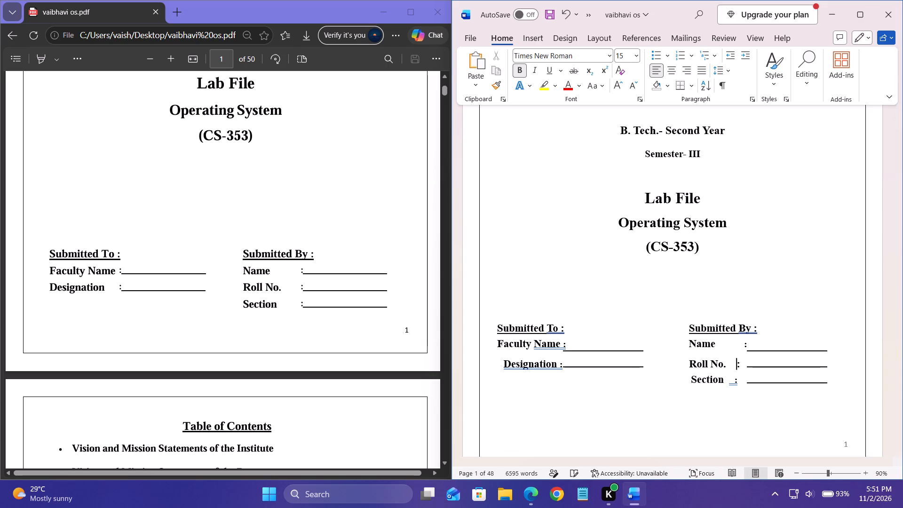
{"action": "key", "text": "Down"}
{"action": "key", "text": "Left"}
{"action": "key", "text": "space"}
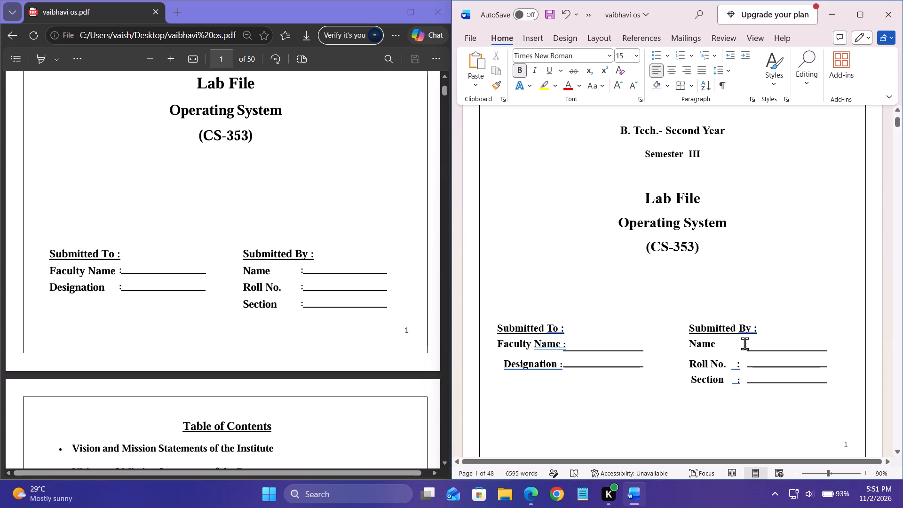
{"action": "key", "text": "BackSpace"}
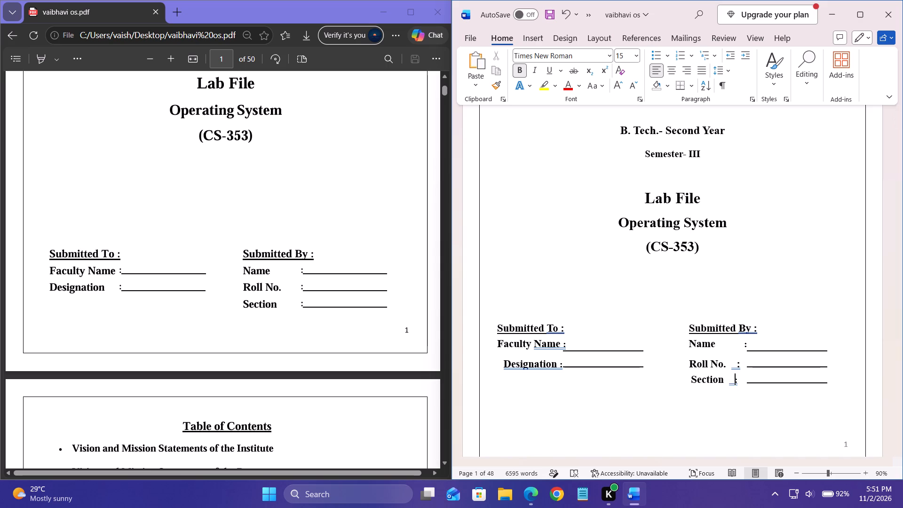
{"action": "key", "text": "space"}
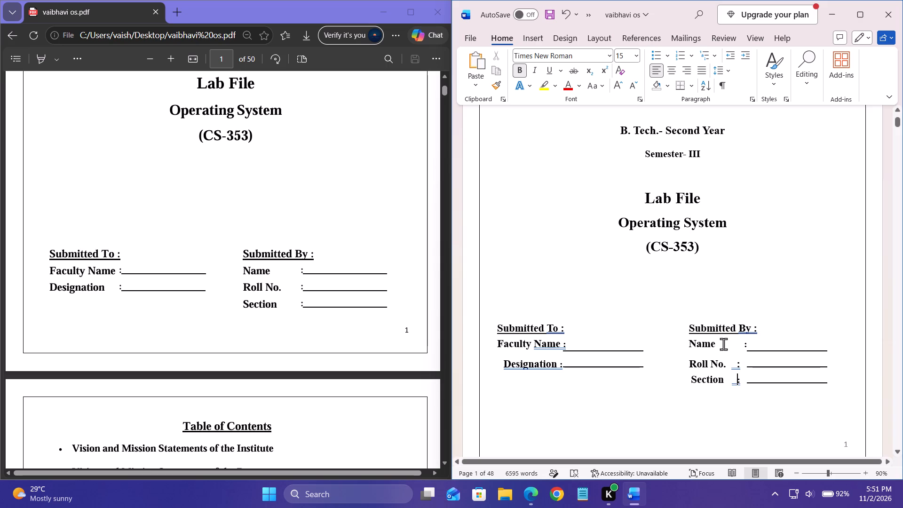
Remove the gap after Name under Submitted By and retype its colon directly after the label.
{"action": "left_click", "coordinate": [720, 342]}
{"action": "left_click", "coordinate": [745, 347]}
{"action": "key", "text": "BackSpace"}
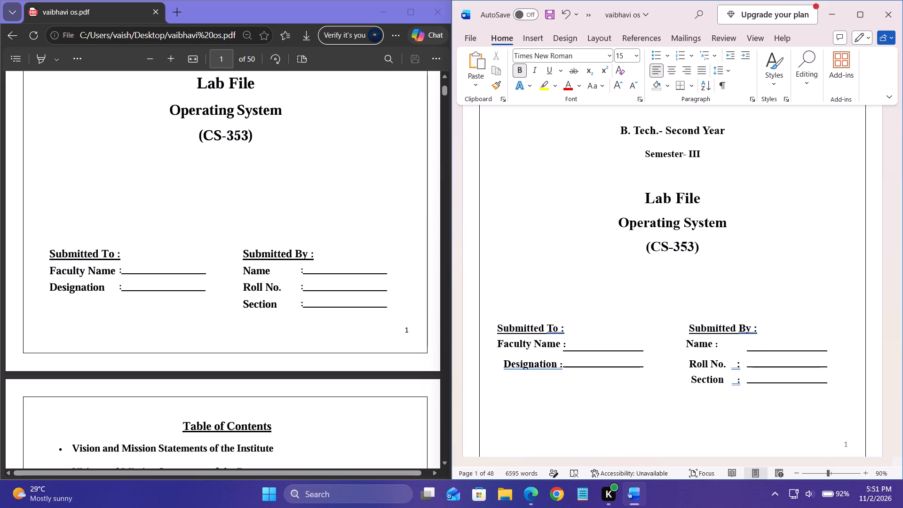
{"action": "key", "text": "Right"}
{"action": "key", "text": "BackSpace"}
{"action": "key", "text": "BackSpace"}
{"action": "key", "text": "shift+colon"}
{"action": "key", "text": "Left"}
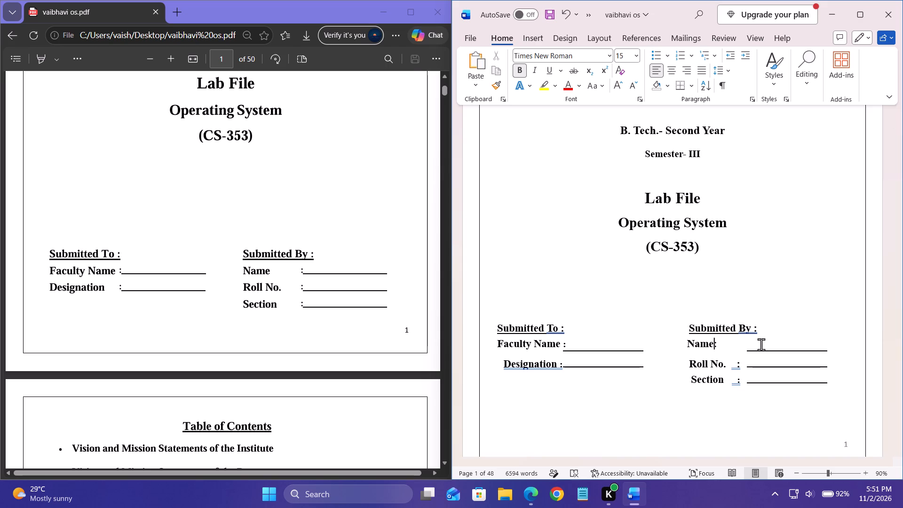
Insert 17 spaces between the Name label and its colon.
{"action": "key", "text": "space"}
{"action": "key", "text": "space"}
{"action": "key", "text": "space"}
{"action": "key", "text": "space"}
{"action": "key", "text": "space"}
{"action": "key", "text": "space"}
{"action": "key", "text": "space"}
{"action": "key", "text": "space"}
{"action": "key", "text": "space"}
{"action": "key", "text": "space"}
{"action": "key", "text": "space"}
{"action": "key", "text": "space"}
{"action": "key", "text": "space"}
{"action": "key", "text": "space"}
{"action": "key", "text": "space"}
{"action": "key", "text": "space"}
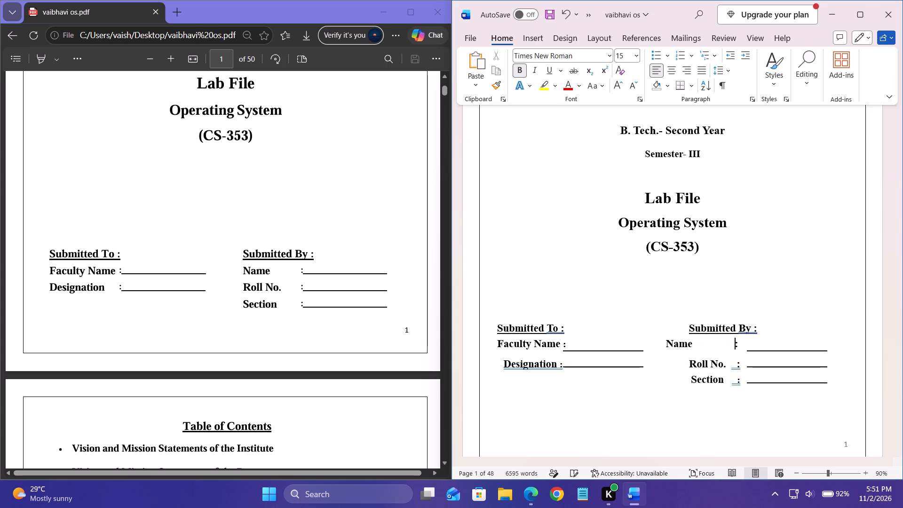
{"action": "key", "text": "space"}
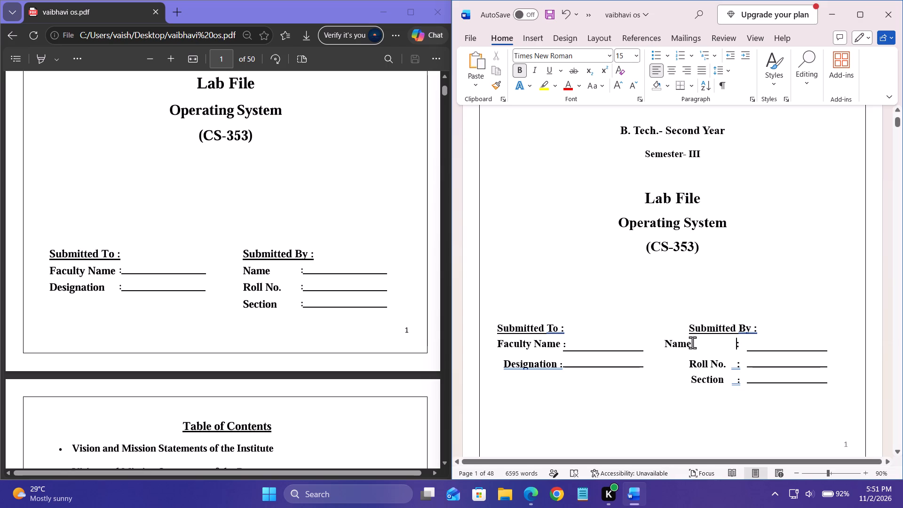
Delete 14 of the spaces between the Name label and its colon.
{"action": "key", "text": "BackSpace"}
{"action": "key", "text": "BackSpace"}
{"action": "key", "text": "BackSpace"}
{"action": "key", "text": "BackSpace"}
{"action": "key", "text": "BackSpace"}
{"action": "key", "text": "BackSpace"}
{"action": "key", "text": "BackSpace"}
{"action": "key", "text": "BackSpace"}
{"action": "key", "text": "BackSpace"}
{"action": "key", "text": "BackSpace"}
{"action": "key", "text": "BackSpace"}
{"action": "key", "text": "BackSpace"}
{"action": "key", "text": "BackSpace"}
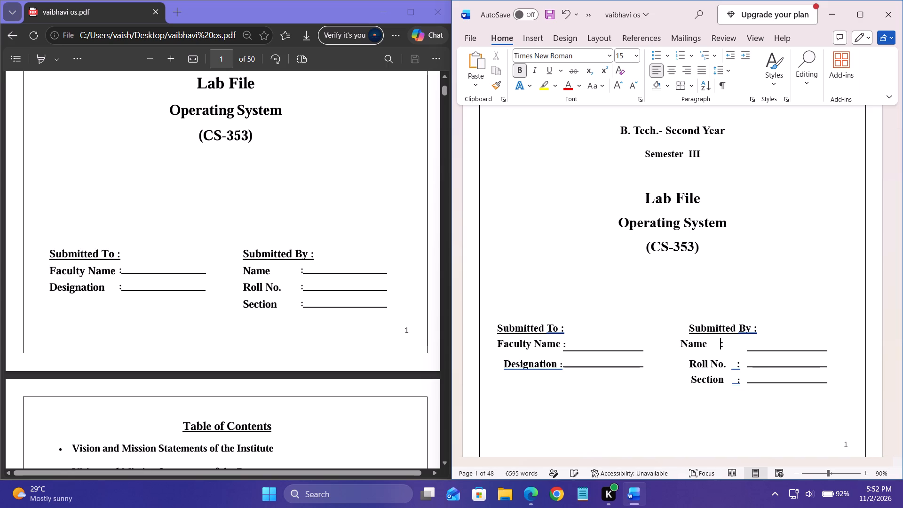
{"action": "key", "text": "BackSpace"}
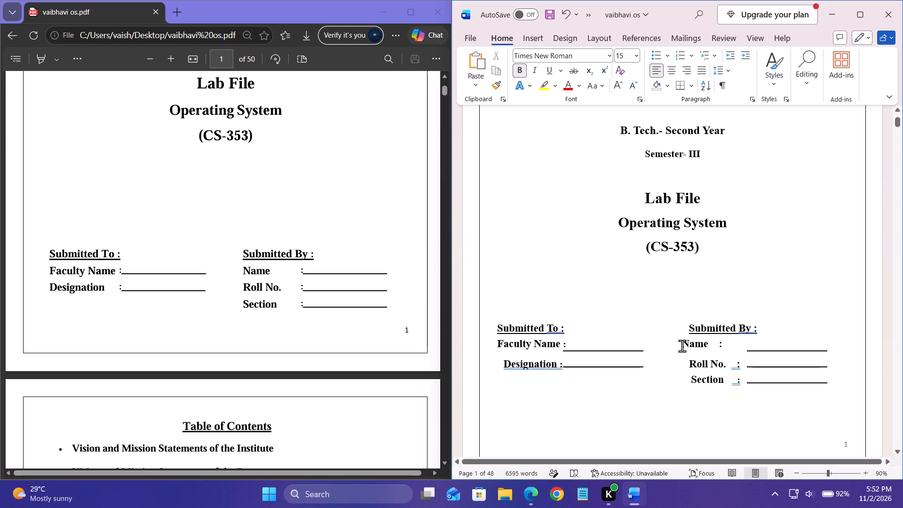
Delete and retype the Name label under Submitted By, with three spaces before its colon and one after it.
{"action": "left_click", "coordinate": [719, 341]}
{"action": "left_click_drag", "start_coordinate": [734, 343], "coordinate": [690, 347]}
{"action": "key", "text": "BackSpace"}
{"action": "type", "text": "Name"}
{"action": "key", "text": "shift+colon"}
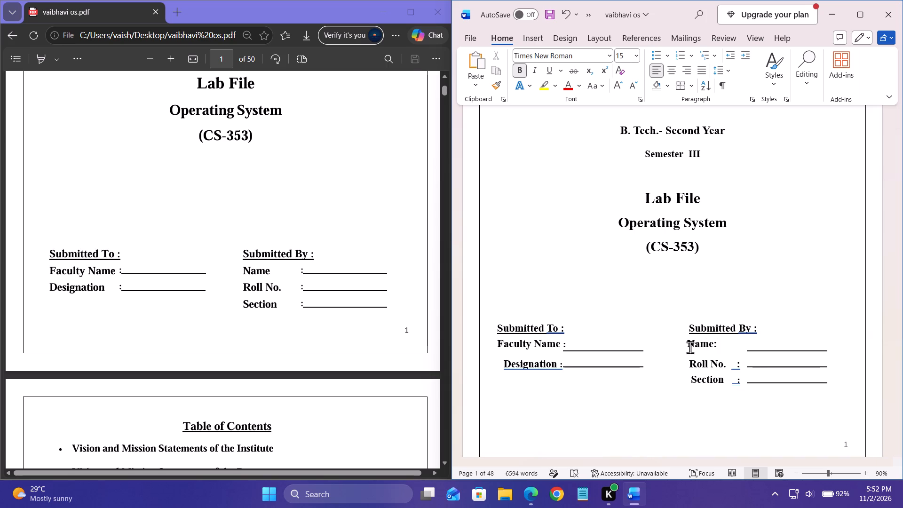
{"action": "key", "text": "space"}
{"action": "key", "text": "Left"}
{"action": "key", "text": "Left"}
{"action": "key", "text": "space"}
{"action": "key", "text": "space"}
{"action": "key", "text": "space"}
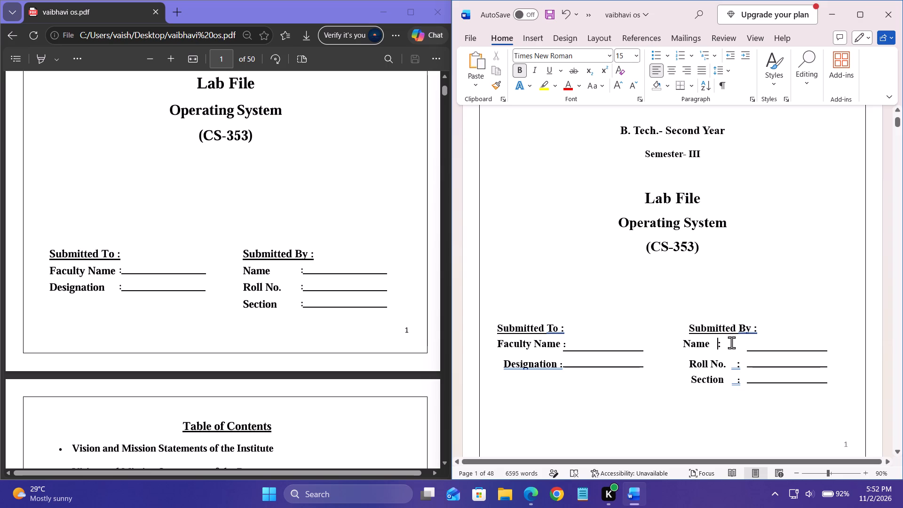
Replace the typed Name label with a screen snip of Name and its colon from the PDF, and open the pasted picture's options.
{"action": "left_click", "coordinate": [731, 343]}
{"action": "left_click_drag", "start_coordinate": [731, 343], "coordinate": [693, 345]}
{"action": "key", "text": "BackSpace"}
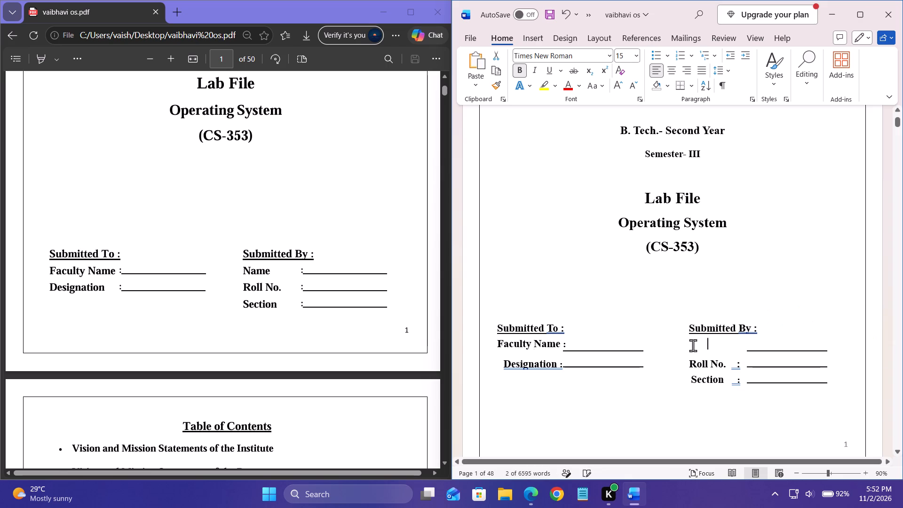
{"action": "key", "text": "Print"}
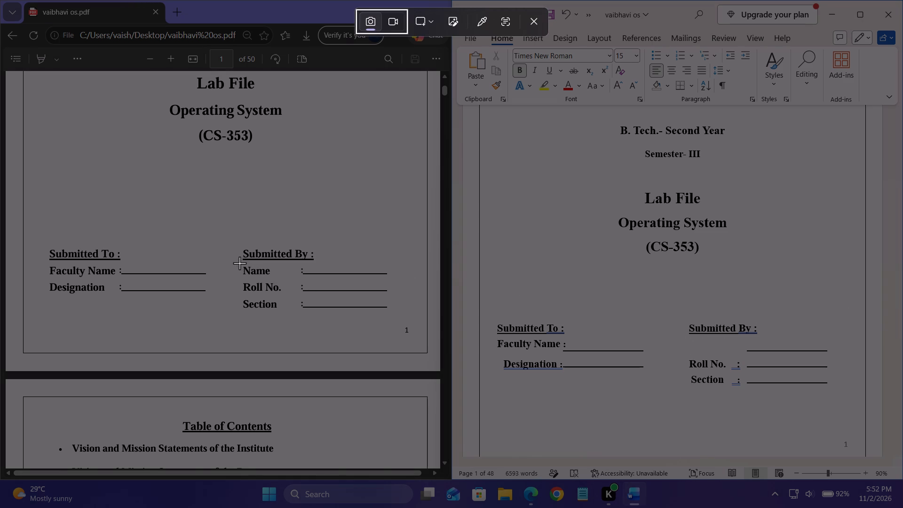
{"action": "left_click_drag", "start_coordinate": [239, 263], "coordinate": [301, 277]}
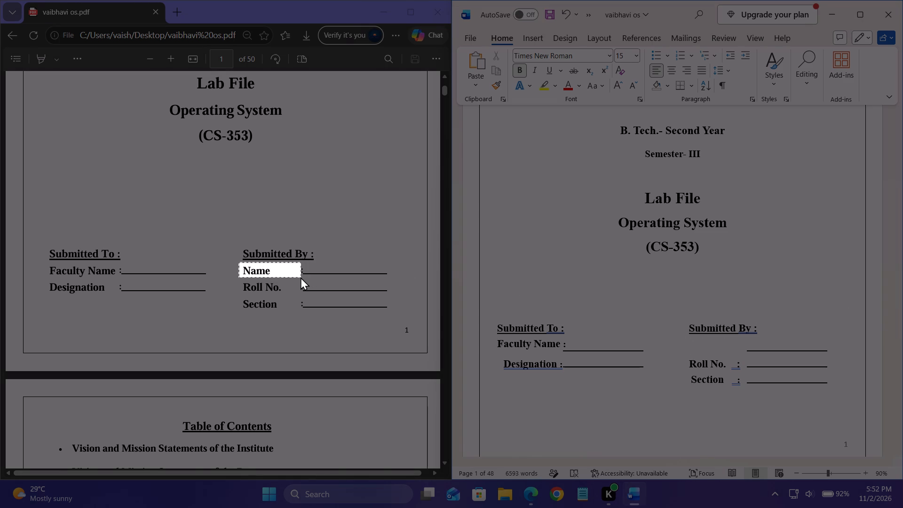
{"action": "left_click_drag", "start_coordinate": [301, 277], "coordinate": [303, 277]}
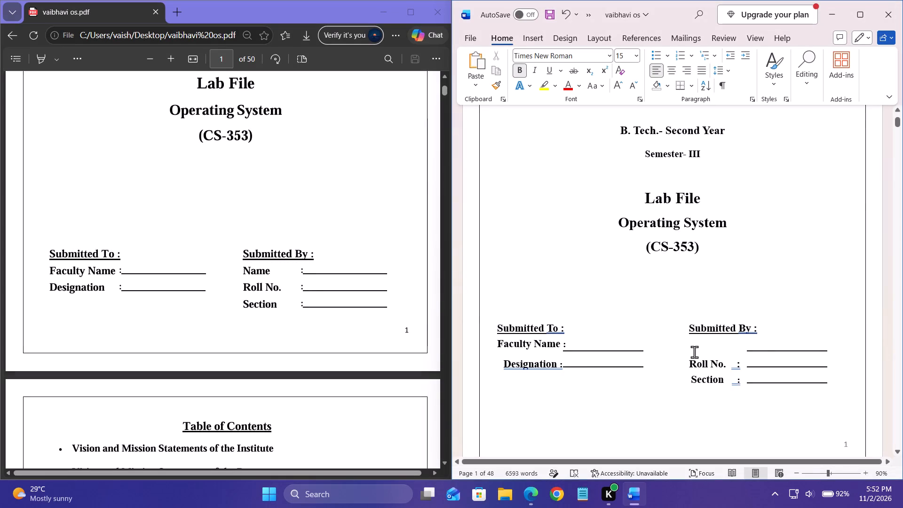
{"action": "key", "text": "ctrl+v"}
{"action": "left_click", "coordinate": [696, 347]}
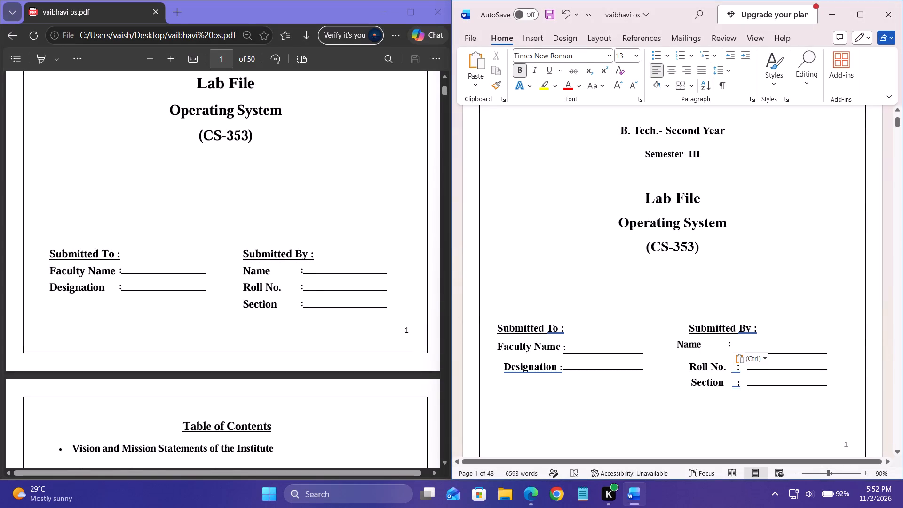
{"action": "right_click", "coordinate": [696, 347]}
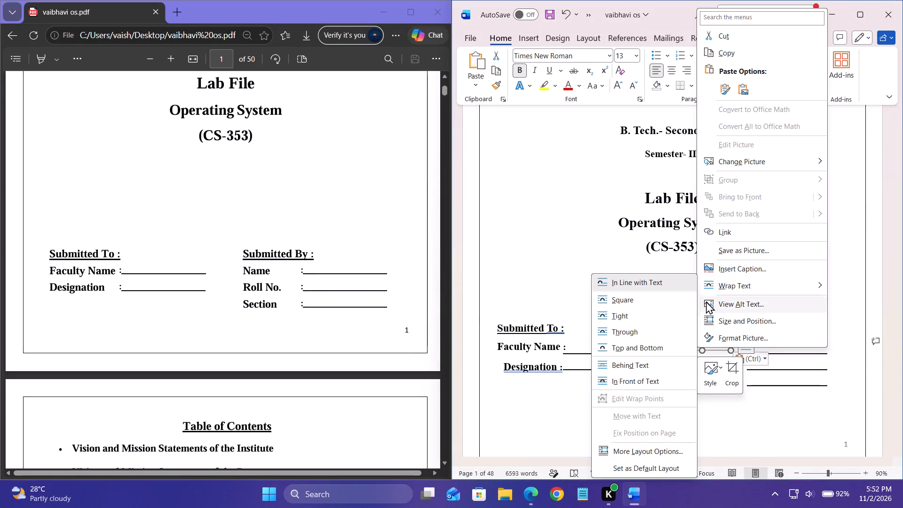
Apply Tight text wrapping to the pasted Name picture and align it under Submitted By, just before the first blank line above Roll No.
{"action": "left_click", "coordinate": [666, 312]}
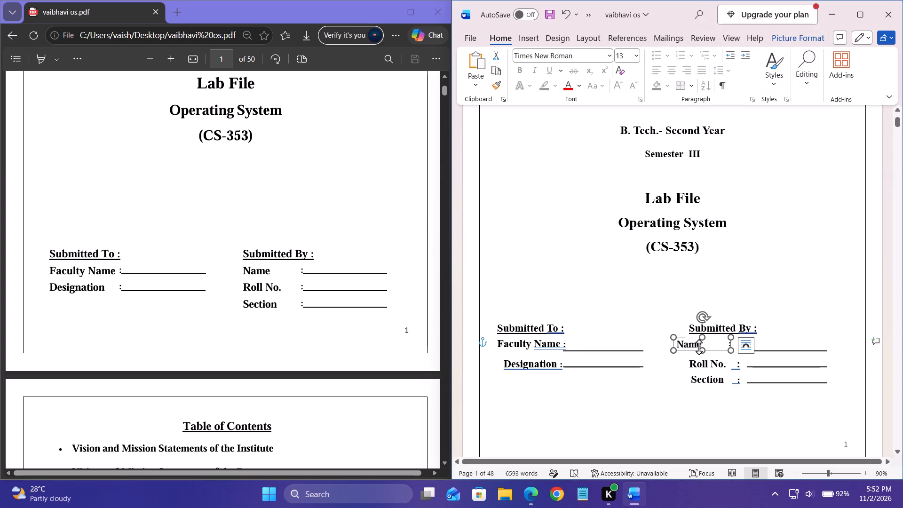
{"action": "left_click_drag", "start_coordinate": [705, 345], "coordinate": [721, 352]}
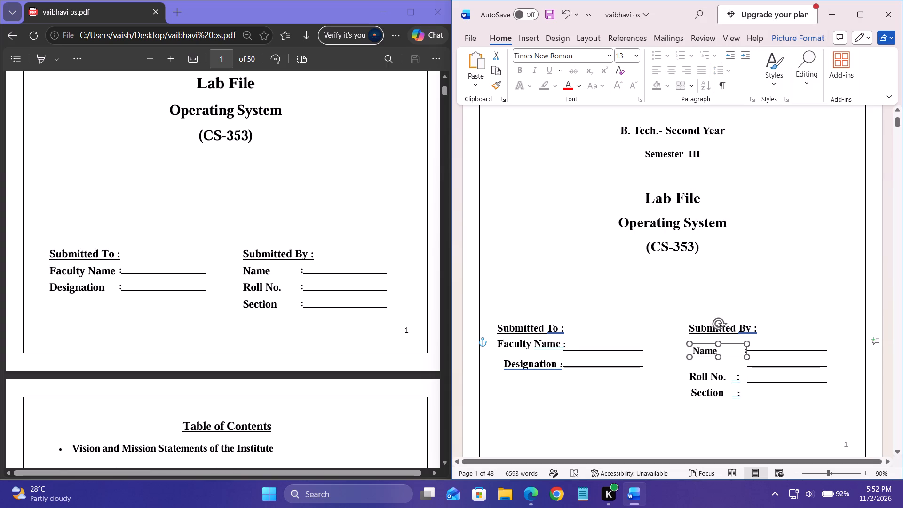
{"action": "left_click_drag", "start_coordinate": [721, 352], "coordinate": [713, 347]}
{"action": "left_click", "coordinate": [793, 317]}
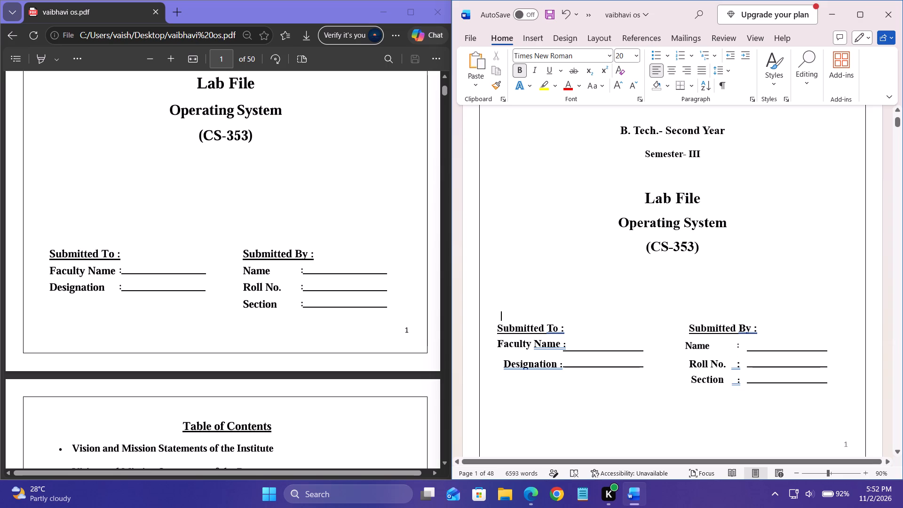
{"action": "left_click", "coordinate": [739, 346]}
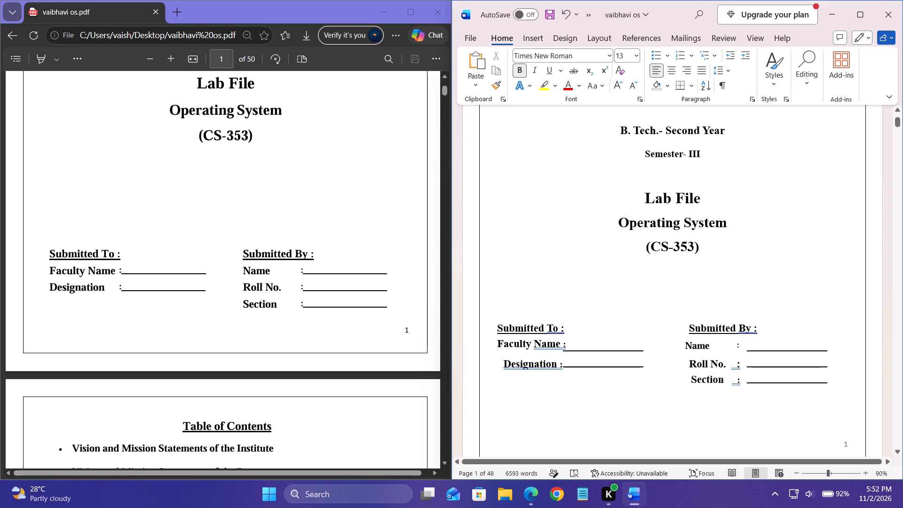
{"action": "left_click", "coordinate": [732, 349]}
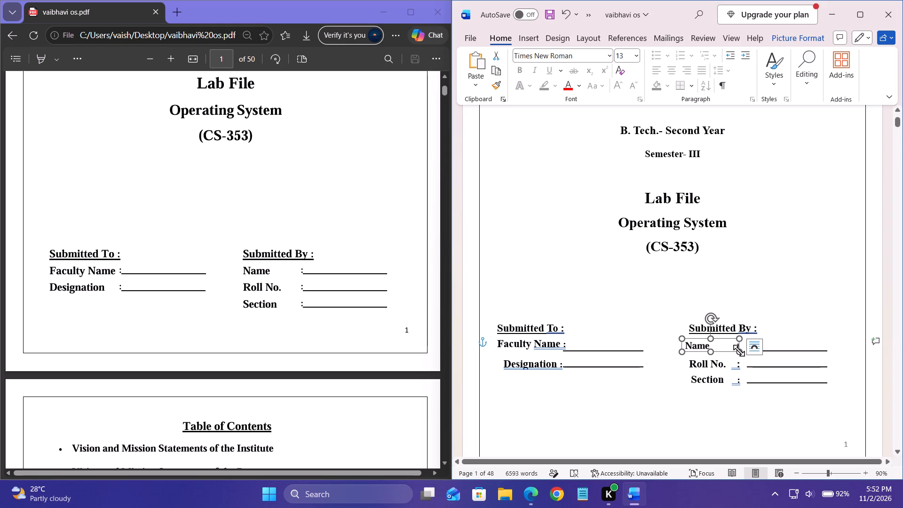
{"action": "left_click_drag", "start_coordinate": [739, 350], "coordinate": [733, 353]}
{"action": "left_click_drag", "start_coordinate": [705, 346], "coordinate": [708, 346]}
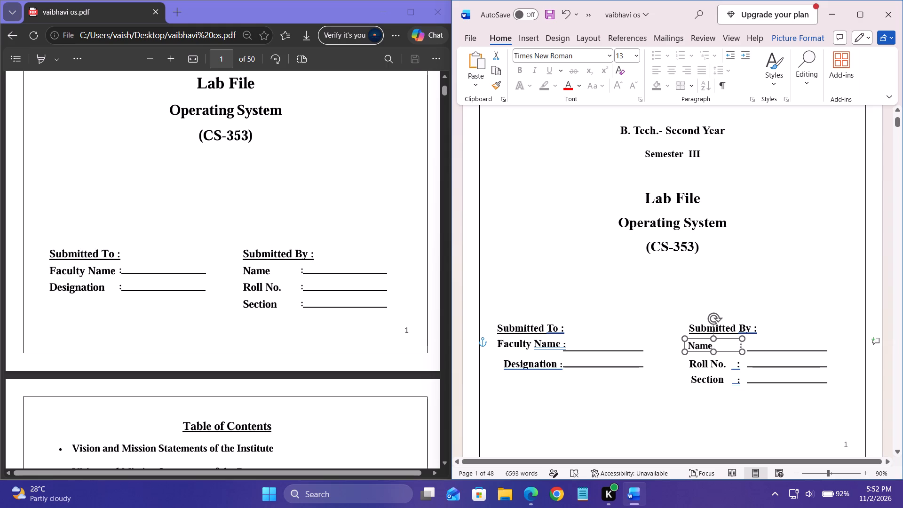
{"action": "left_click_drag", "start_coordinate": [708, 346], "coordinate": [710, 347]}
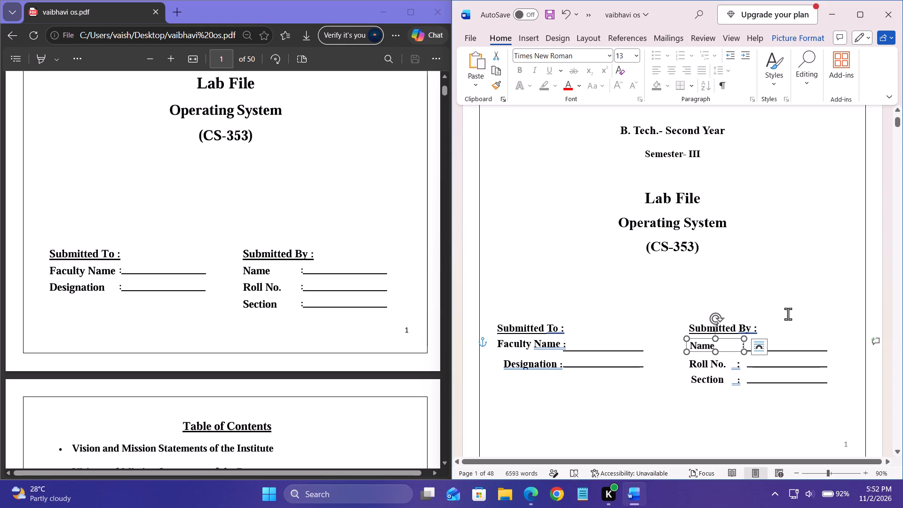
{"action": "left_click", "coordinate": [788, 314]}
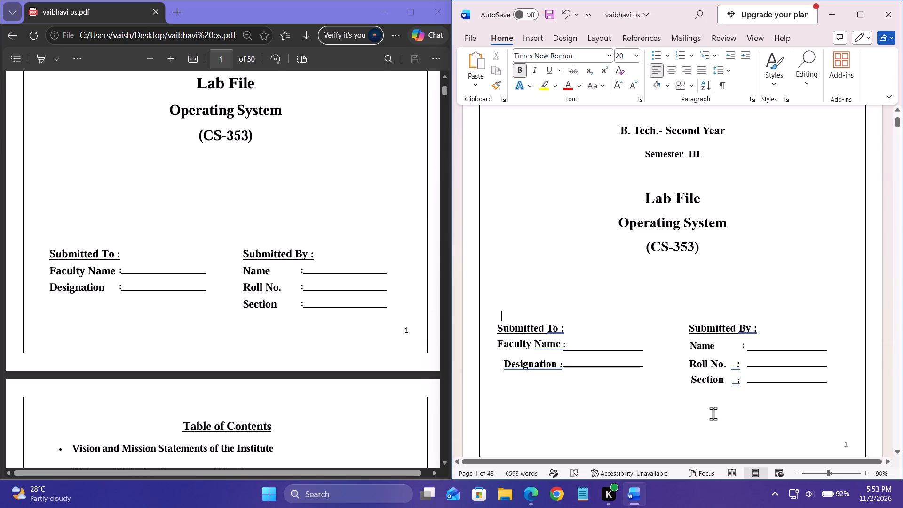
Delete one trailing space after the Roll No. label's colon under Submitted By.
{"action": "left_click", "coordinate": [745, 366]}
{"action": "key", "text": "BackSpace"}
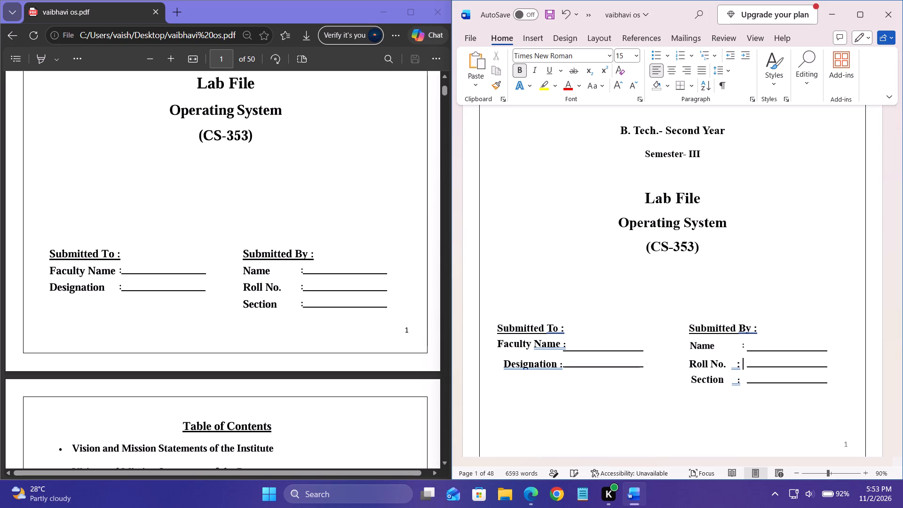
Delete one space after the Roll No. colon and one after the Section colon.
{"action": "key", "text": "BackSpace"}
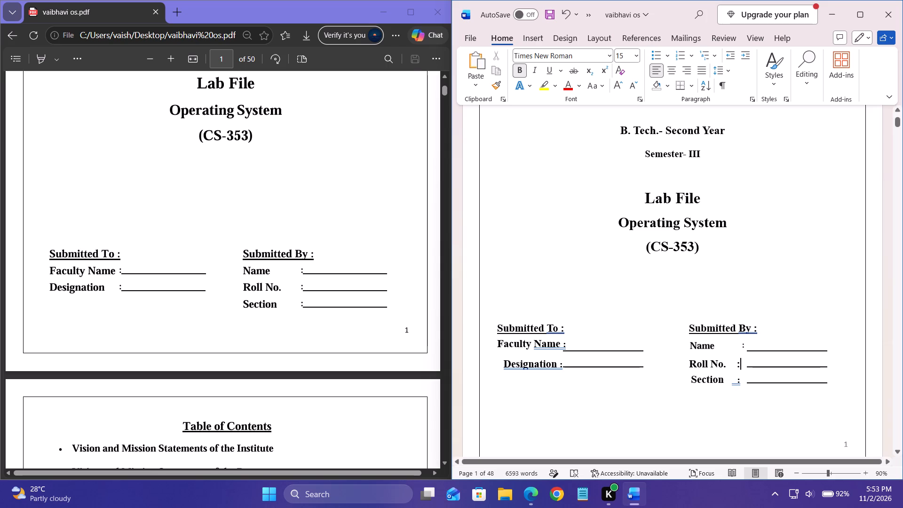
{"action": "left_click", "coordinate": [745, 380]}
{"action": "key", "text": "BackSpace"}
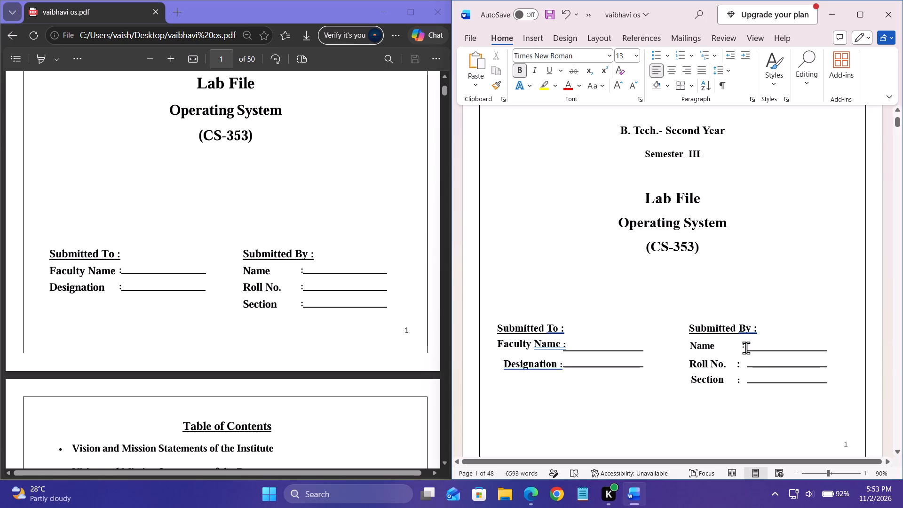
Place the cursor on the Name line and start another screen snip.
{"action": "left_click", "coordinate": [747, 346]}
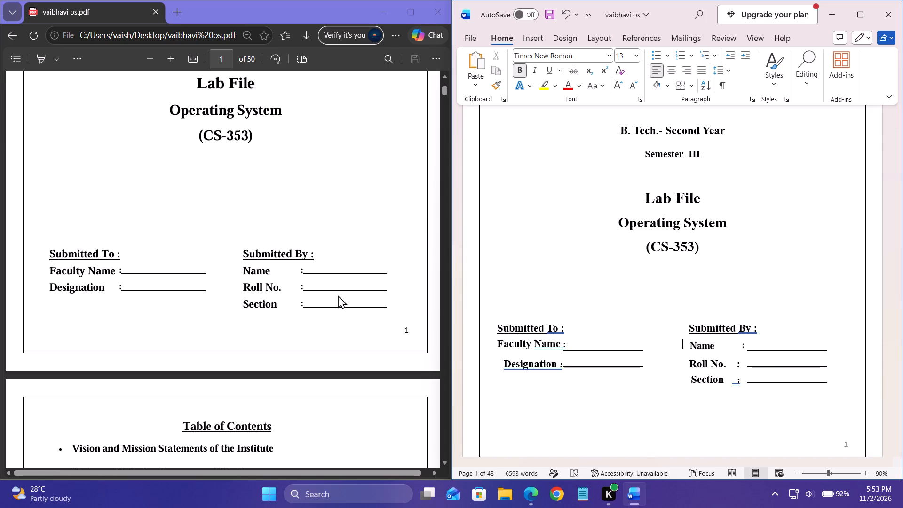
{"action": "key", "text": "Print"}
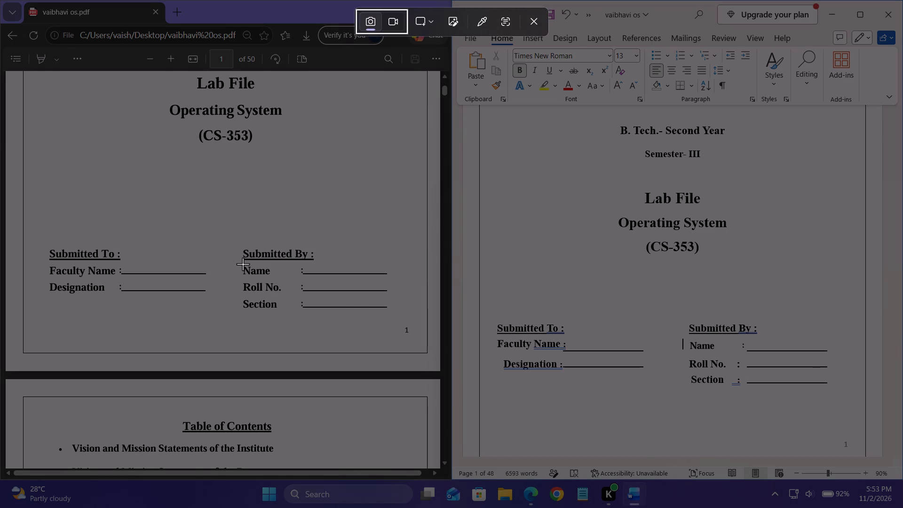
Replace the Name picture under Submitted By with a screen snip of only the word Name from the PDF, using Tight text wrapping.
{"action": "left_click_drag", "start_coordinate": [242, 264], "coordinate": [274, 277]}
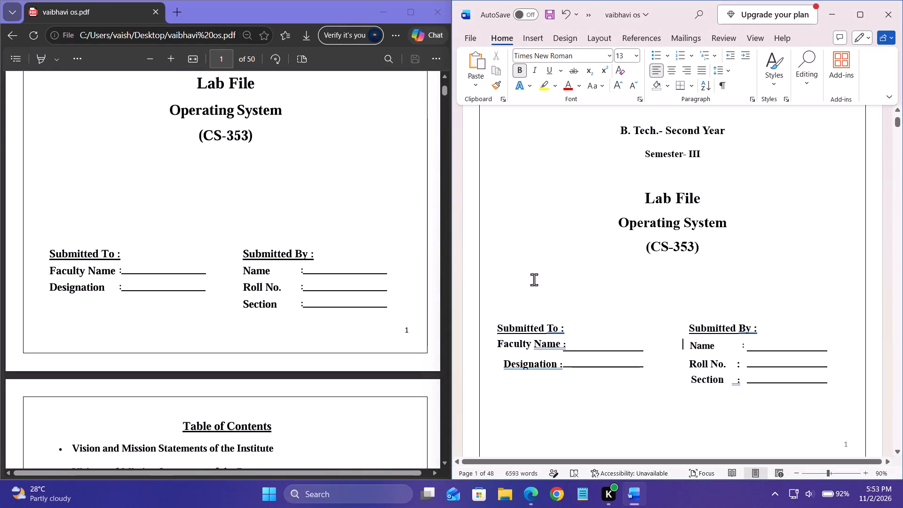
{"action": "left_click", "coordinate": [704, 350]}
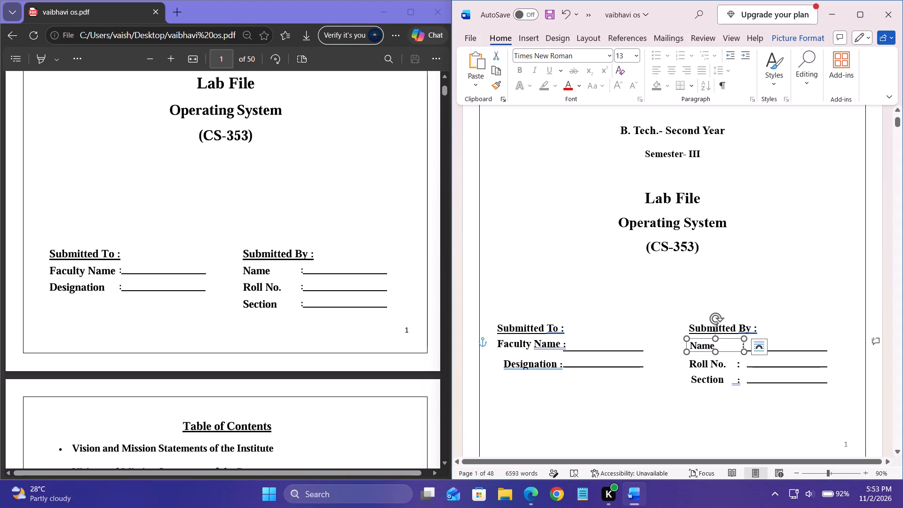
{"action": "key", "text": "Delete"}
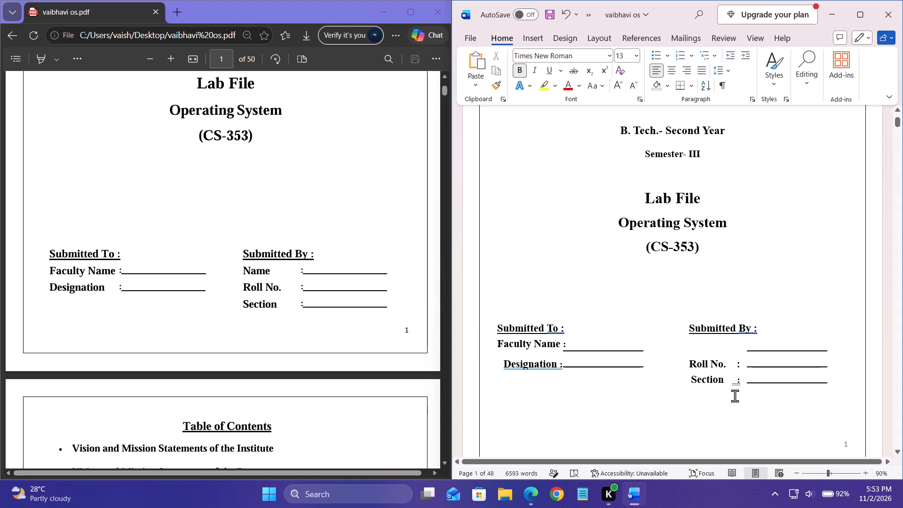
{"action": "left_click", "coordinate": [695, 348]}
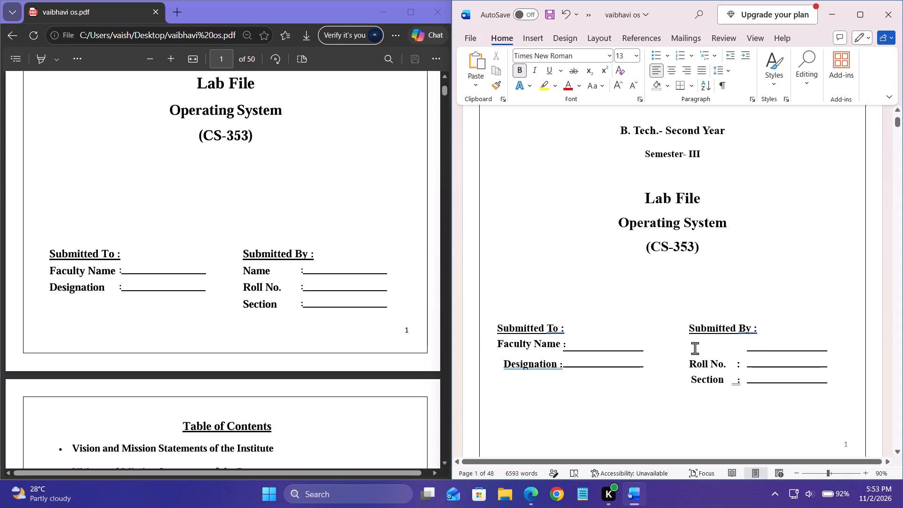
{"action": "key", "text": "ctrl+v"}
{"action": "right_click", "coordinate": [698, 346]}
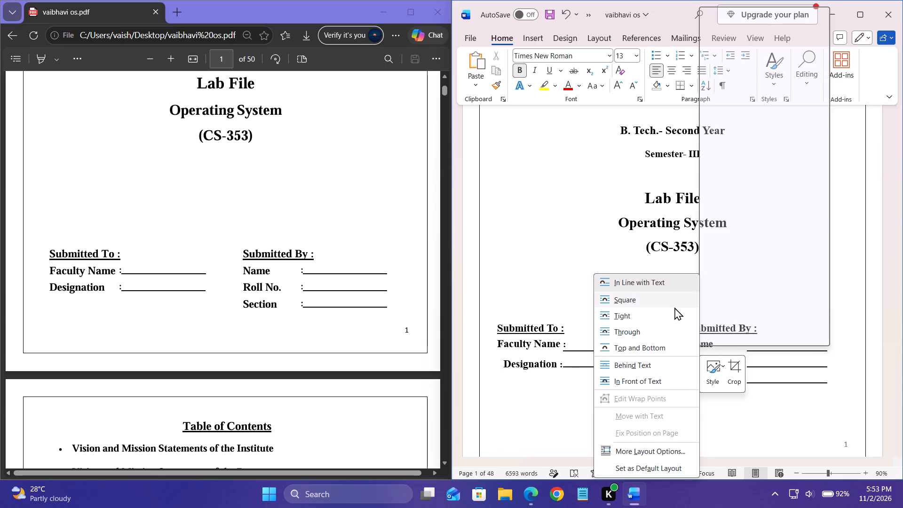
{"action": "left_click", "coordinate": [674, 315]}
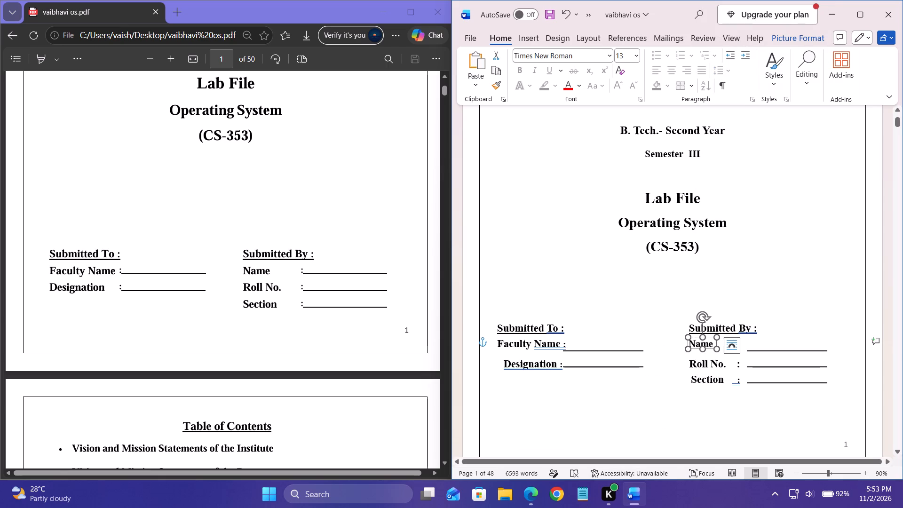
Position the new Name picture under Submitted By, lined up with the Roll No. label below it.
{"action": "left_click_drag", "start_coordinate": [698, 345], "coordinate": [705, 338]}
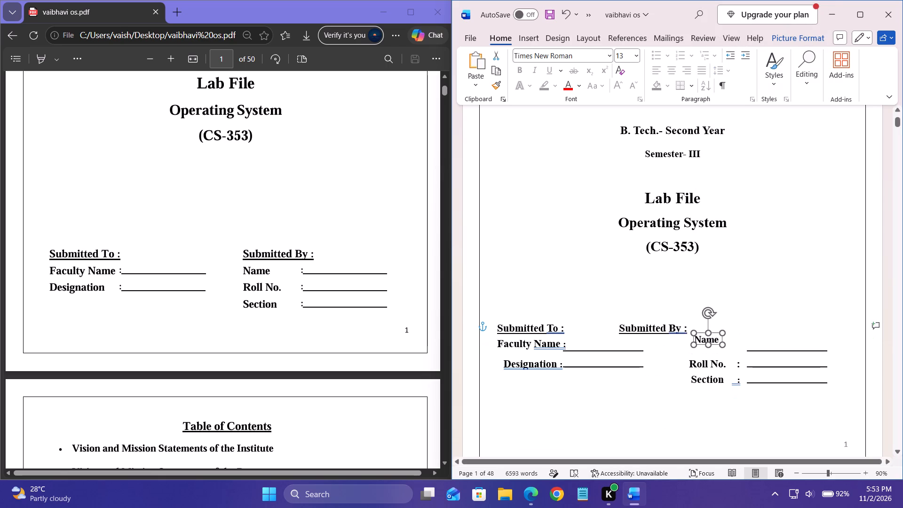
{"action": "left_click_drag", "start_coordinate": [705, 338], "coordinate": [711, 345]}
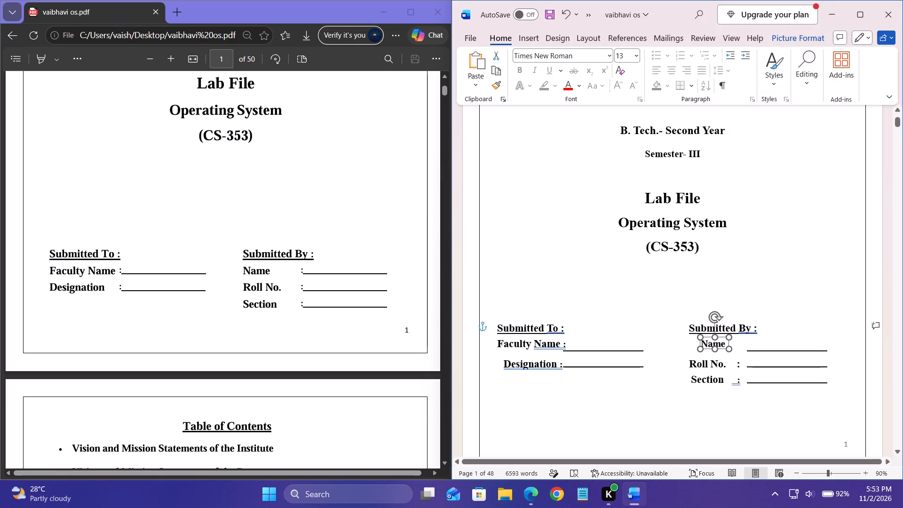
{"action": "left_click_drag", "start_coordinate": [711, 345], "coordinate": [709, 346]}
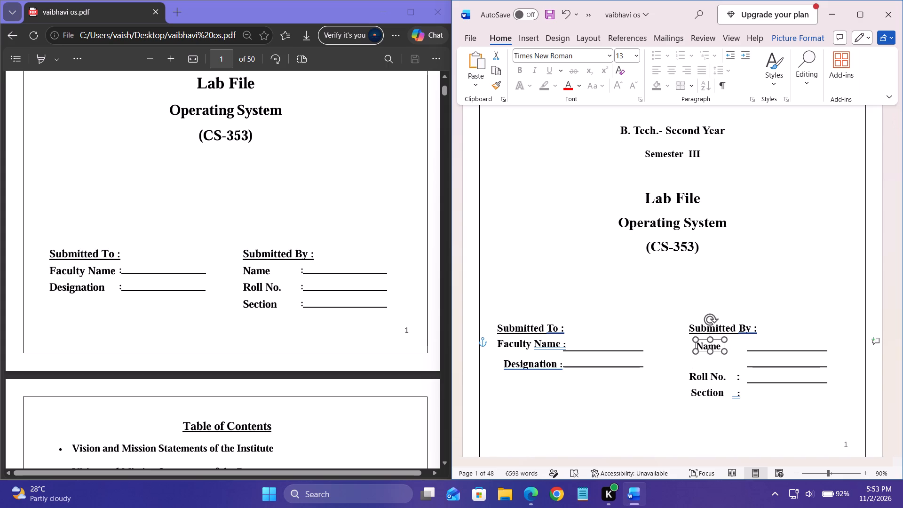
{"action": "left_click_drag", "start_coordinate": [709, 346], "coordinate": [709, 346]}
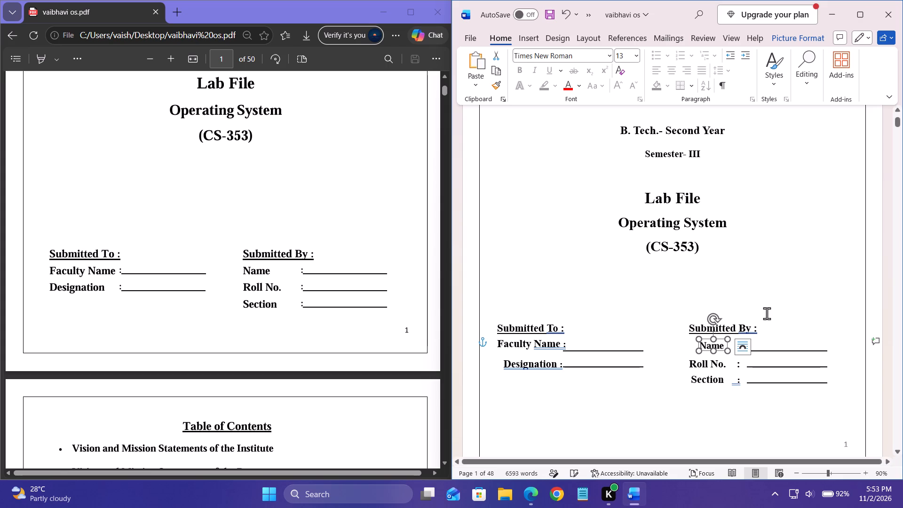
{"action": "left_click", "coordinate": [767, 313]}
{"action": "left_click", "coordinate": [710, 349]}
{"action": "left_click_drag", "start_coordinate": [710, 347], "coordinate": [701, 348]}
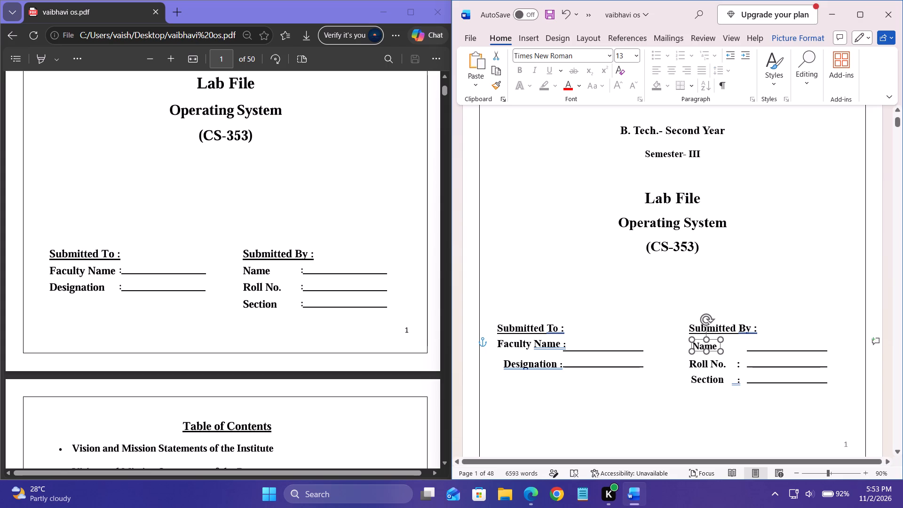
{"action": "left_click_drag", "start_coordinate": [701, 348], "coordinate": [699, 348]}
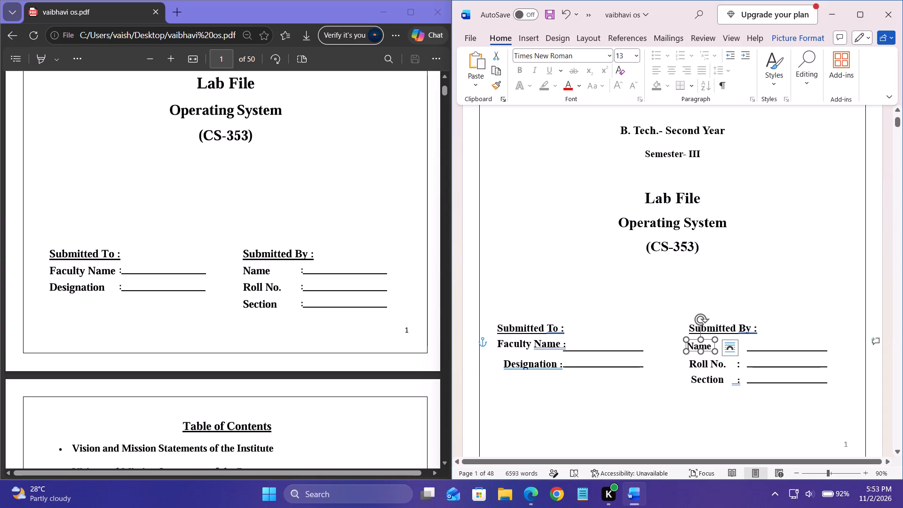
{"action": "left_click", "coordinate": [694, 348]}
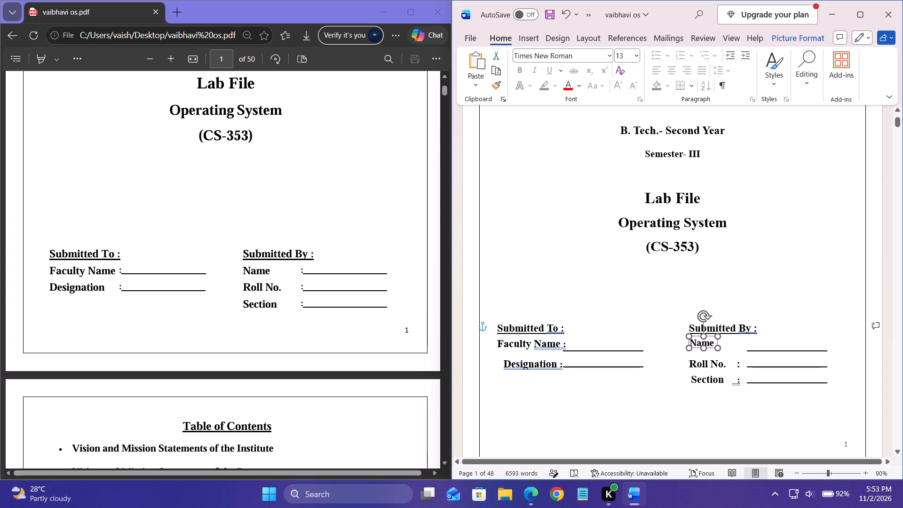
{"action": "left_click", "coordinate": [764, 302]}
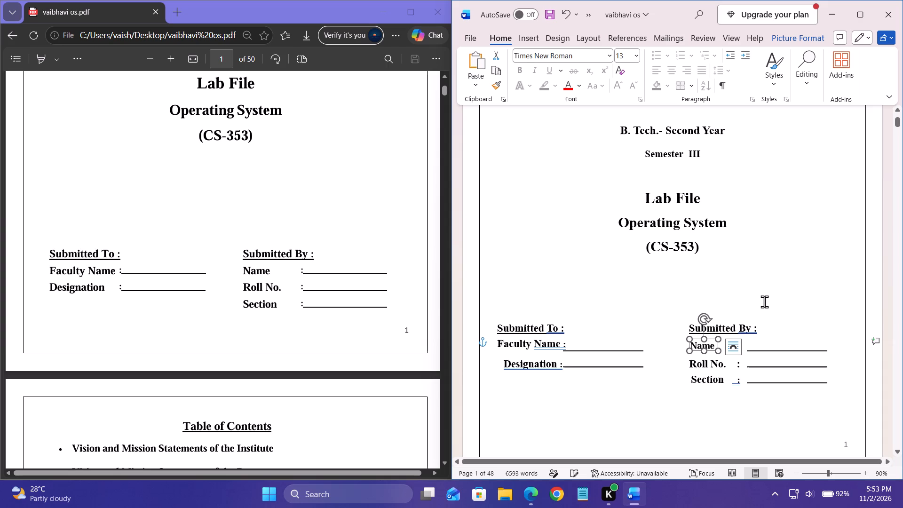
{"action": "left_click", "coordinate": [741, 342]}
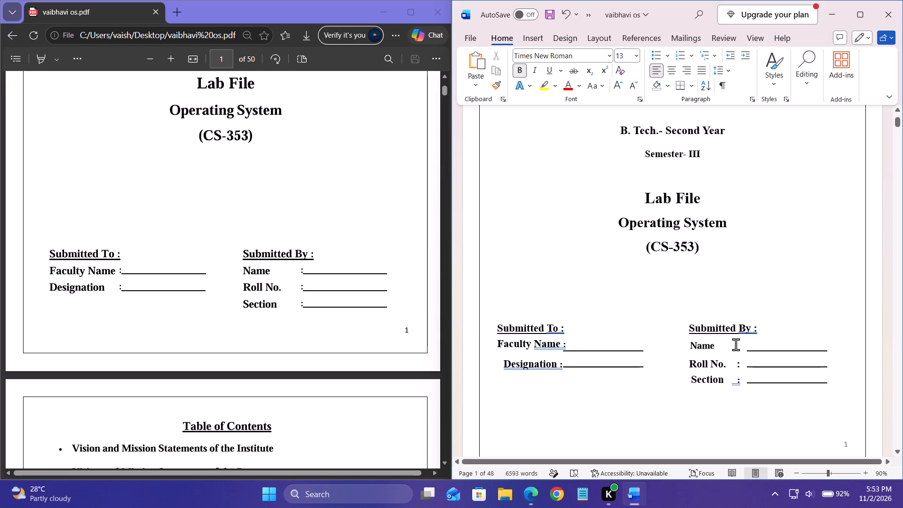
Snip the colon from the document's Roll No. line, paste it on the Name line, and set its text wrapping to Tight.
{"action": "left_click", "coordinate": [735, 346]}
{"action": "left_click", "coordinate": [752, 344]}
{"action": "double_click", "coordinate": [752, 344]}
{"action": "left_click", "coordinate": [733, 348]}
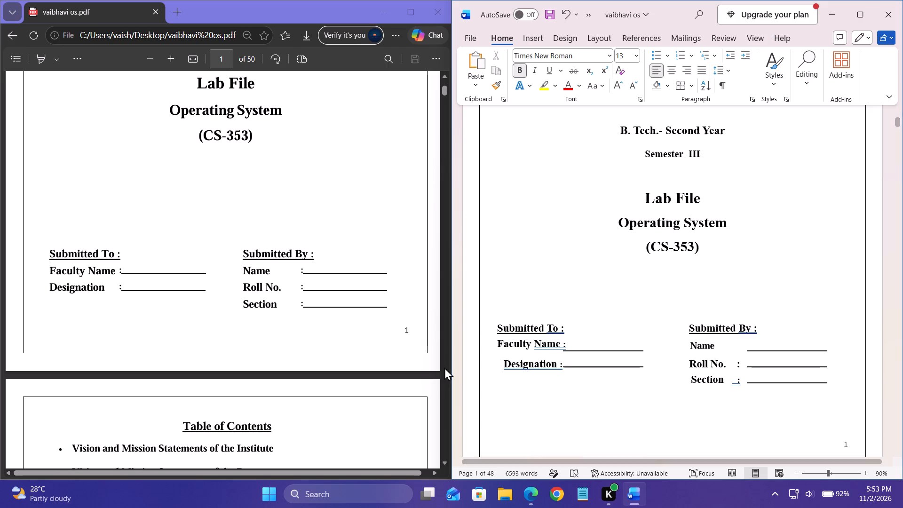
{"action": "key", "text": "Print"}
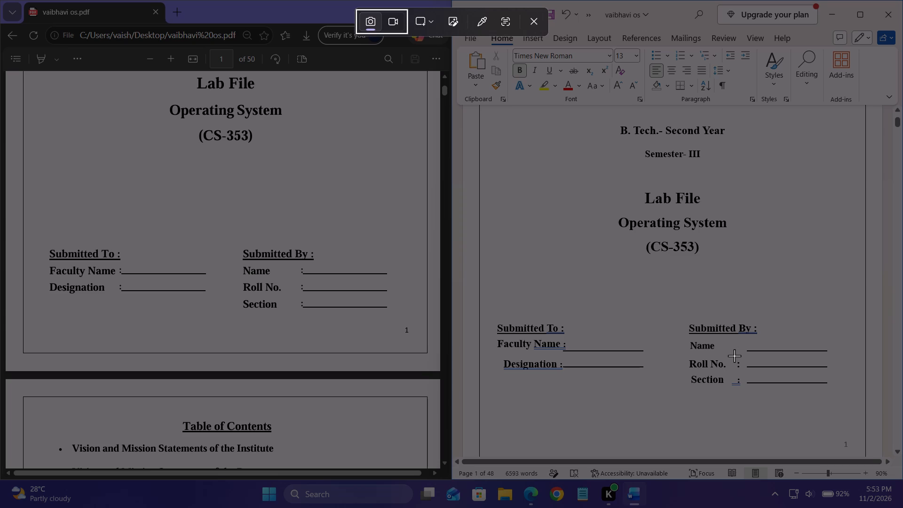
{"action": "left_click_drag", "start_coordinate": [735, 358], "coordinate": [747, 366]}
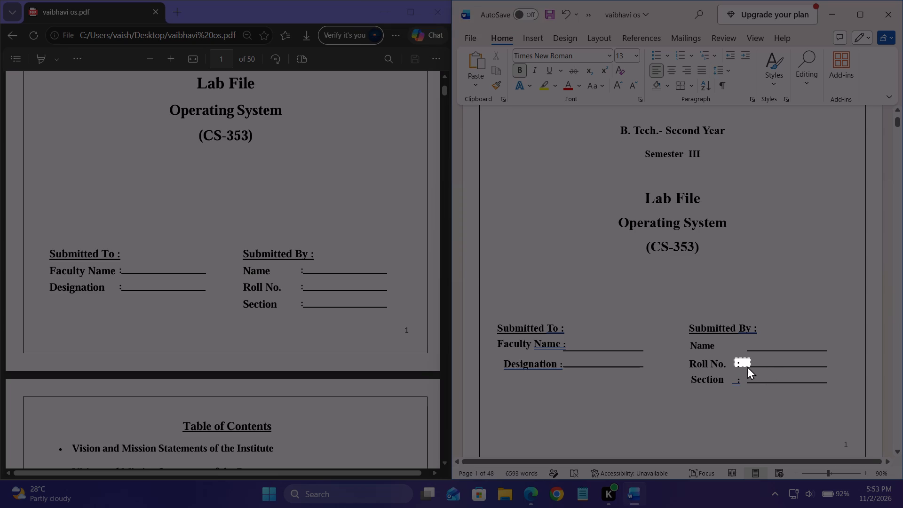
{"action": "left_click_drag", "start_coordinate": [747, 366], "coordinate": [741, 369]}
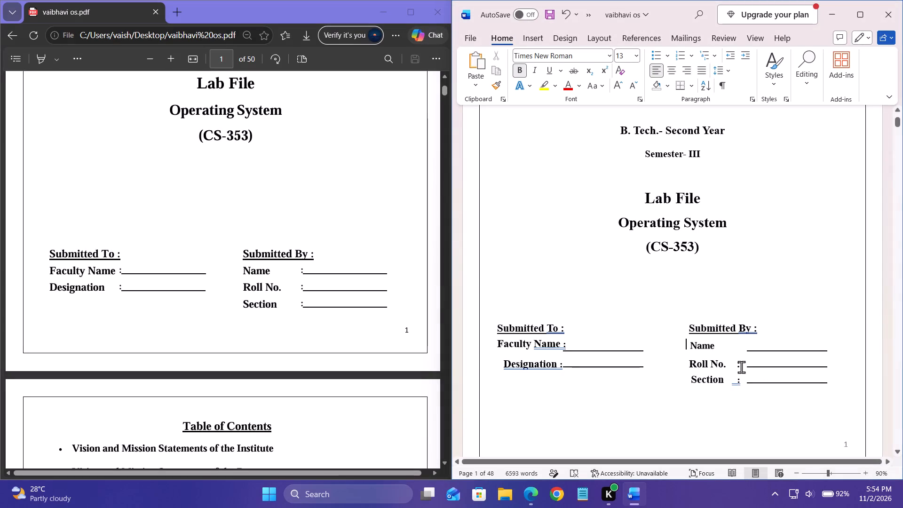
{"action": "key", "text": "ctrl+v"}
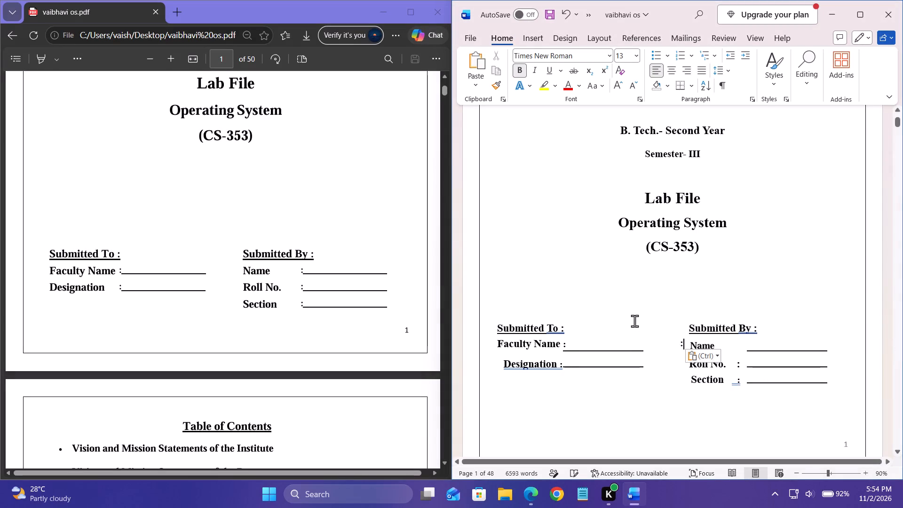
{"action": "right_click", "coordinate": [680, 346]}
{"action": "left_click", "coordinate": [745, 282]}
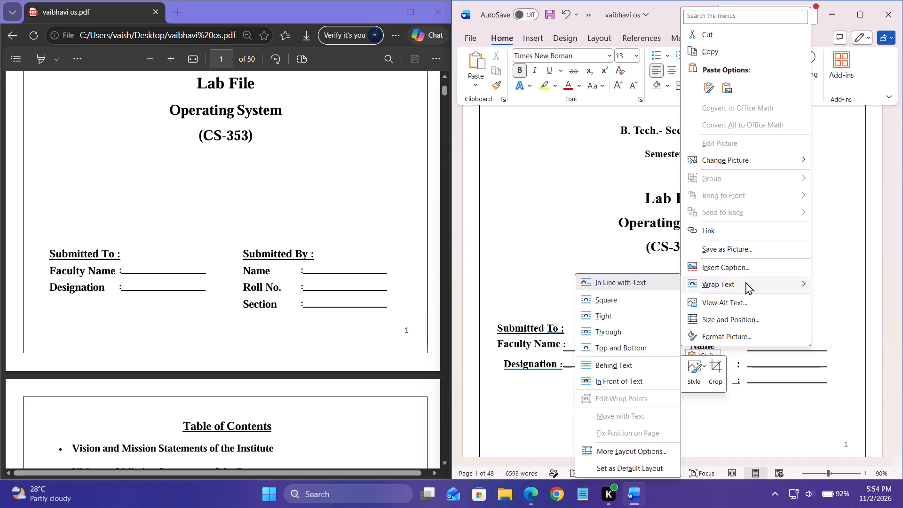
{"action": "left_click", "coordinate": [648, 313]}
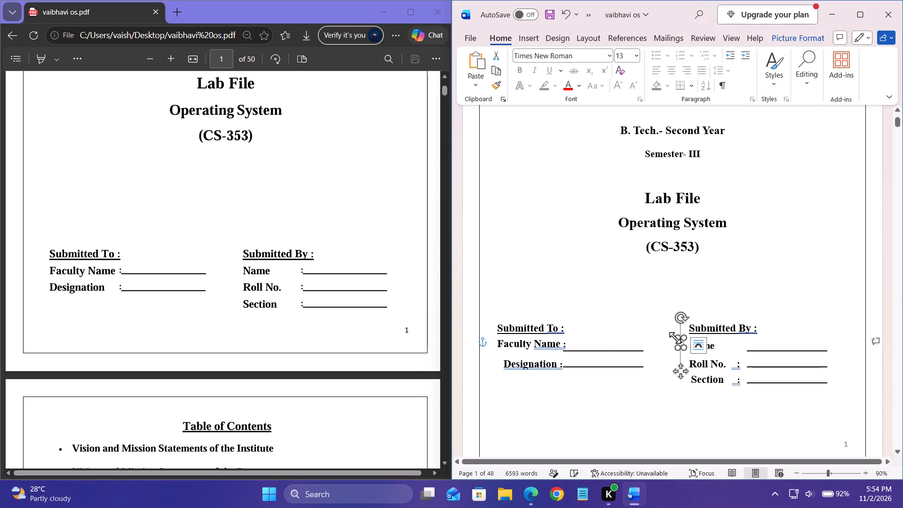
Move the colon picture between the Name label and its blank line, directly above the Roll No. colon.
{"action": "left_click_drag", "start_coordinate": [680, 342], "coordinate": [741, 341]}
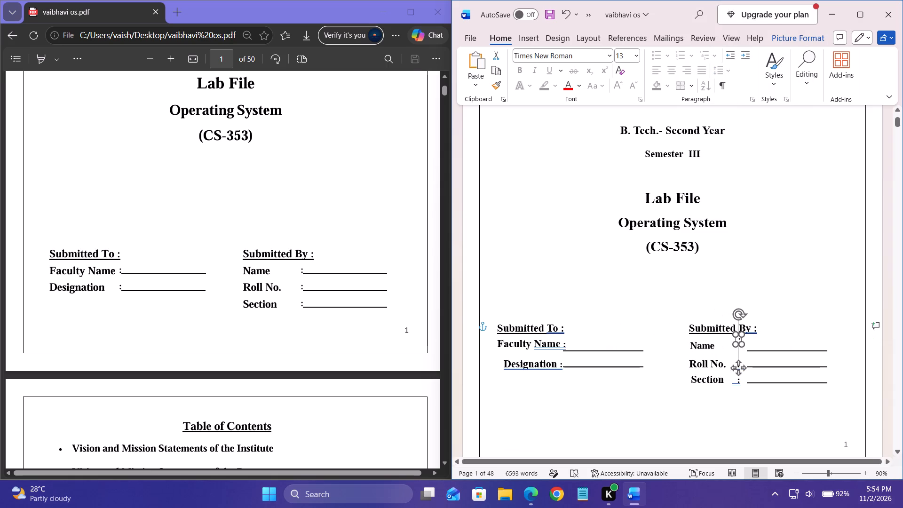
{"action": "left_click_drag", "start_coordinate": [741, 341], "coordinate": [736, 344]}
{"action": "left_click", "coordinate": [787, 321]}
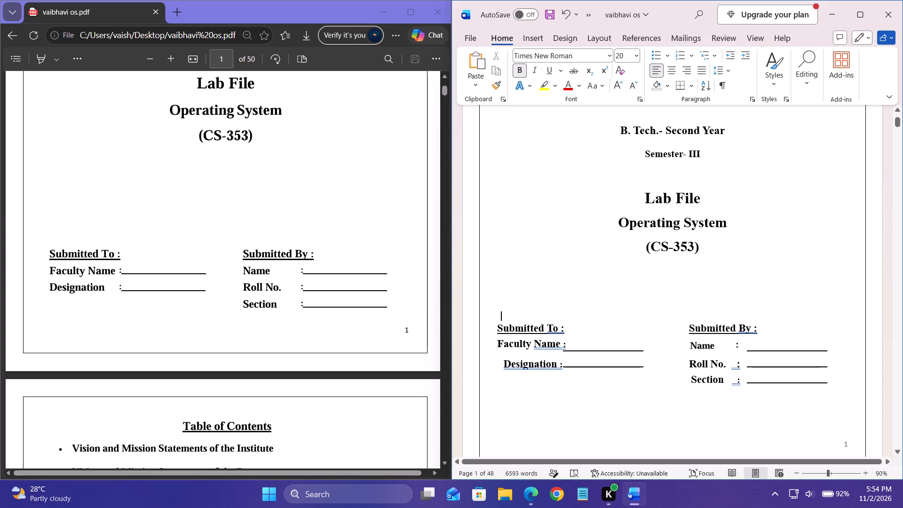
Delete the stray empty bullets at the top of page 2.
{"action": "scroll", "coordinate": [750, 373], "scroll_direction": "down", "scroll_amount": 2}
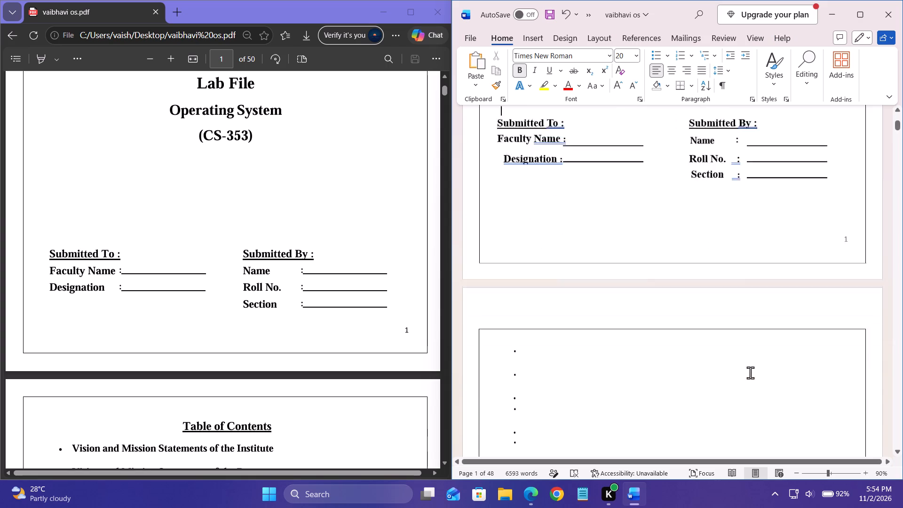
{"action": "scroll", "coordinate": [750, 373], "scroll_direction": "down", "scroll_amount": 2}
{"action": "left_click", "coordinate": [519, 278]}
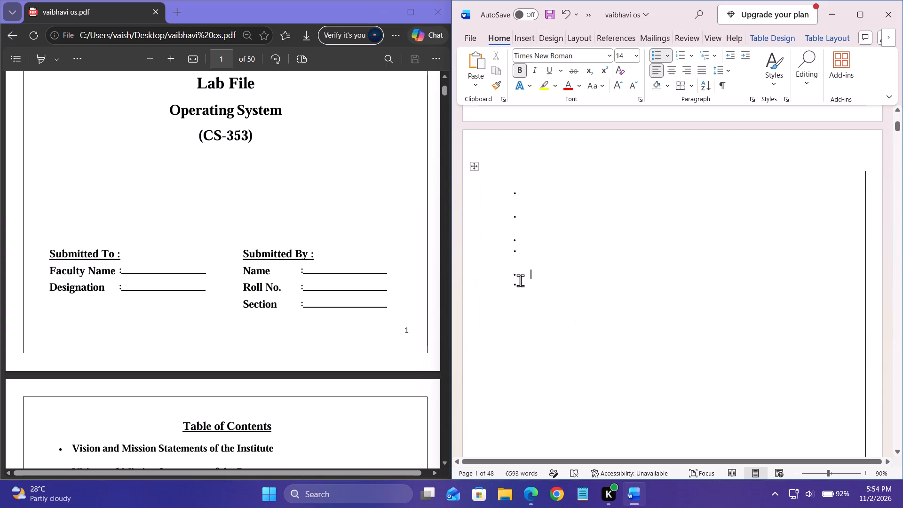
{"action": "left_click_drag", "start_coordinate": [520, 280], "coordinate": [511, 195]}
{"action": "key", "text": "BackSpace"}
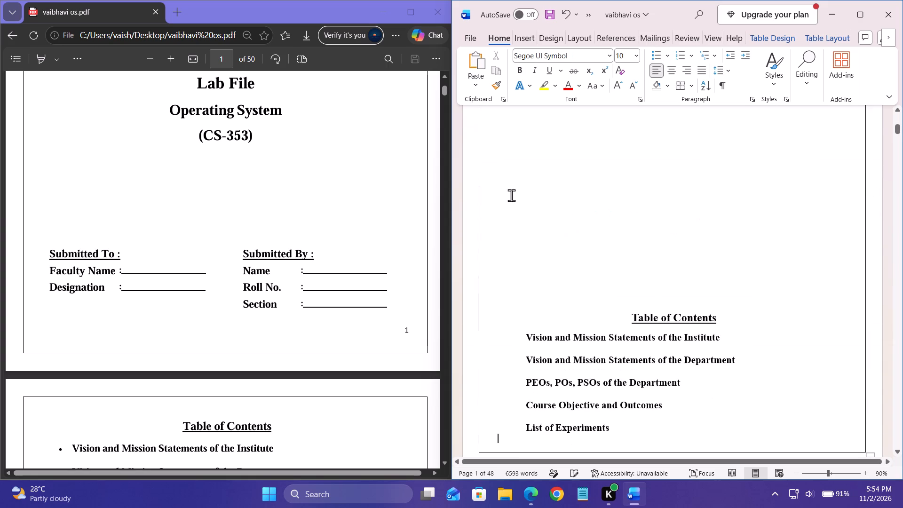
Try to remove the empty space above the Table of Contents heading on page 2.
{"action": "left_click", "coordinate": [626, 289]}
{"action": "key", "text": "BackSpace"}
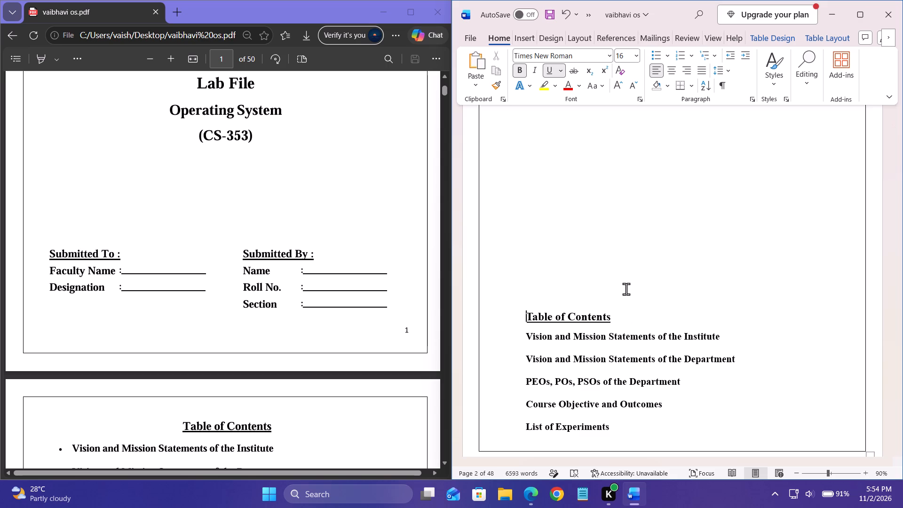
Centre the Table of Contents heading on page 2.
{"action": "key", "text": "BackSpace"}
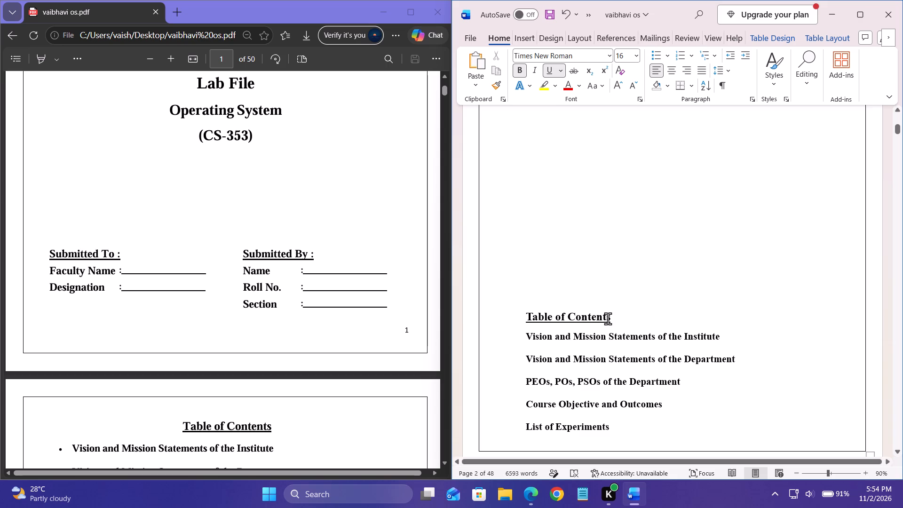
{"action": "left_click_drag", "start_coordinate": [623, 313], "coordinate": [533, 317]}
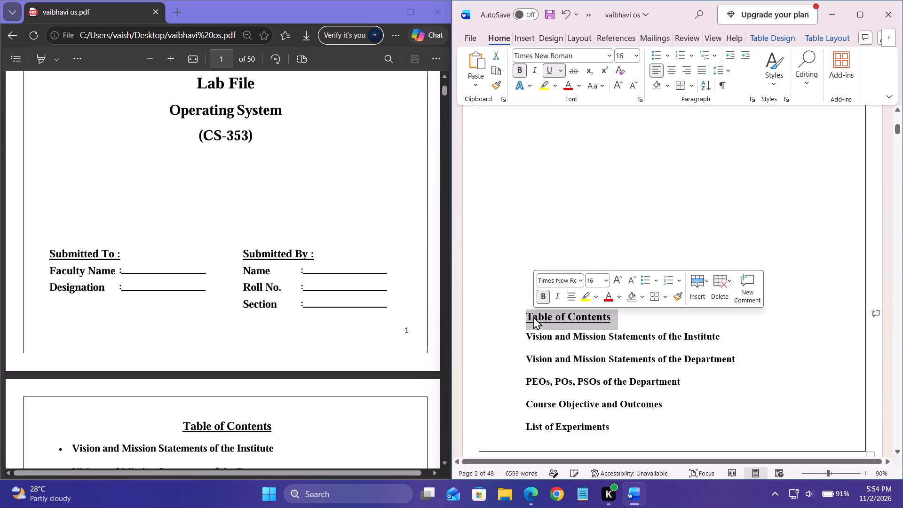
{"action": "left_click", "coordinate": [673, 67]}
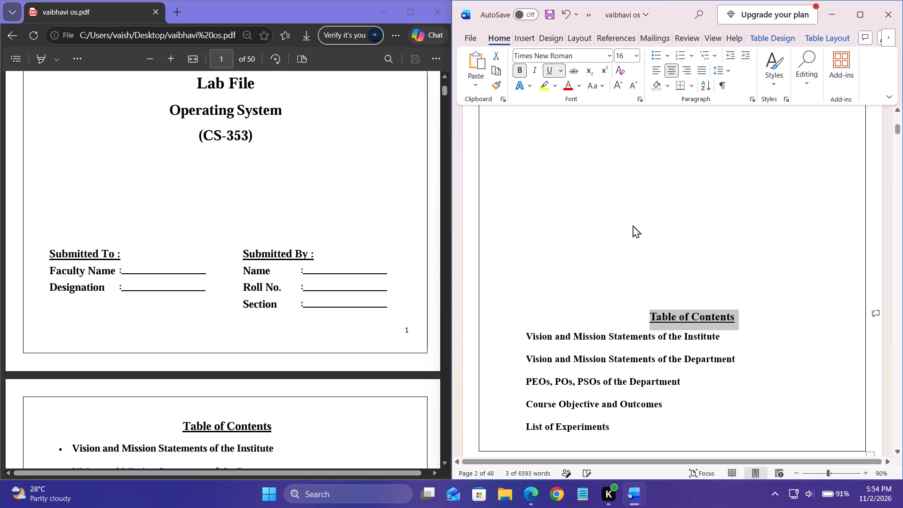
Try to close up the blank space above the Table of Contents heading on page 2 by deleting backwards from the heading.
{"action": "left_click", "coordinate": [618, 266]}
{"action": "left_click", "coordinate": [612, 284]}
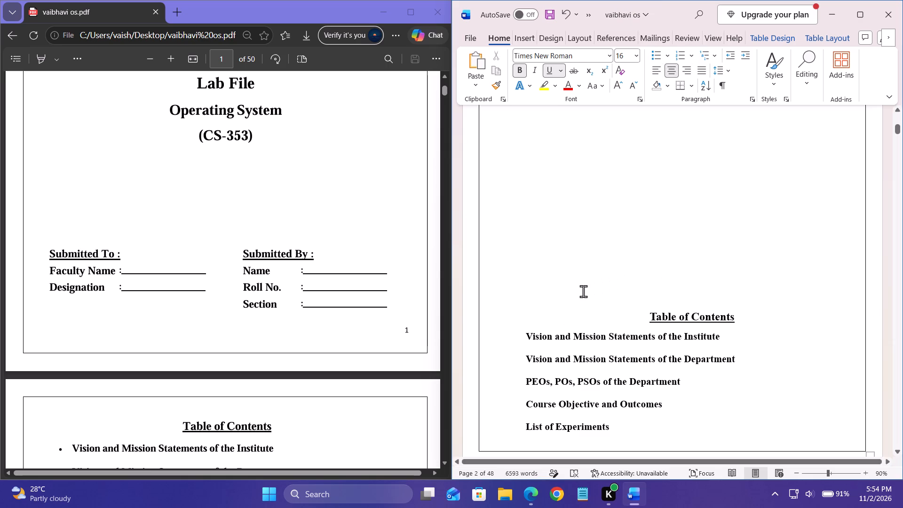
{"action": "left_click", "coordinate": [583, 291]}
{"action": "key", "text": "Up"}
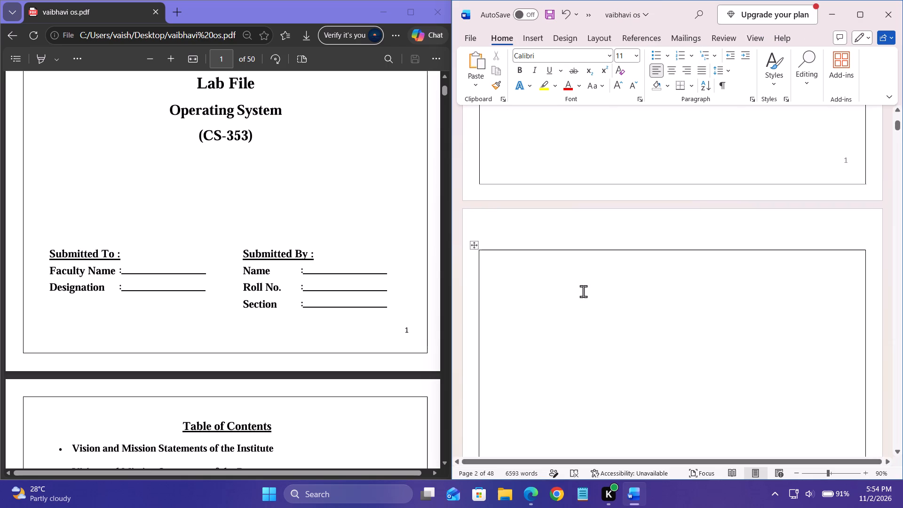
{"action": "key", "text": "Up"}
{"action": "scroll", "coordinate": [583, 291], "scroll_direction": "up", "scroll_amount": 2}
{"action": "scroll", "coordinate": [583, 291], "scroll_direction": "down", "scroll_amount": 2}
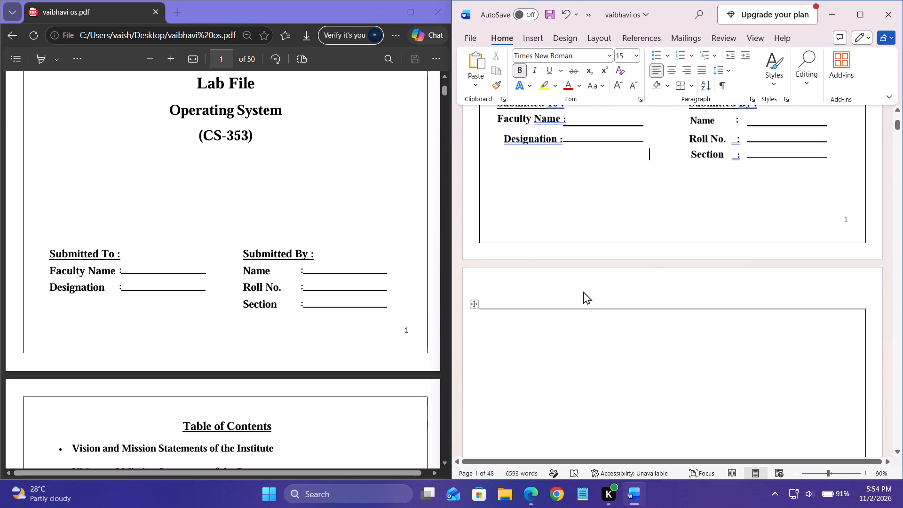
{"action": "scroll", "coordinate": [583, 291], "scroll_direction": "down", "scroll_amount": 1}
{"action": "left_click", "coordinate": [583, 291]}
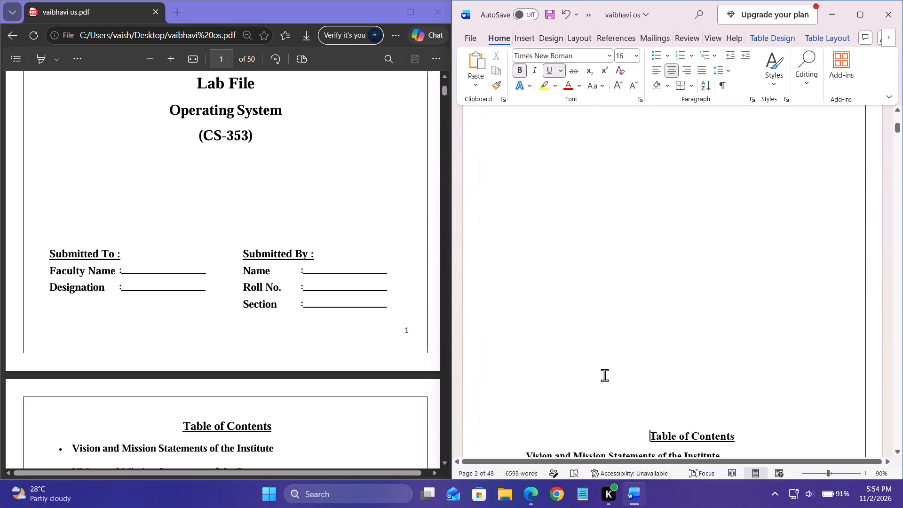
{"action": "left_click_drag", "start_coordinate": [648, 434], "coordinate": [586, 333]}
{"action": "left_click_drag", "start_coordinate": [586, 333], "coordinate": [602, 345]}
{"action": "key", "text": "BackSpace"}
{"action": "key", "text": "BackSpace"}
{"action": "key", "text": "BackSpace"}
{"action": "key", "text": "BackSpace"}
Compare the Table of Contents layout on page 2 of the Word document with page 2 of the PDF.
{"action": "scroll", "coordinate": [602, 345], "scroll_direction": "down", "scroll_amount": 1}
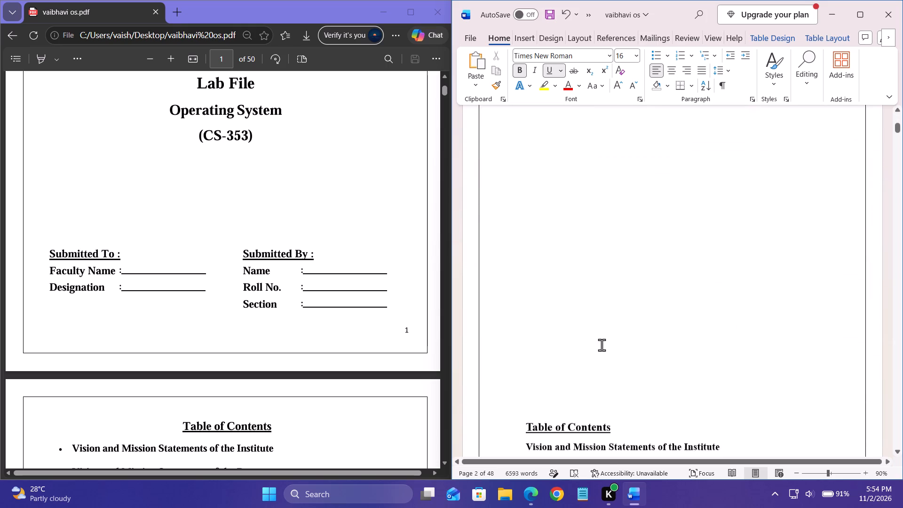
{"action": "scroll", "coordinate": [602, 345], "scroll_direction": "down", "scroll_amount": 2}
{"action": "scroll", "coordinate": [602, 345], "scroll_direction": "up", "scroll_amount": 1}
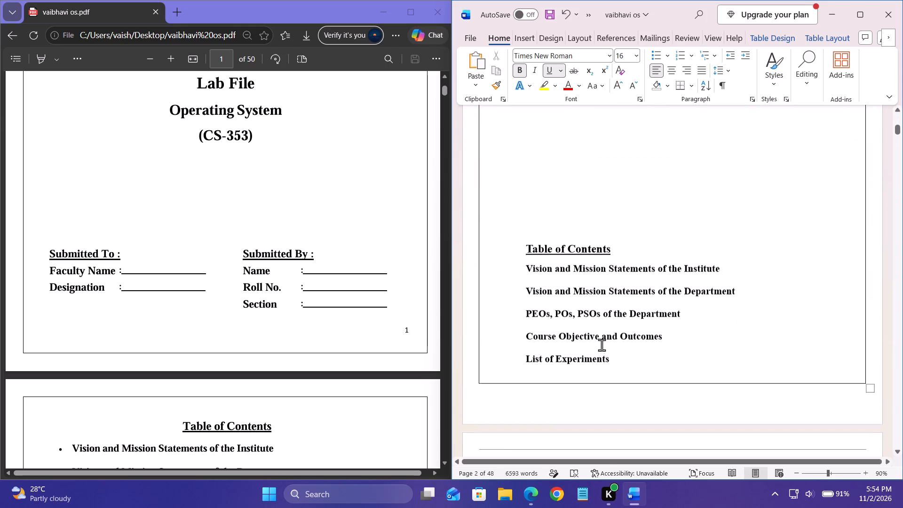
{"action": "scroll", "coordinate": [602, 345], "scroll_direction": "up", "scroll_amount": 3}
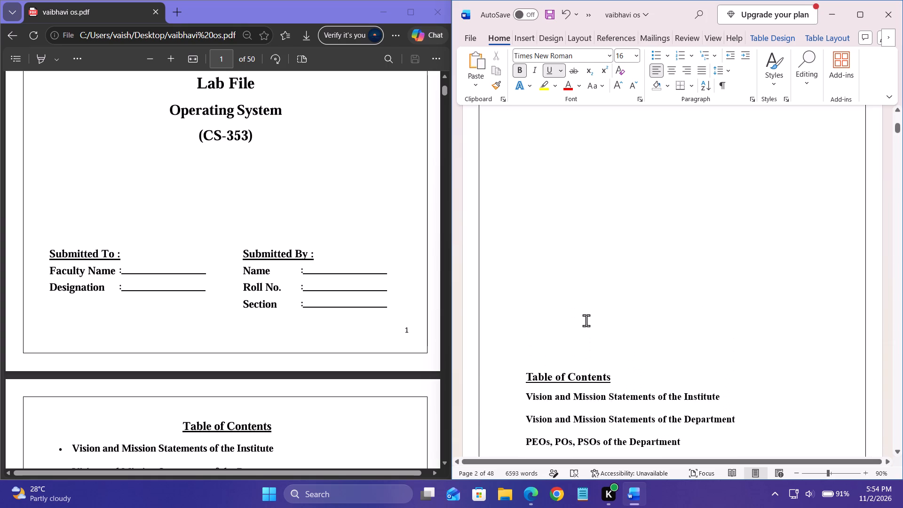
{"action": "scroll", "coordinate": [586, 320], "scroll_direction": "up", "scroll_amount": 1}
{"action": "scroll", "coordinate": [373, 298], "scroll_direction": "down", "scroll_amount": 2}
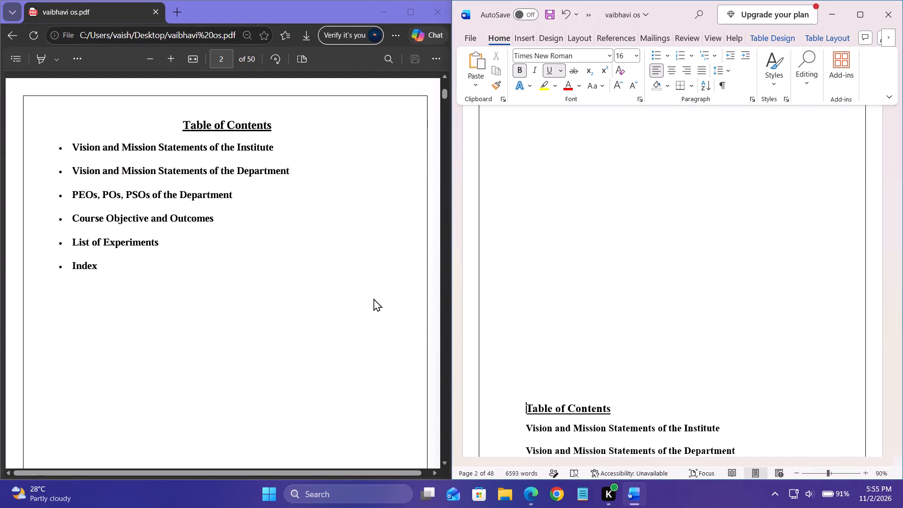
{"action": "scroll", "coordinate": [373, 298], "scroll_direction": "down", "scroll_amount": 1}
{"action": "scroll", "coordinate": [570, 286], "scroll_direction": "up", "scroll_amount": 1}
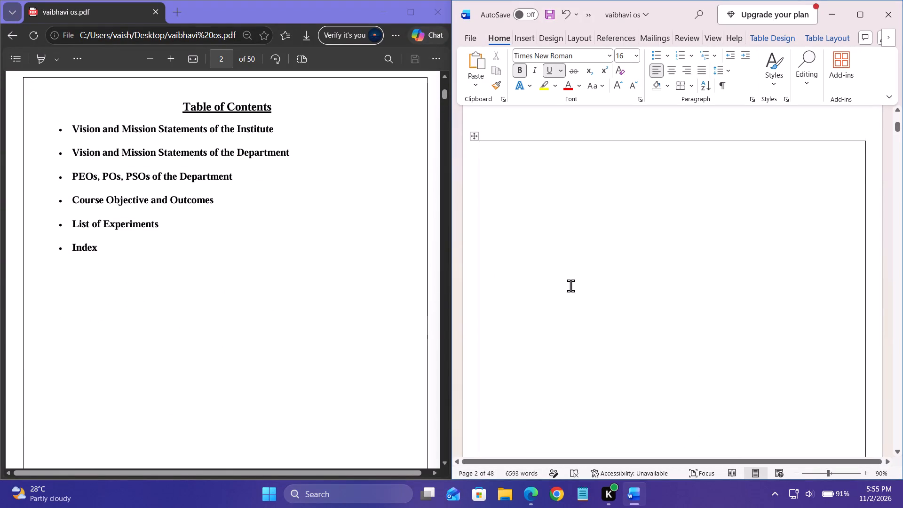
{"action": "scroll", "coordinate": [519, 189], "scroll_direction": "up", "scroll_amount": 1}
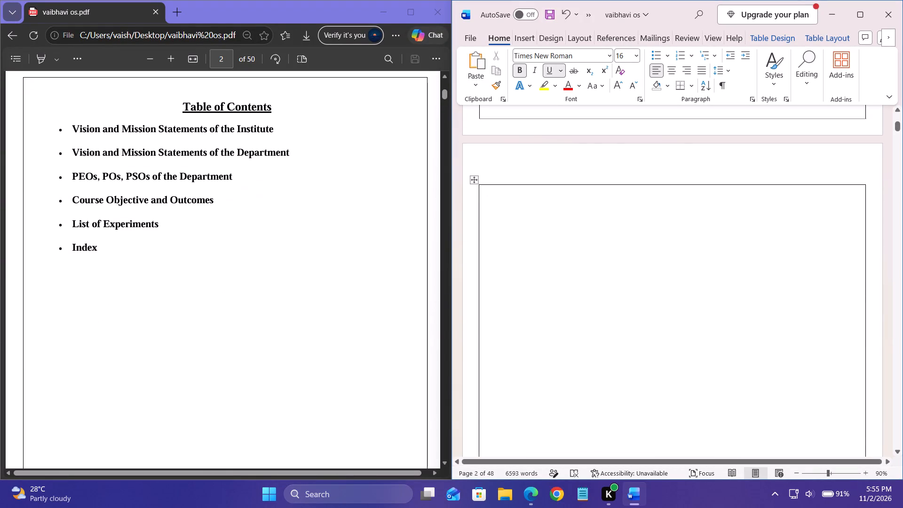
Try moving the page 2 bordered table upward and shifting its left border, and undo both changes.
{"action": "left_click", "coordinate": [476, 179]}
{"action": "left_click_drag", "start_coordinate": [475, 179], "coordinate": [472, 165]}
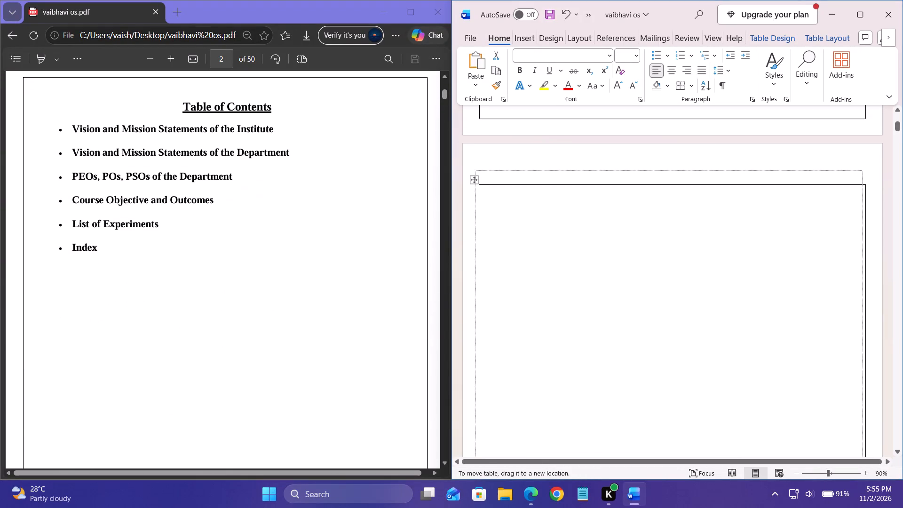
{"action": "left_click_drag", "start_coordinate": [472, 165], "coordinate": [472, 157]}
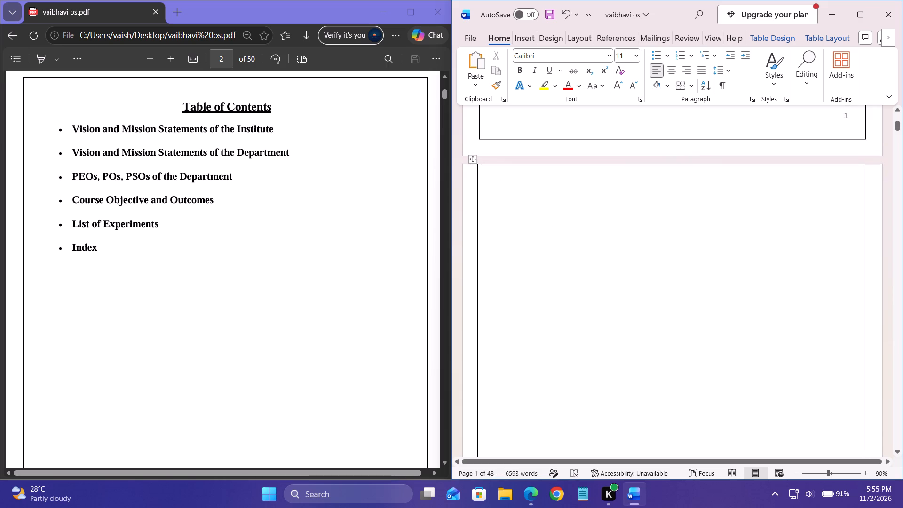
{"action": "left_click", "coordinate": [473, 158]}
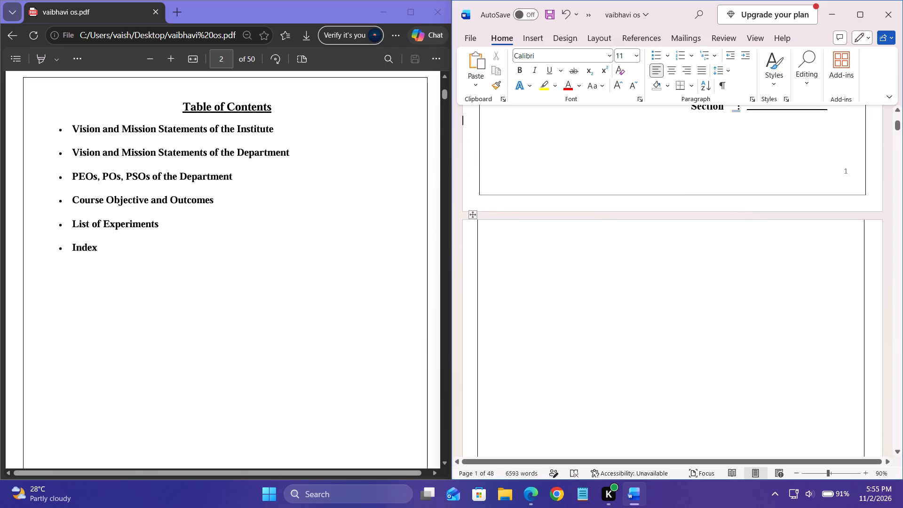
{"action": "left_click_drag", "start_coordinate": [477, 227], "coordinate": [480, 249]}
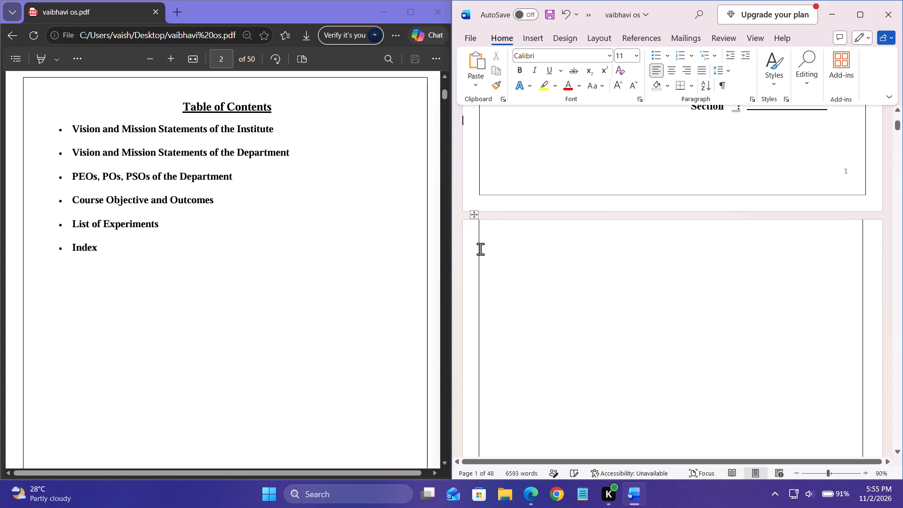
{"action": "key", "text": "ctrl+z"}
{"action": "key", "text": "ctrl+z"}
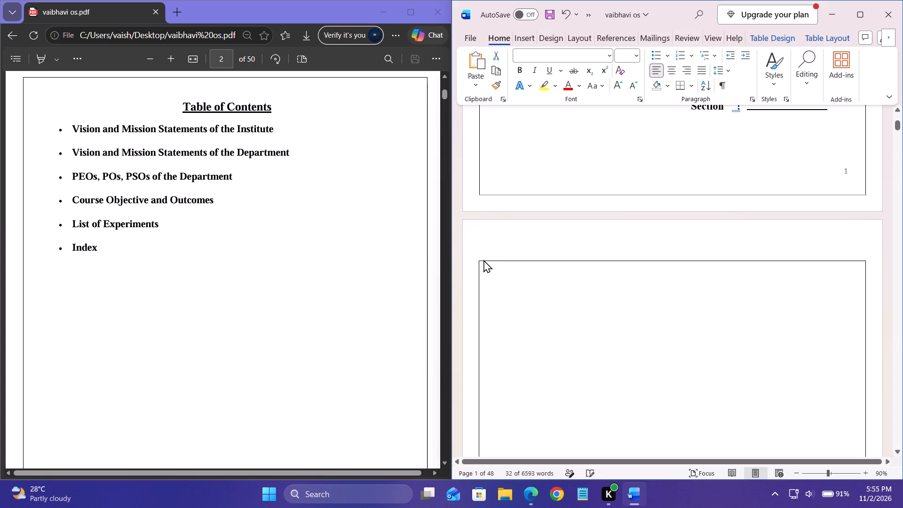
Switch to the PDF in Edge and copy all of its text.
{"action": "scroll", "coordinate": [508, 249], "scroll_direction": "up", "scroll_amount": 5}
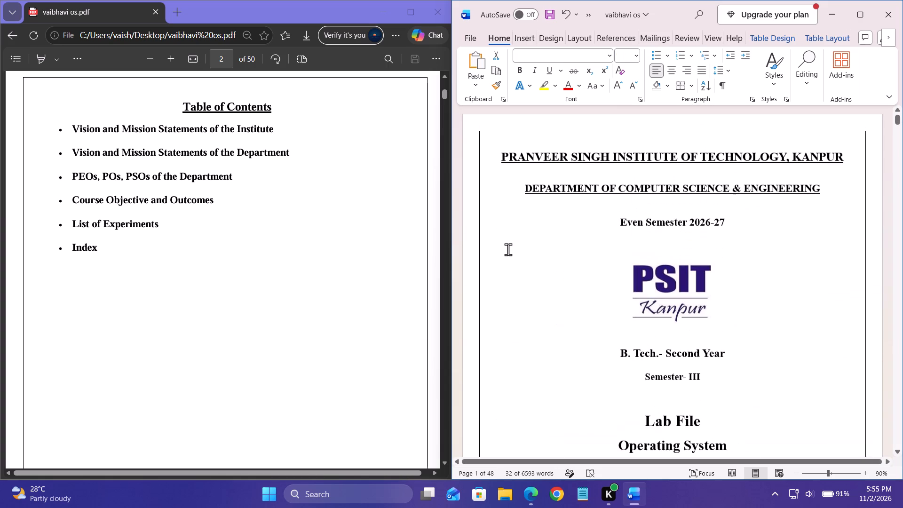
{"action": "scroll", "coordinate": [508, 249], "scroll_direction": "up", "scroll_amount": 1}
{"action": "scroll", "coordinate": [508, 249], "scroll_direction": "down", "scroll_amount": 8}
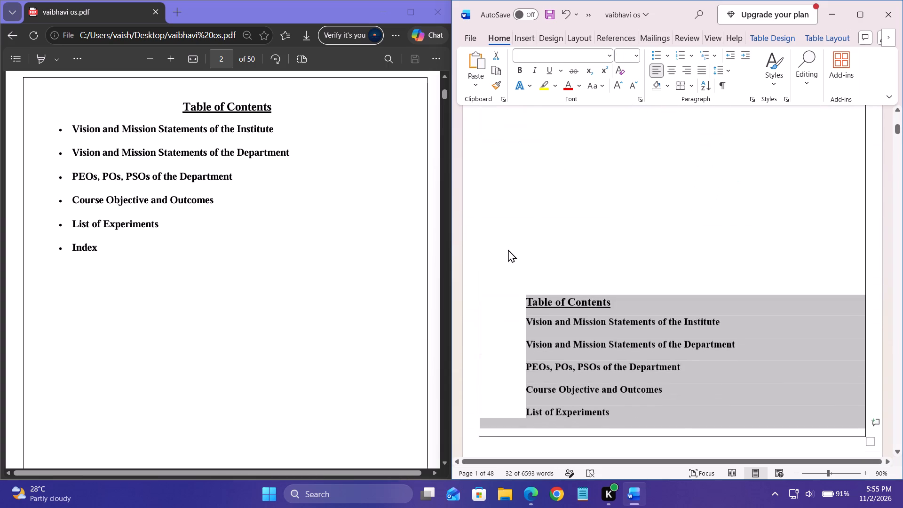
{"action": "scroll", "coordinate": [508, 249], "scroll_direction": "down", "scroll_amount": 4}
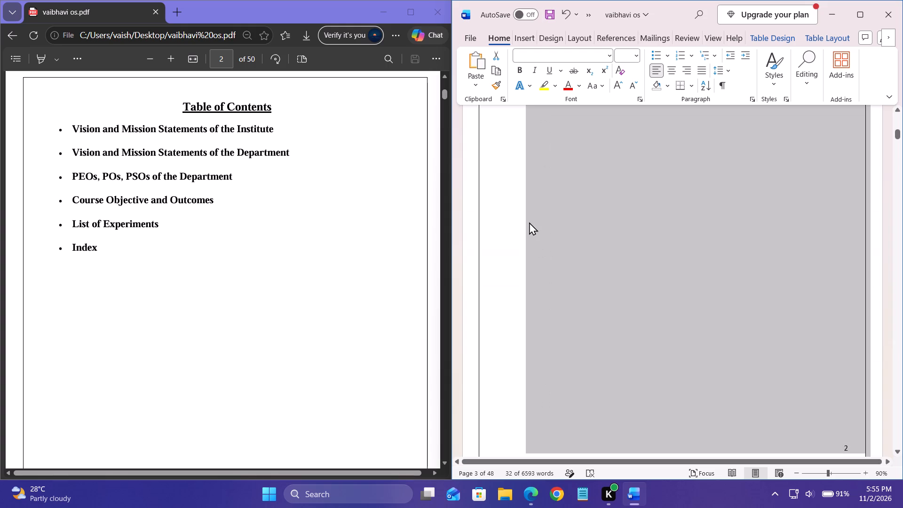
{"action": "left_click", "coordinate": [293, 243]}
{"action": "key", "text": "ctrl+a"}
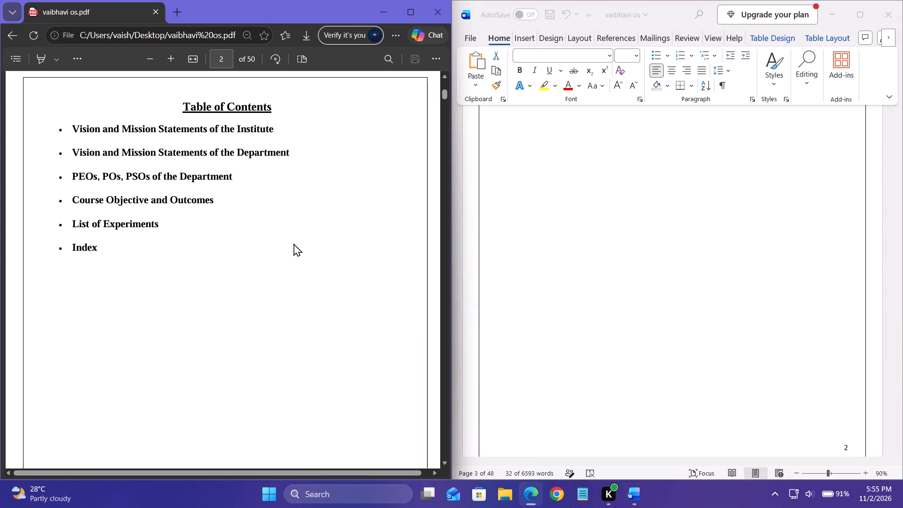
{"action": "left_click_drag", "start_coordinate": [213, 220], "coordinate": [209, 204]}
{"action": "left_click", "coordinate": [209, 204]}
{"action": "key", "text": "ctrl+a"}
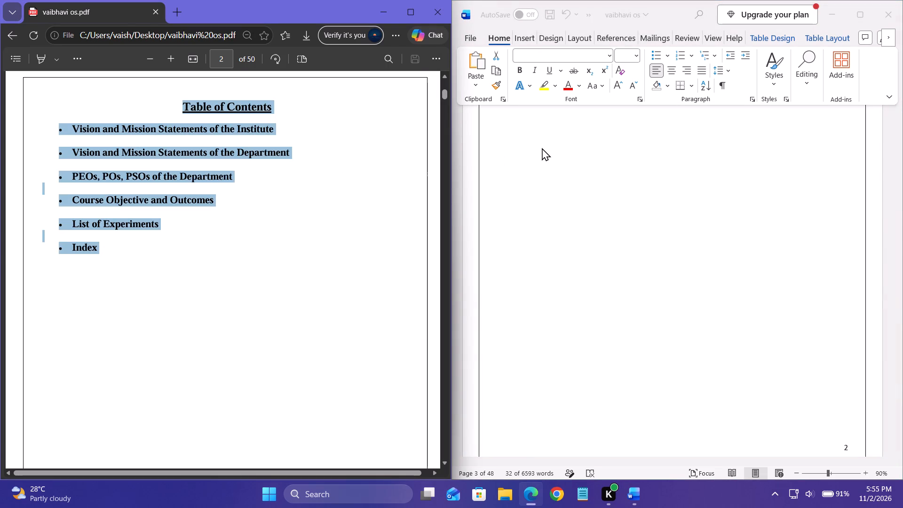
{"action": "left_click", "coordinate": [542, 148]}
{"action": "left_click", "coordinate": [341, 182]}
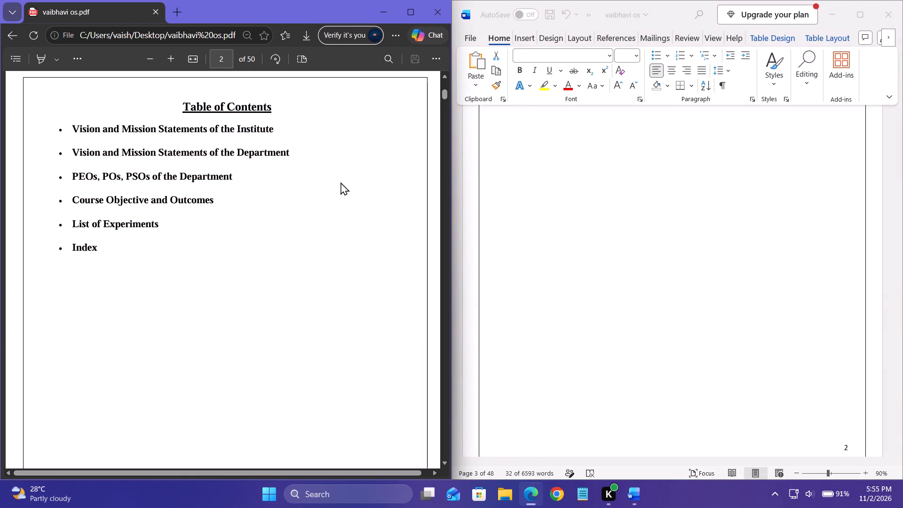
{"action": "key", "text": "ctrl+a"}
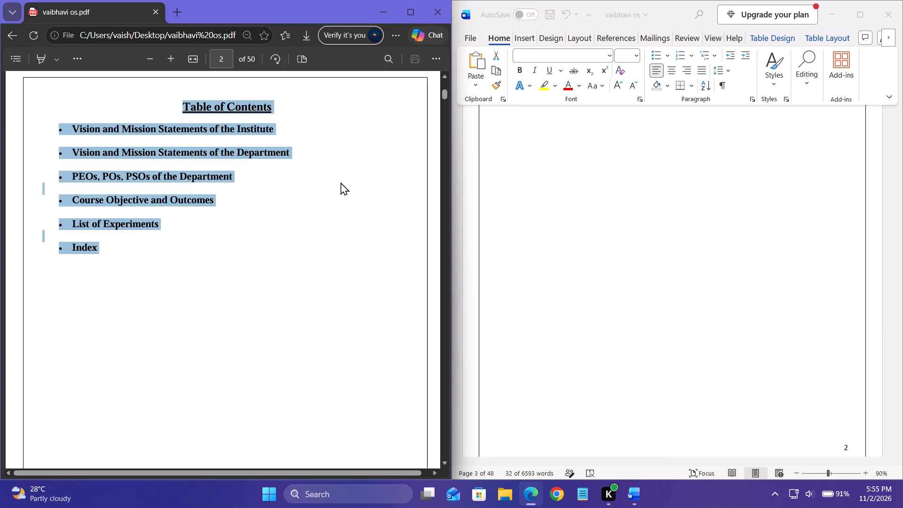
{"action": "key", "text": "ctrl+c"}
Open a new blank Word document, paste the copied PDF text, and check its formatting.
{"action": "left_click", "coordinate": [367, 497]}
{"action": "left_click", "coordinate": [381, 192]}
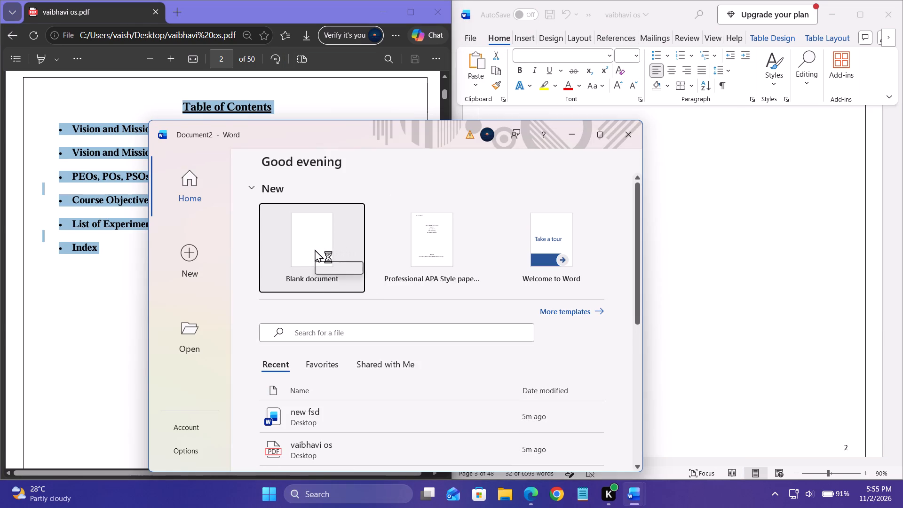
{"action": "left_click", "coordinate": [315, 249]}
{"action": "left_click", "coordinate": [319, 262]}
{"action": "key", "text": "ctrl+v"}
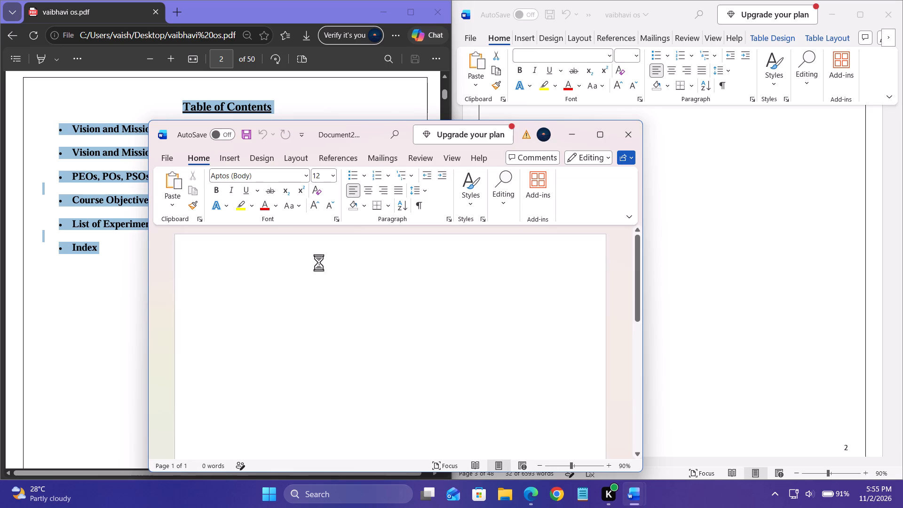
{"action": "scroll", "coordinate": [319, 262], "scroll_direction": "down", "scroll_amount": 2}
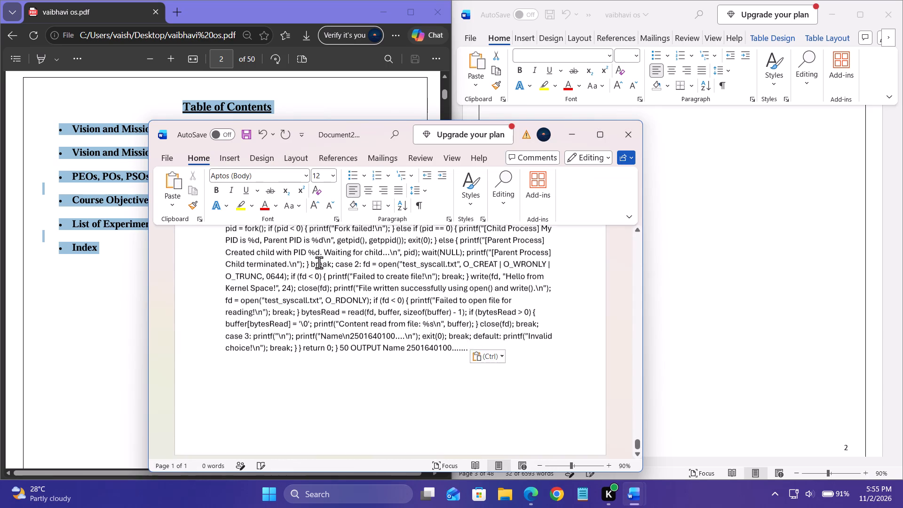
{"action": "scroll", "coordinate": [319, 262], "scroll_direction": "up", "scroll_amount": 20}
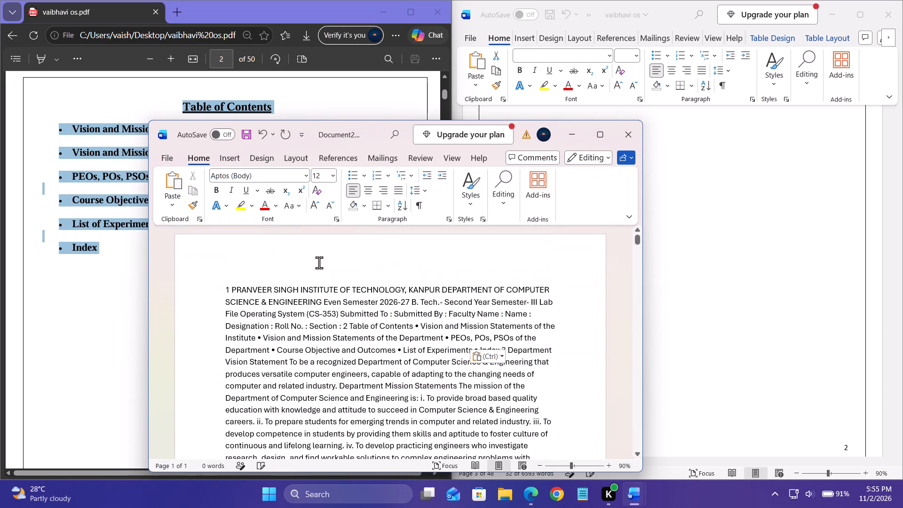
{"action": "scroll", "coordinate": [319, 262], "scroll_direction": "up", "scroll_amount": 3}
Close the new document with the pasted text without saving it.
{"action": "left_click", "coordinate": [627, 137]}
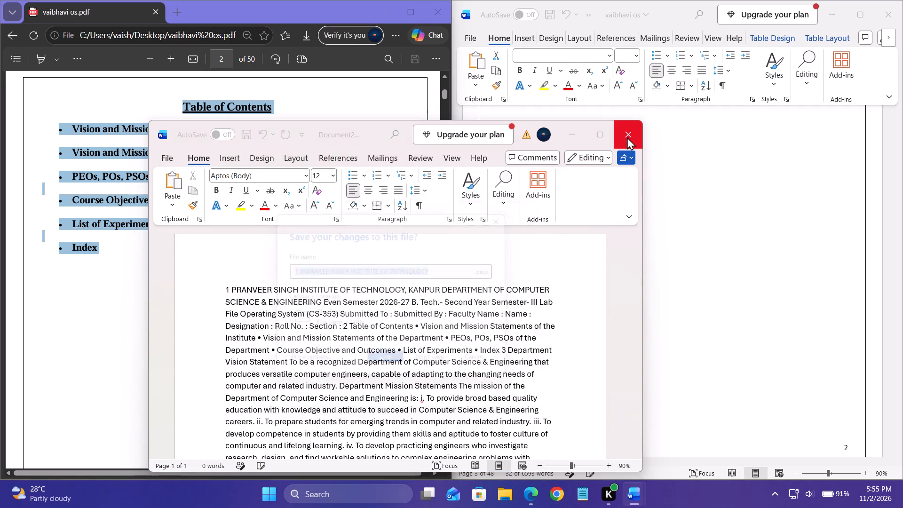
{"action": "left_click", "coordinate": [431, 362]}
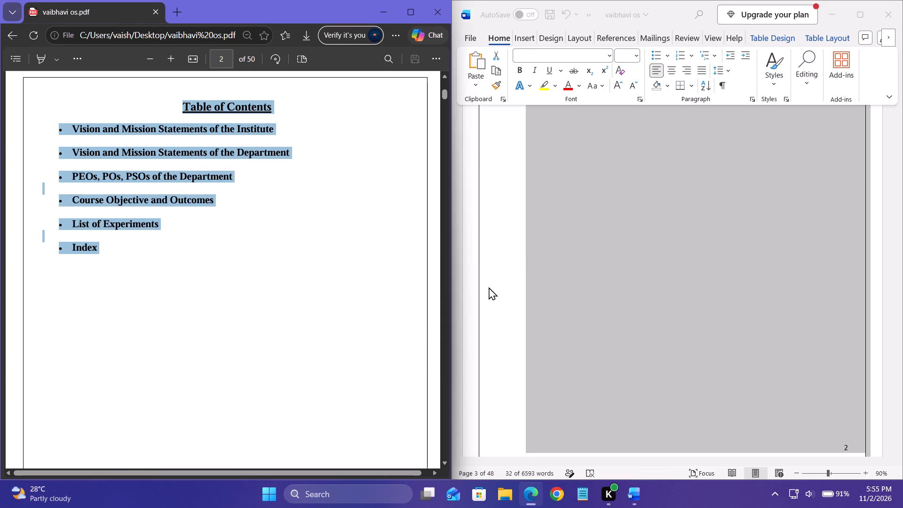
Review the cover page and Table of Contents pages in the Word document against the PDF's Table of Contents.
{"action": "left_click", "coordinate": [594, 226]}
{"action": "scroll", "coordinate": [594, 226], "scroll_direction": "up", "scroll_amount": 11}
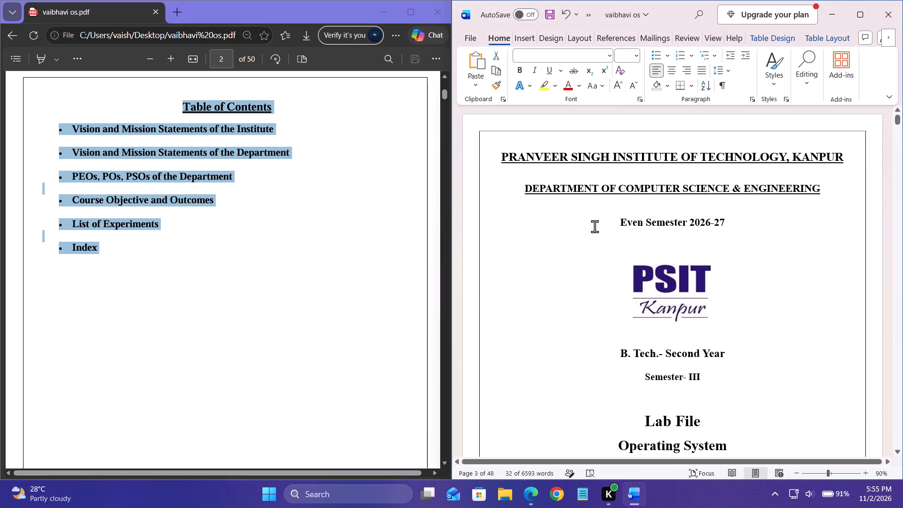
{"action": "scroll", "coordinate": [594, 226], "scroll_direction": "up", "scroll_amount": 1}
{"action": "left_click", "coordinate": [336, 275]}
{"action": "scroll", "coordinate": [336, 275], "scroll_direction": "down", "scroll_amount": 1}
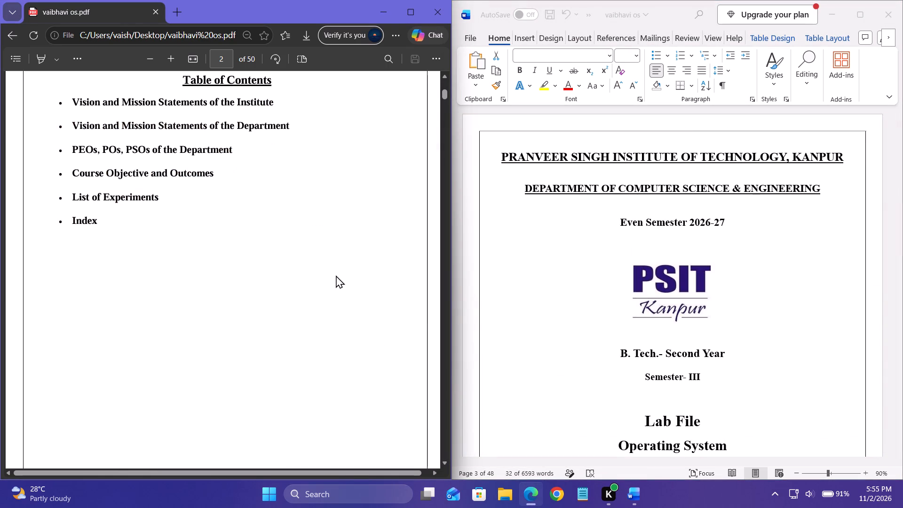
{"action": "scroll", "coordinate": [648, 218], "scroll_direction": "down", "scroll_amount": 4}
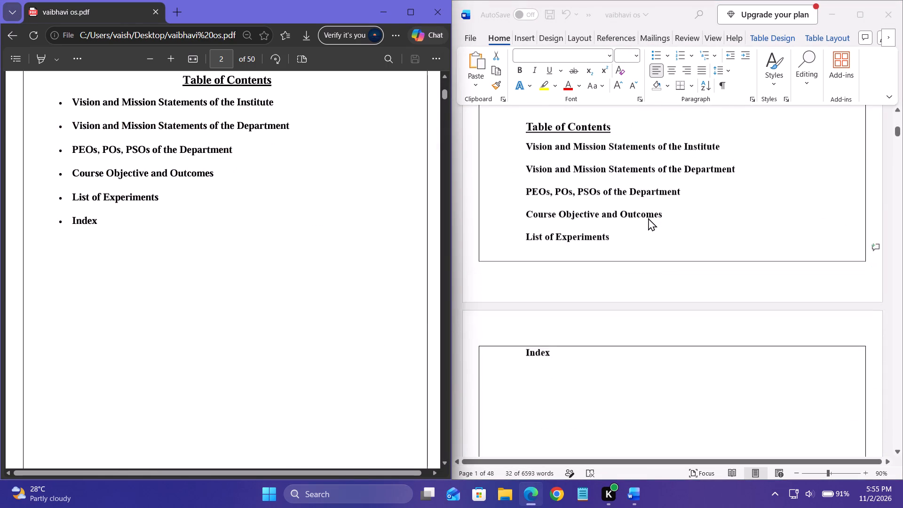
{"action": "scroll", "coordinate": [648, 218], "scroll_direction": "up", "scroll_amount": 3}
{"action": "scroll", "coordinate": [648, 218], "scroll_direction": "down", "scroll_amount": 1}
{"action": "left_click", "coordinate": [560, 262]}
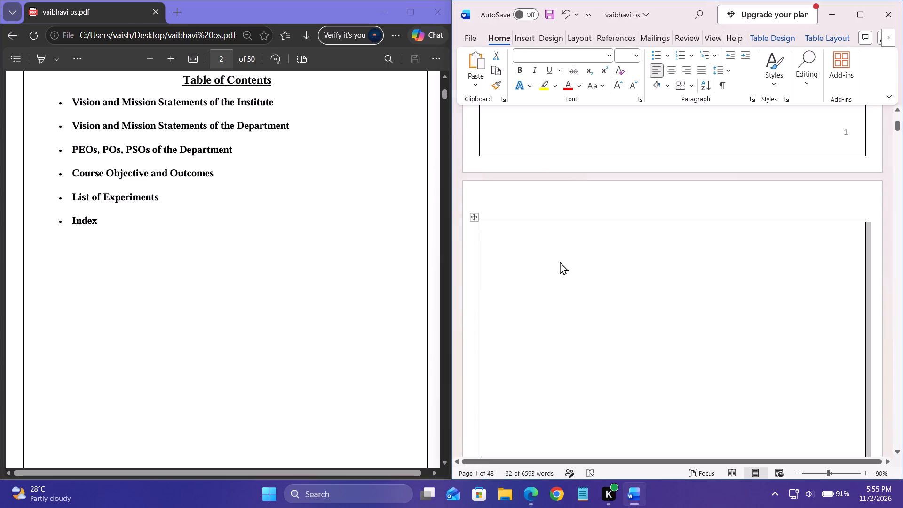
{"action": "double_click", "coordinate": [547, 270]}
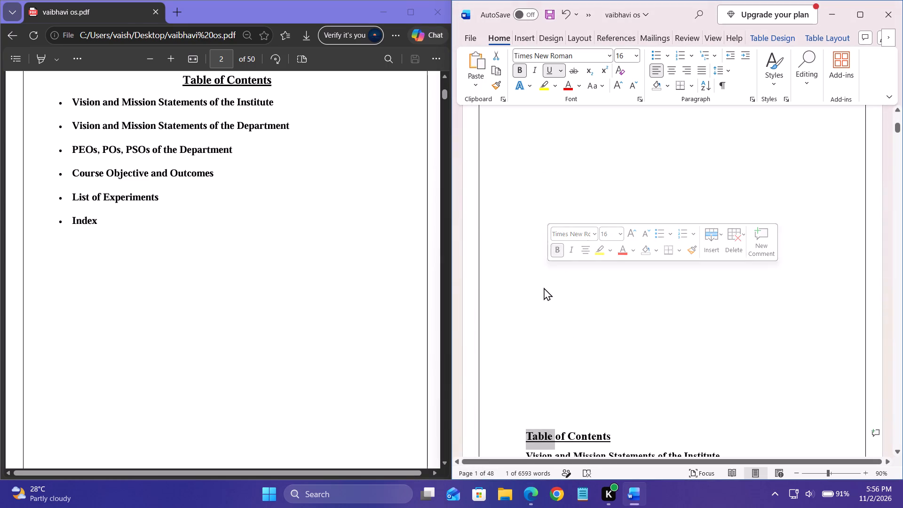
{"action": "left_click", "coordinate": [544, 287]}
Open a new blank Word document and minimise its window.
{"action": "left_click", "coordinate": [361, 493]}
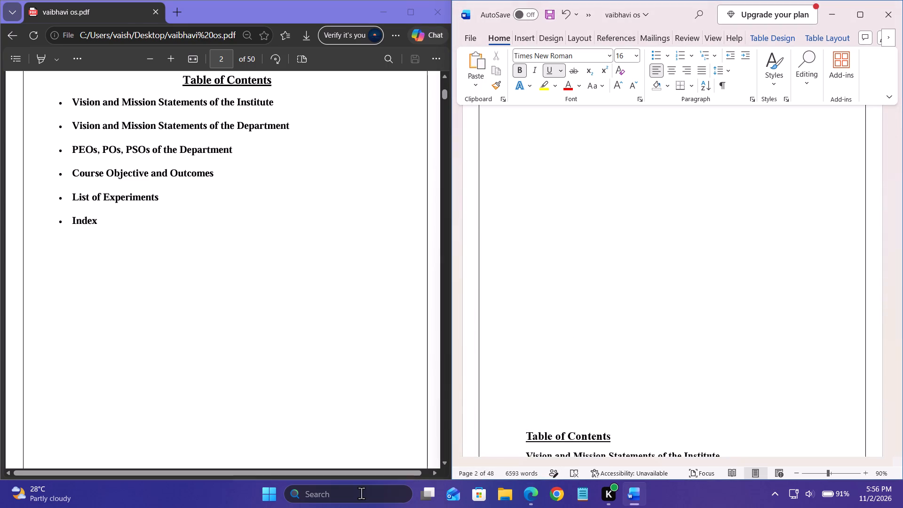
{"action": "left_click", "coordinate": [393, 203]}
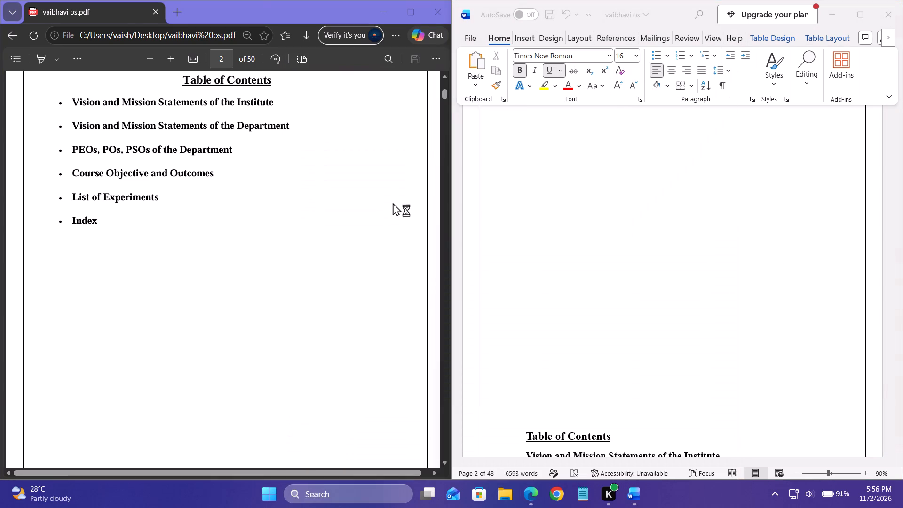
{"action": "left_click", "coordinate": [187, 164]}
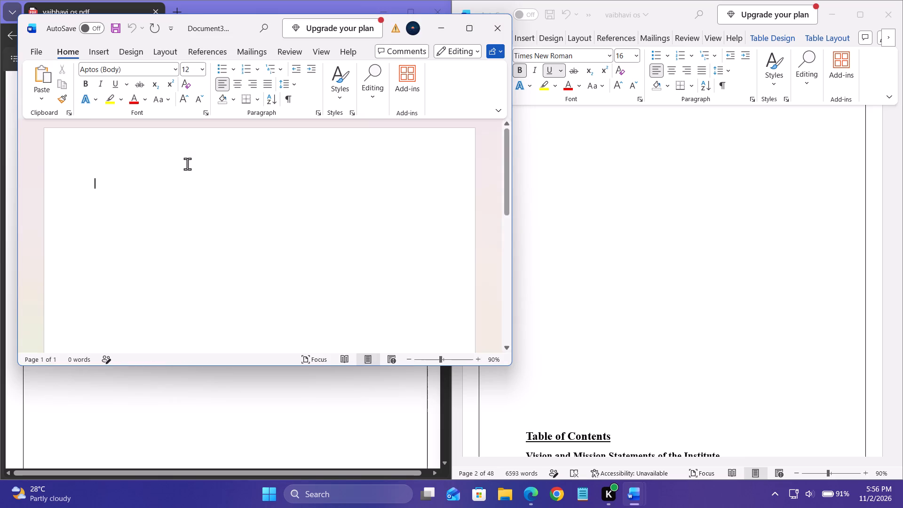
{"action": "left_click", "coordinate": [438, 22]}
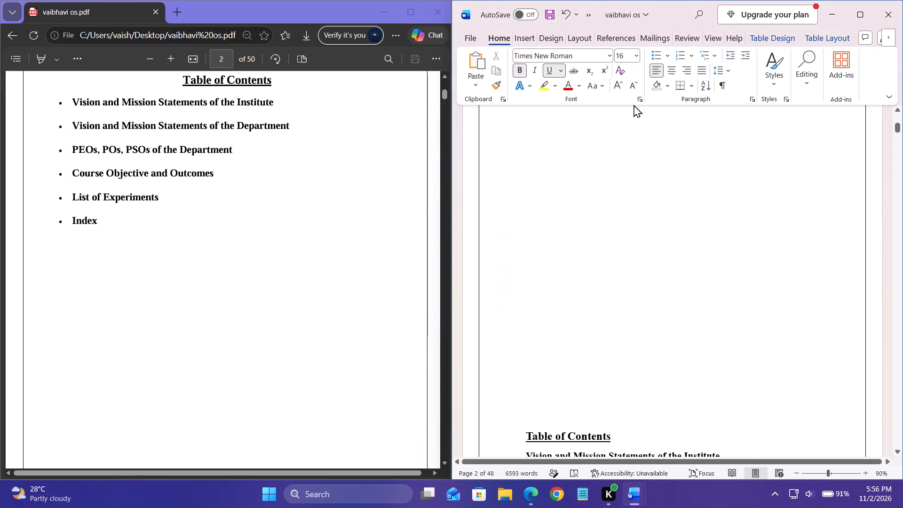
Save the converted lab file to the Desktop as "vaibhavi os again" and close it.
{"action": "left_click", "coordinate": [631, 148]}
{"action": "key", "text": "ctrl+s"}
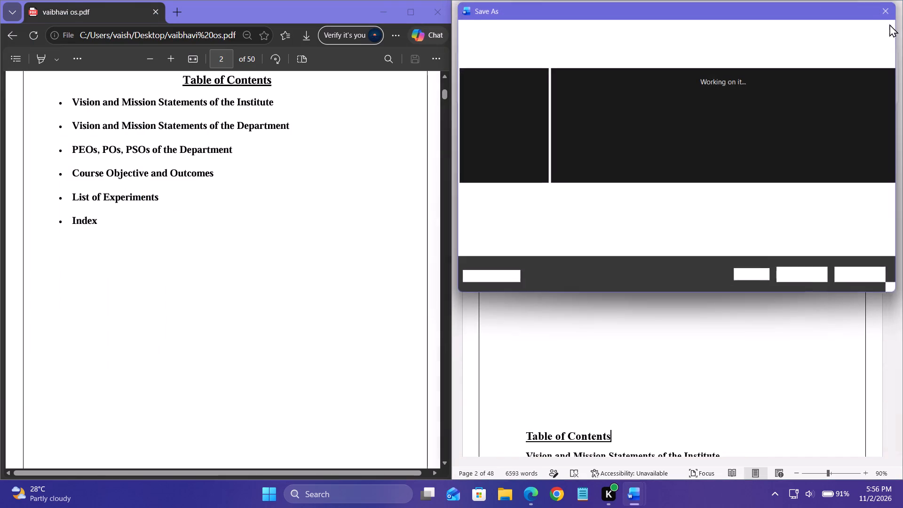
{"action": "scroll", "coordinate": [498, 110], "scroll_direction": "up", "scroll_amount": 1}
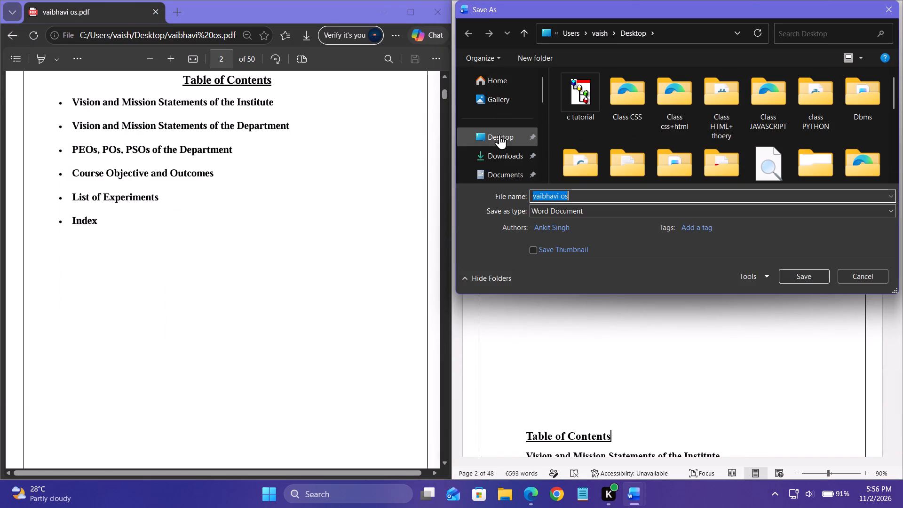
{"action": "left_click", "coordinate": [499, 135]}
{"action": "left_click", "coordinate": [597, 195]}
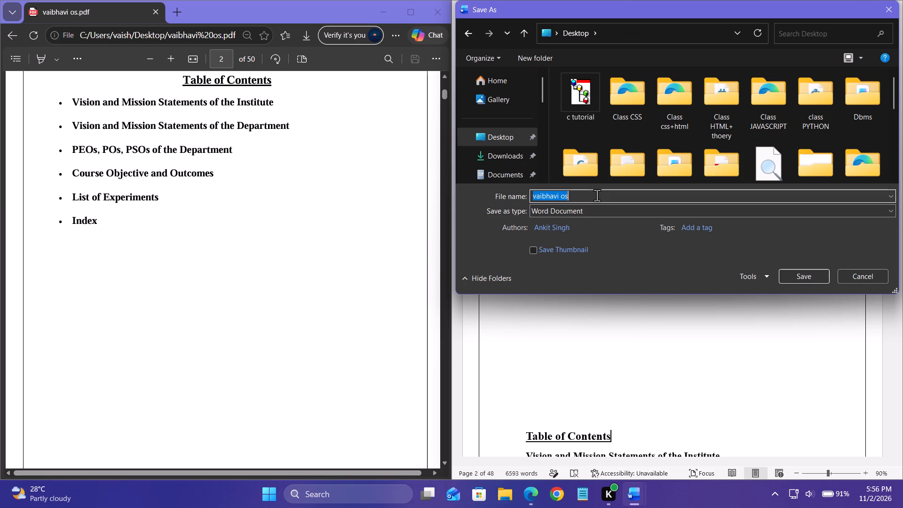
{"action": "key", "text": "space"}
{"action": "type", "text": "vaibhavi os again"}
{"action": "key", "text": "Return"}
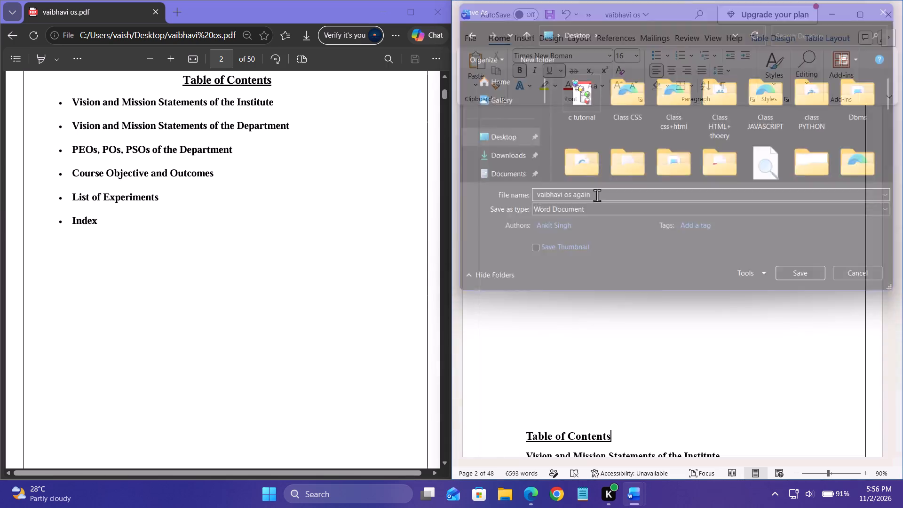
{"action": "left_click", "coordinate": [887, 5]}
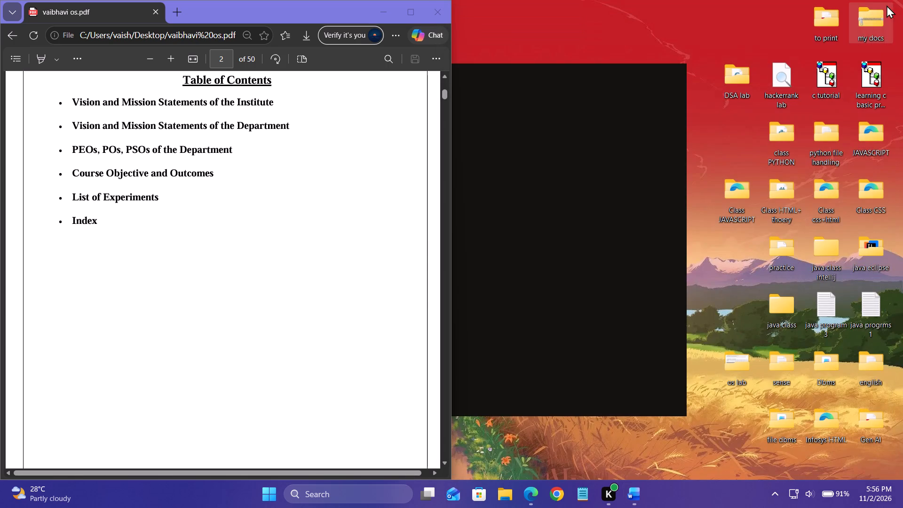
Bring back the new blank document and arrange it side by side with the PDF's cover page.
{"action": "left_click", "coordinate": [621, 493]}
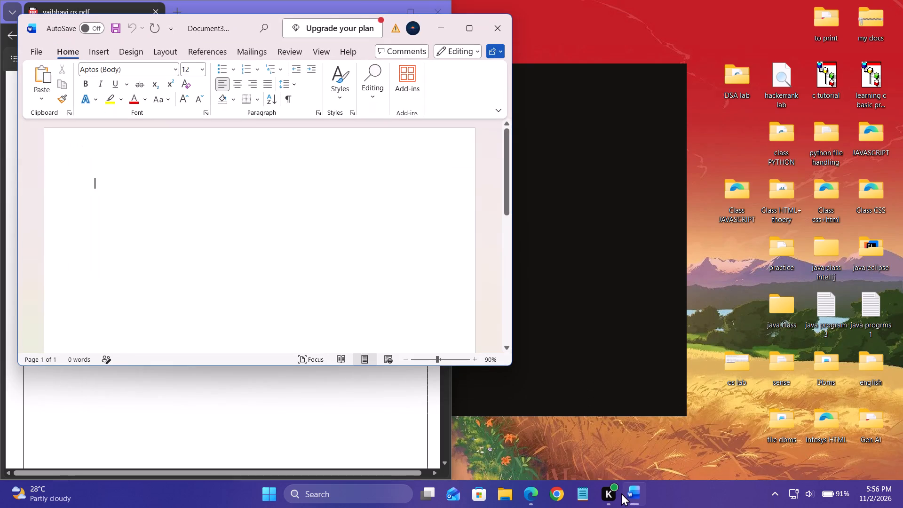
{"action": "left_click", "coordinate": [463, 26]}
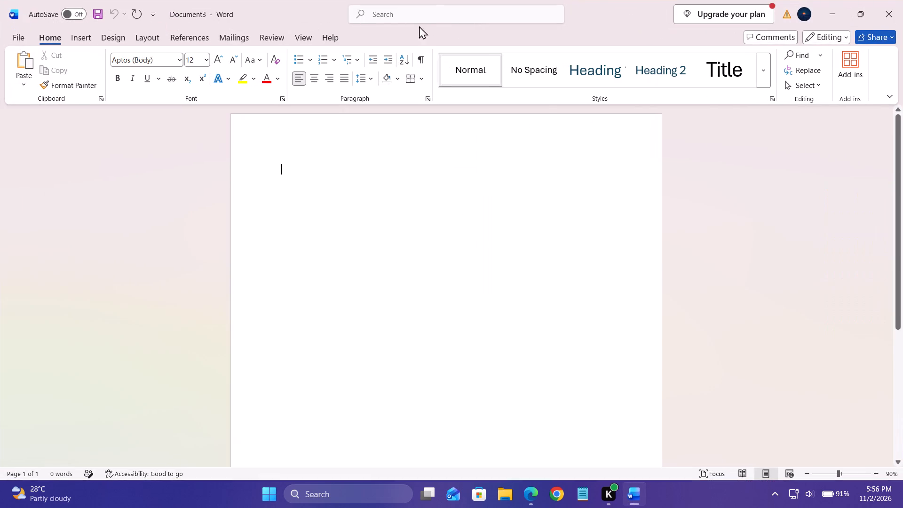
{"action": "left_click", "coordinate": [862, 15]}
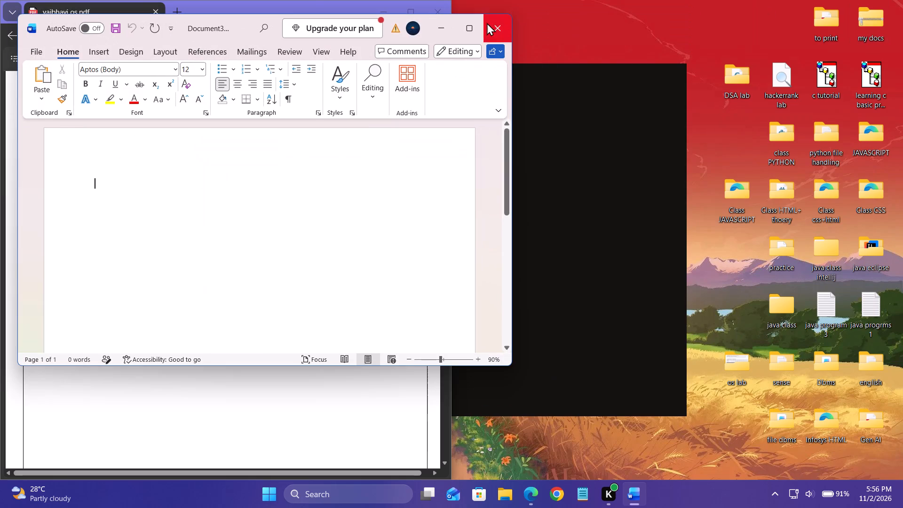
{"action": "left_click_drag", "start_coordinate": [243, 23], "coordinate": [312, 1]}
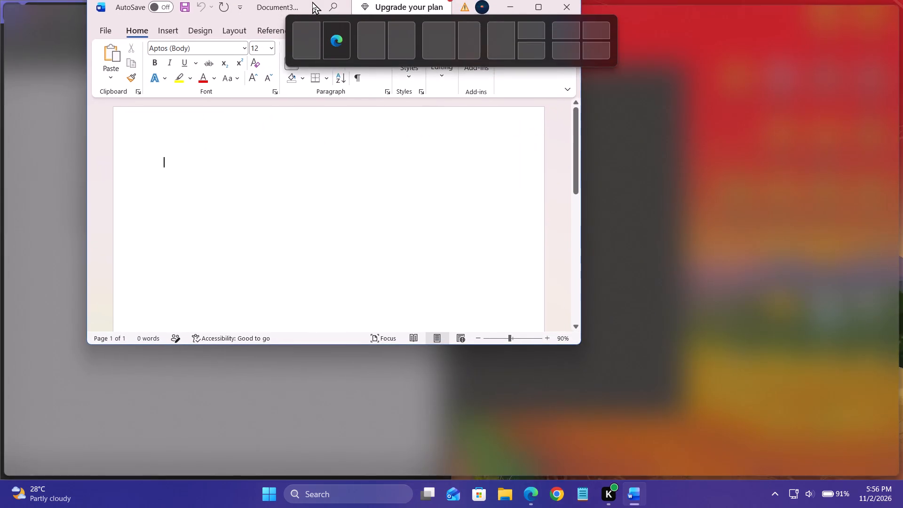
{"action": "left_click_drag", "start_coordinate": [312, 1], "coordinate": [406, 39]}
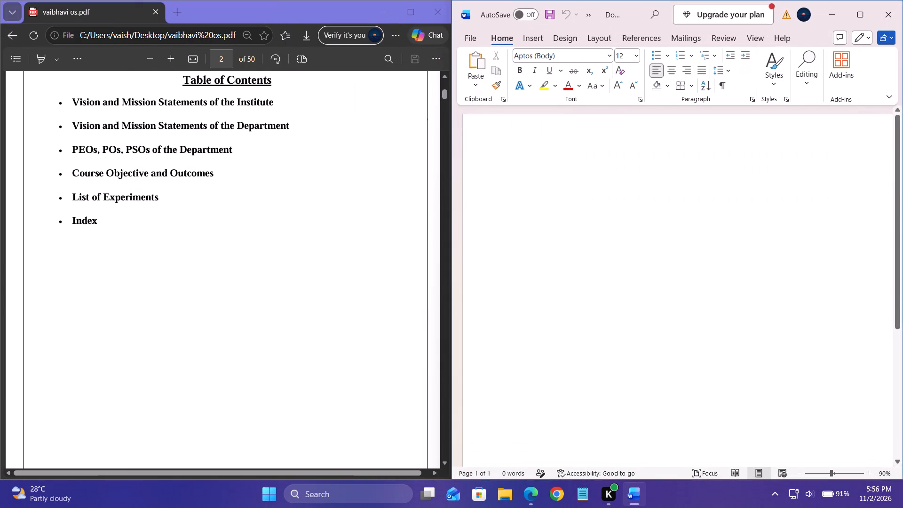
{"action": "scroll", "coordinate": [355, 194], "scroll_direction": "up", "scroll_amount": 7}
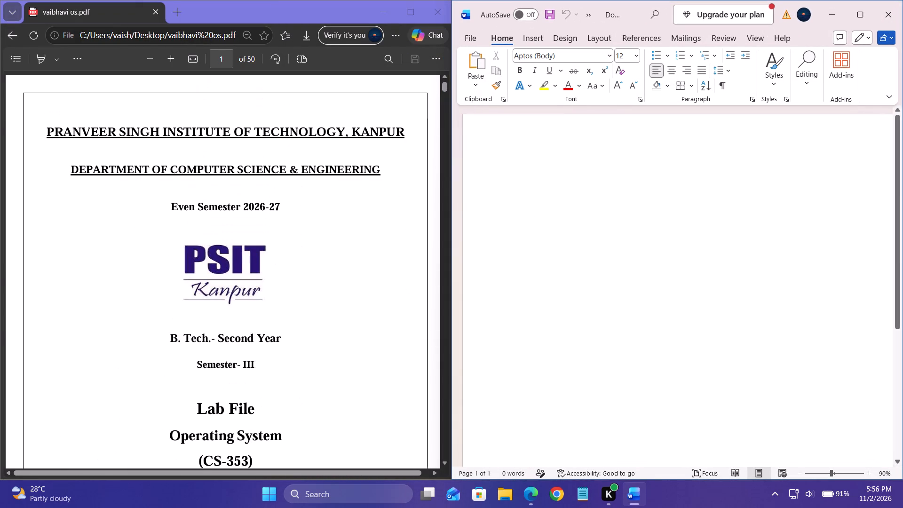
Add a 1 pt solid box page border to the whole blank document.
{"action": "left_click", "coordinate": [533, 45]}
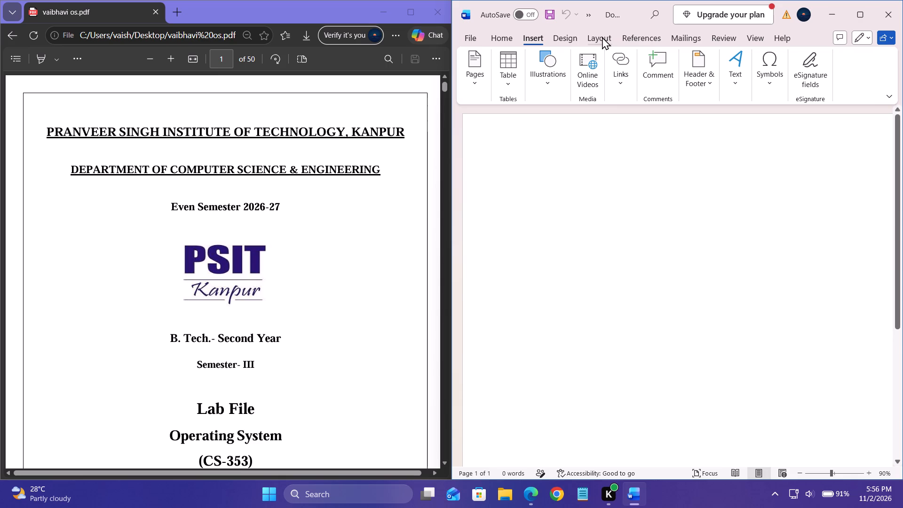
{"action": "left_click", "coordinate": [566, 40]}
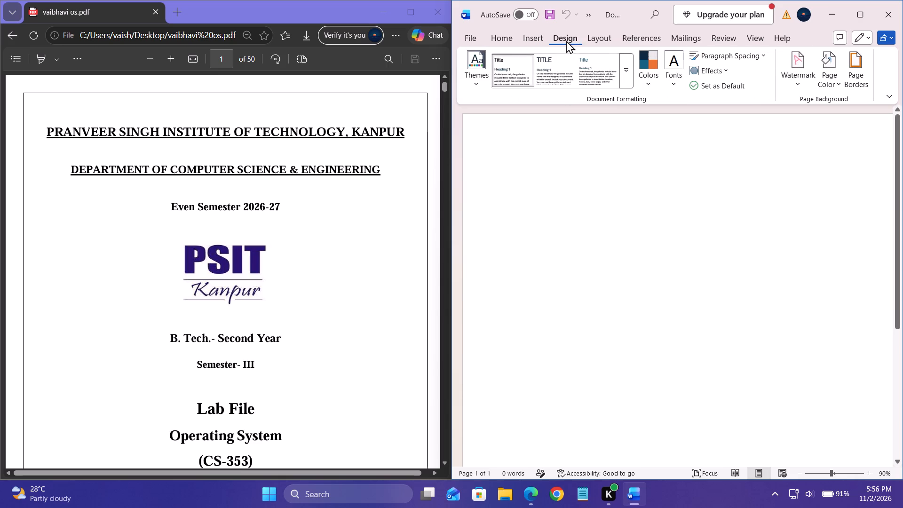
{"action": "left_click", "coordinate": [854, 80]}
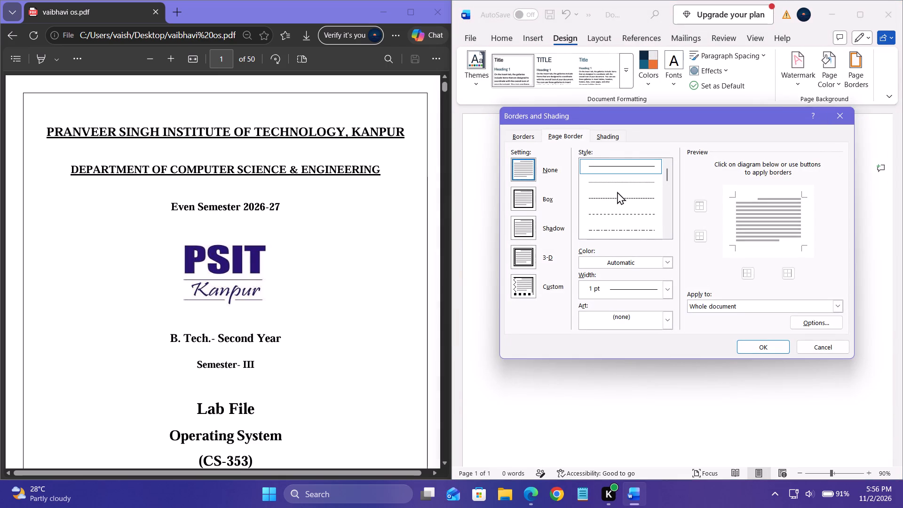
{"action": "left_click", "coordinate": [524, 203]}
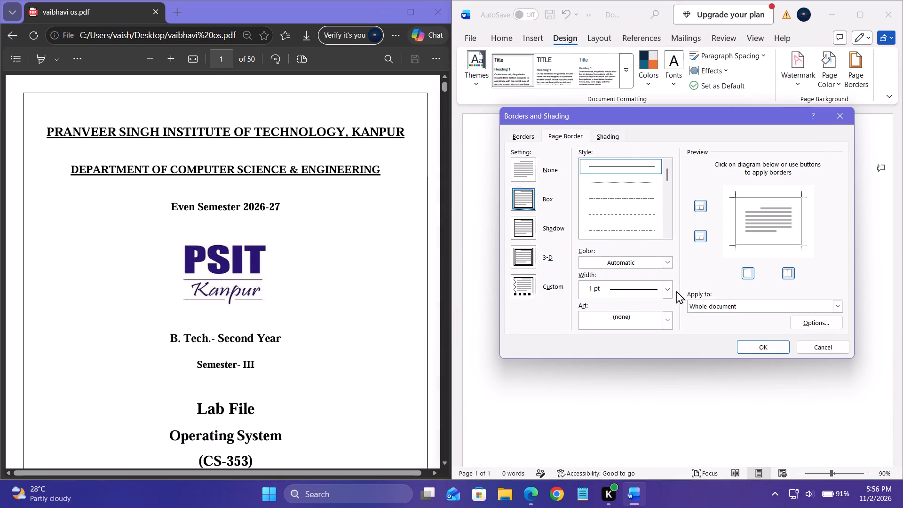
{"action": "left_click", "coordinate": [749, 343]}
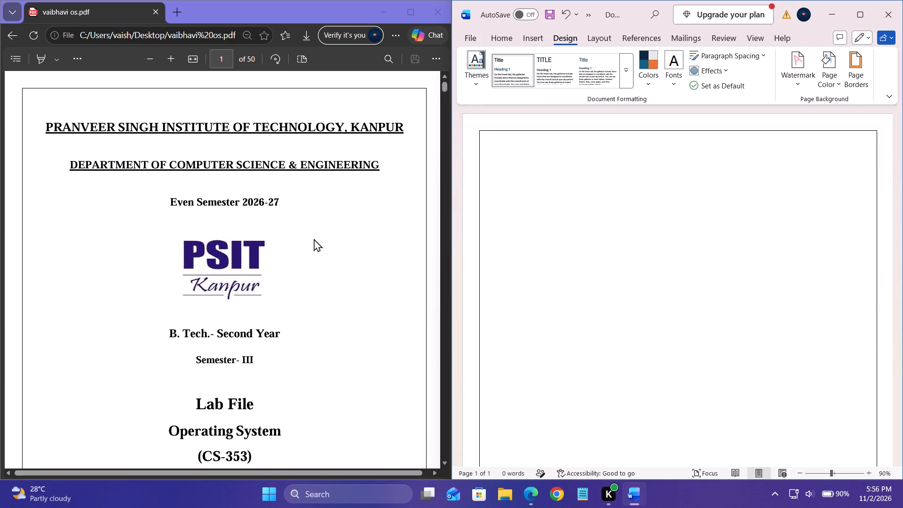
Copy the heading "PRANVEER SINGH INSTITUTE OF TECHNOLOGY, KANPUR" from the PDF into the blank Word document.
{"action": "left_click_drag", "start_coordinate": [406, 128], "coordinate": [46, 127]}
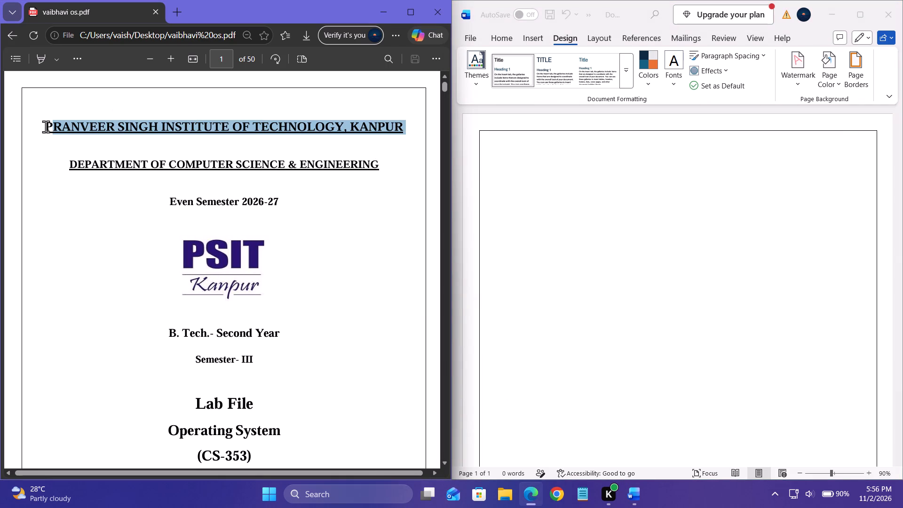
{"action": "left_click_drag", "start_coordinate": [46, 127], "coordinate": [32, 121]}
{"action": "key", "text": "ctrl+c"}
{"action": "left_click", "coordinate": [496, 145]}
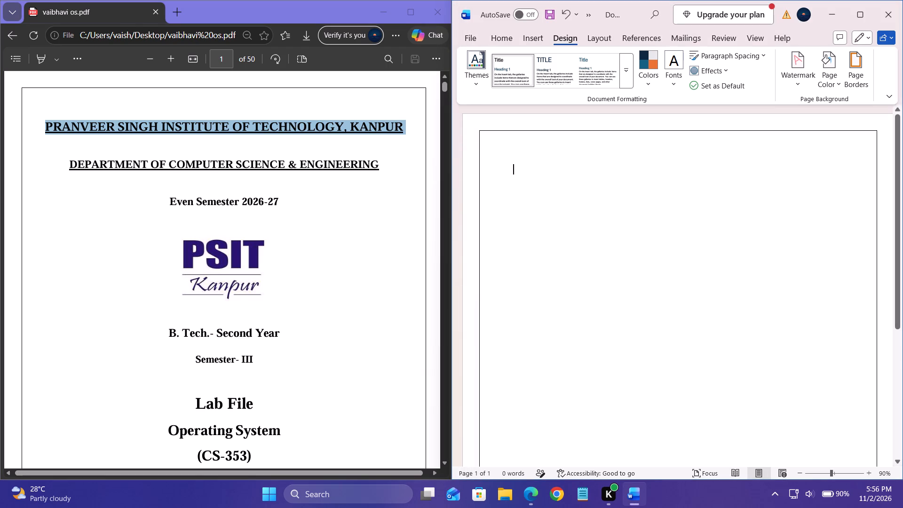
{"action": "key", "text": "ctrl+v"}
Format the pasted institute heading as 18 pt, bold and underlined.
{"action": "left_click_drag", "start_coordinate": [514, 162], "coordinate": [767, 154]}
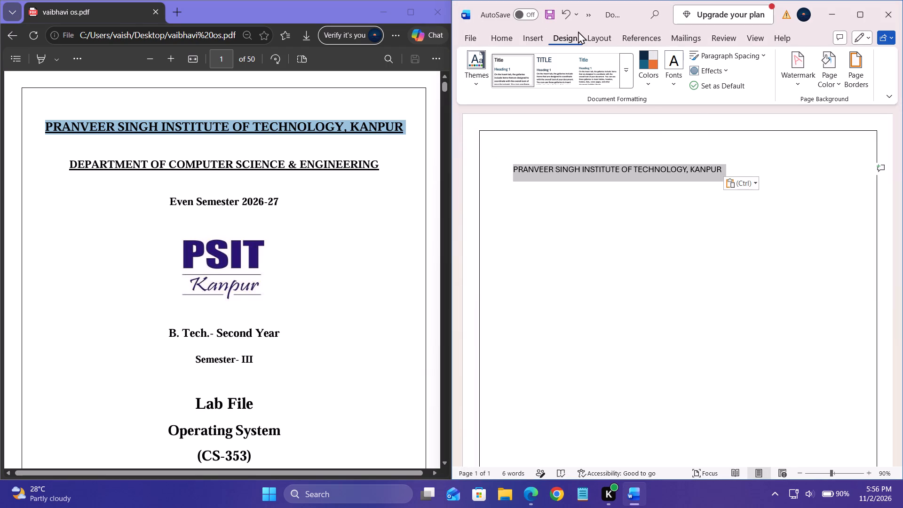
{"action": "left_click", "coordinate": [523, 33]}
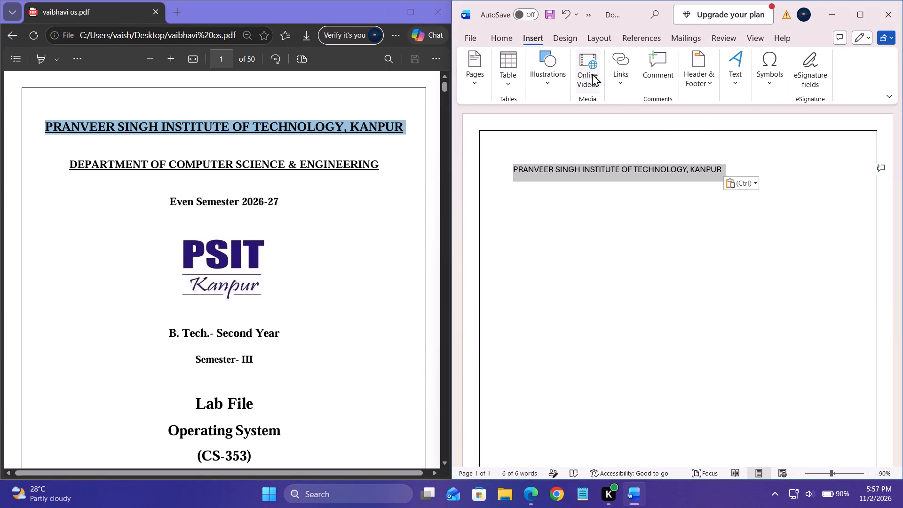
{"action": "left_click", "coordinate": [503, 36]}
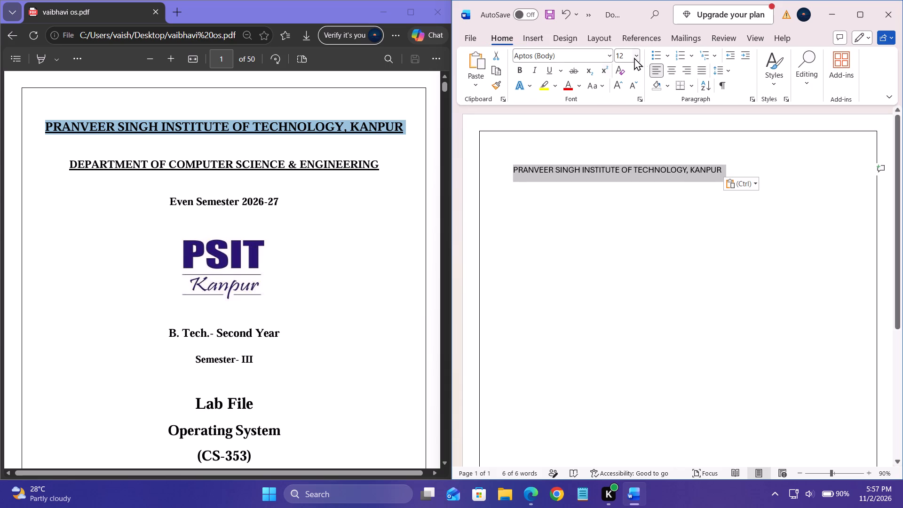
{"action": "left_click", "coordinate": [615, 92]}
{"action": "left_click", "coordinate": [615, 92]}
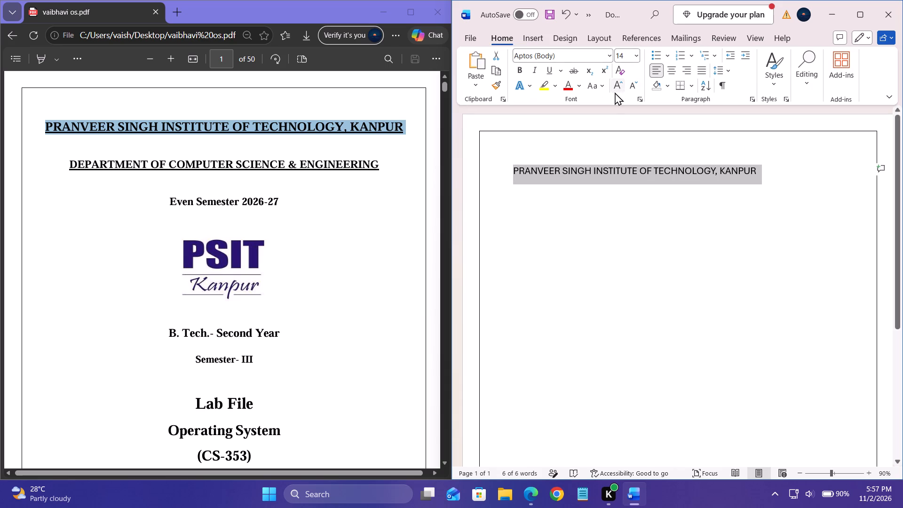
{"action": "left_click", "coordinate": [615, 92]}
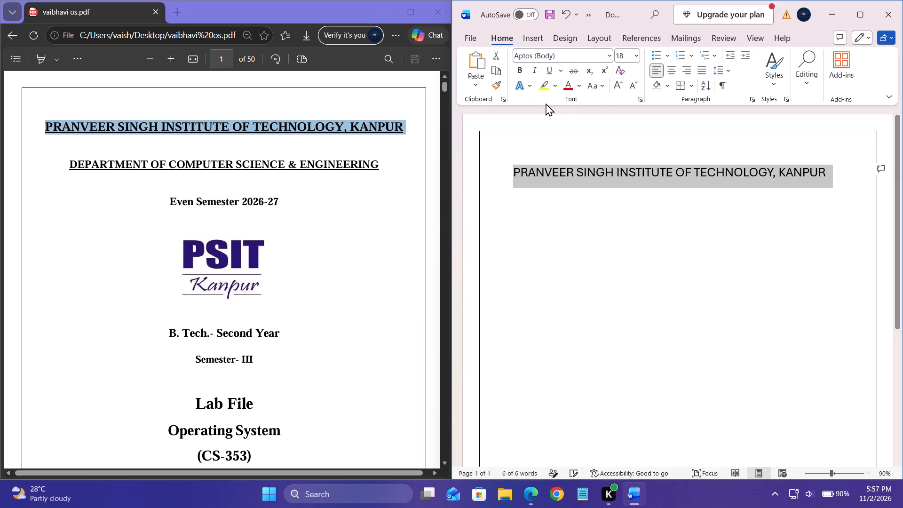
{"action": "left_click", "coordinate": [520, 69]}
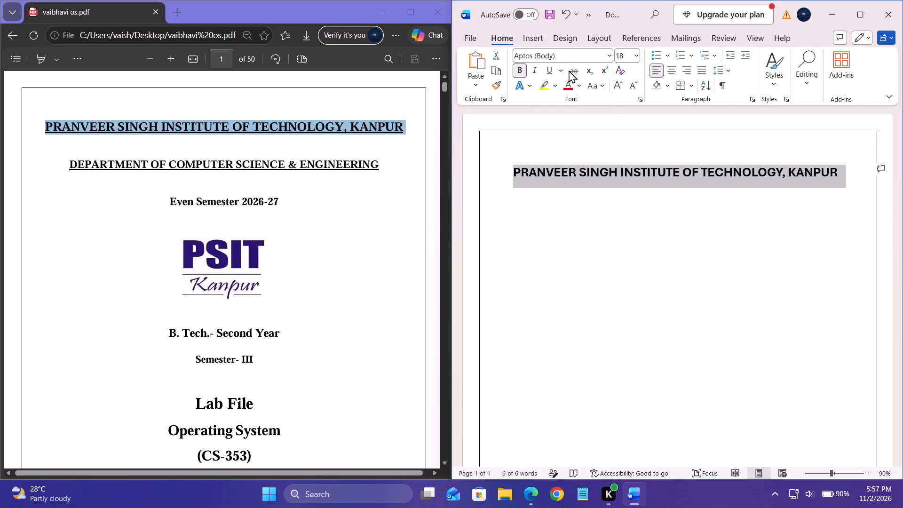
{"action": "left_click", "coordinate": [549, 69]}
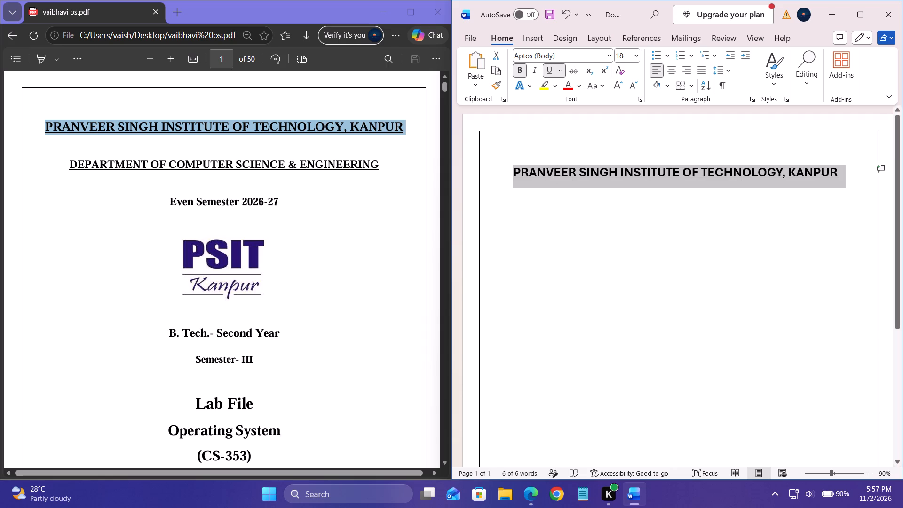
{"action": "left_click", "coordinate": [594, 261]}
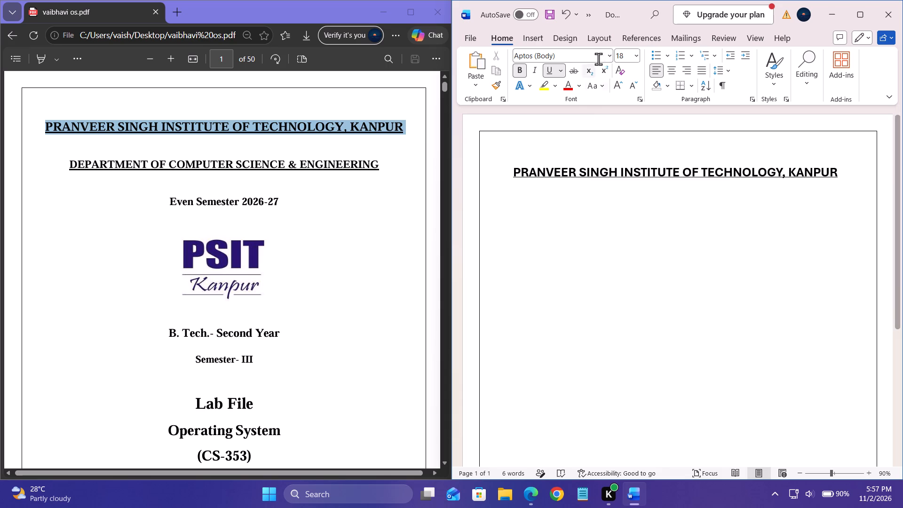
Apply the Times New Roman font to the word "SINGH" in the institute heading.
{"action": "left_click", "coordinate": [610, 55]}
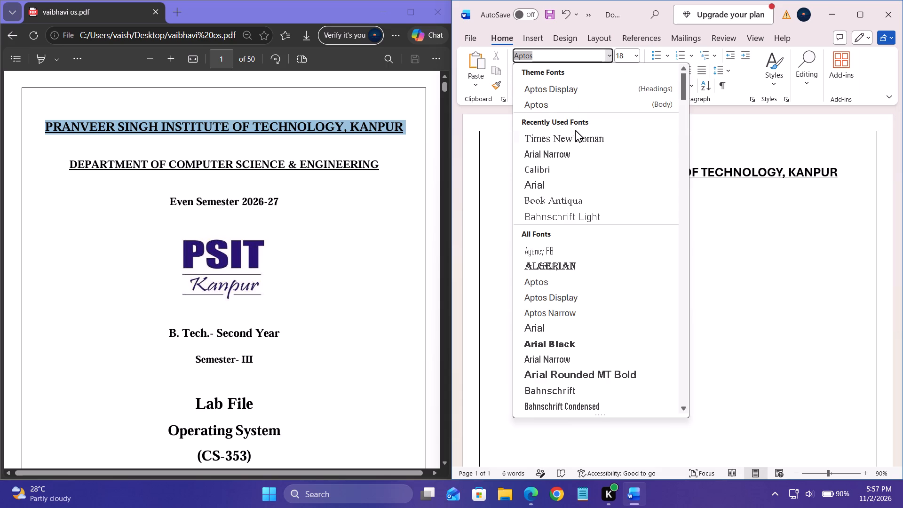
{"action": "left_click", "coordinate": [575, 142]}
{"action": "left_click", "coordinate": [587, 208]}
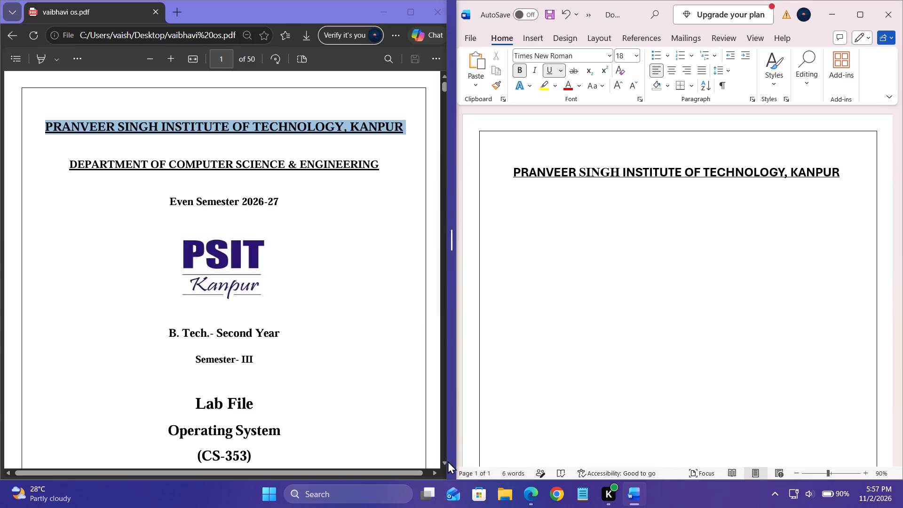
Reopen the saved "vaibhavi os again" document from the desktop.
{"action": "double_click", "coordinate": [257, 260]}
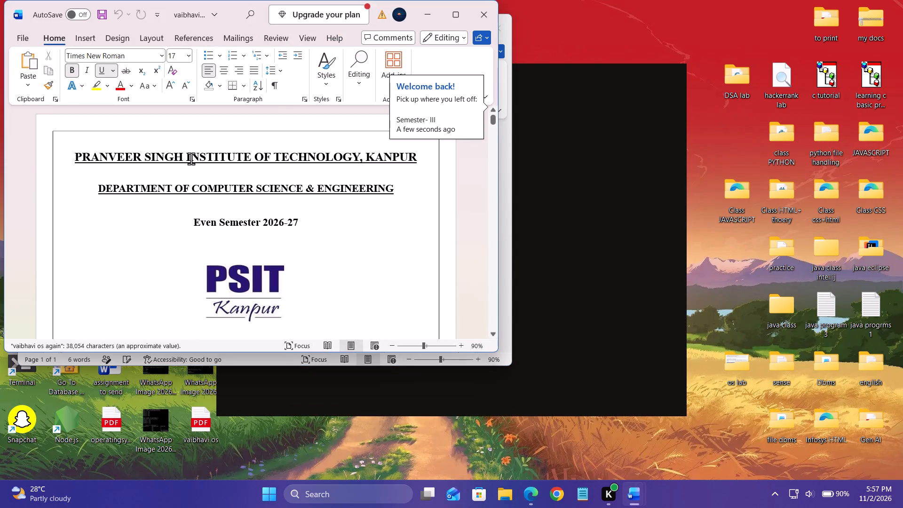
Move the "vaibhavi os again" document clear of the new document and close it.
{"action": "left_click", "coordinate": [191, 159]}
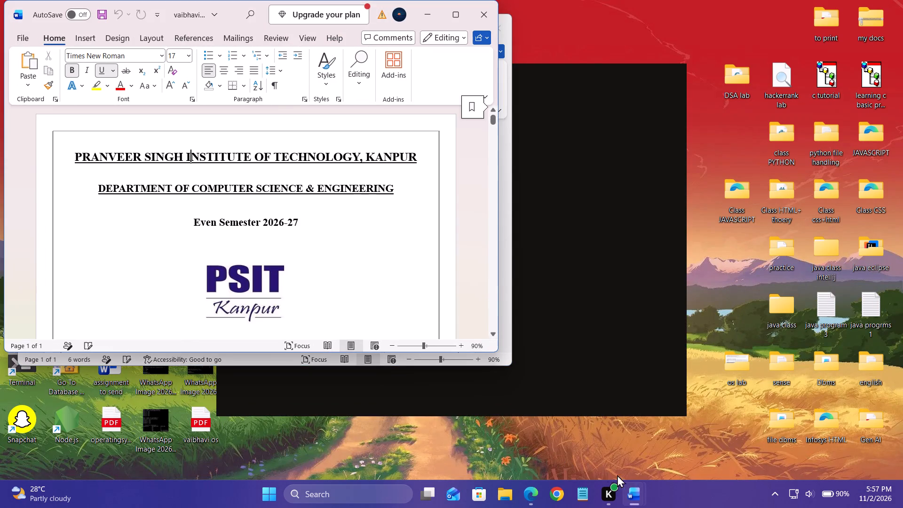
{"action": "left_click", "coordinate": [567, 442]}
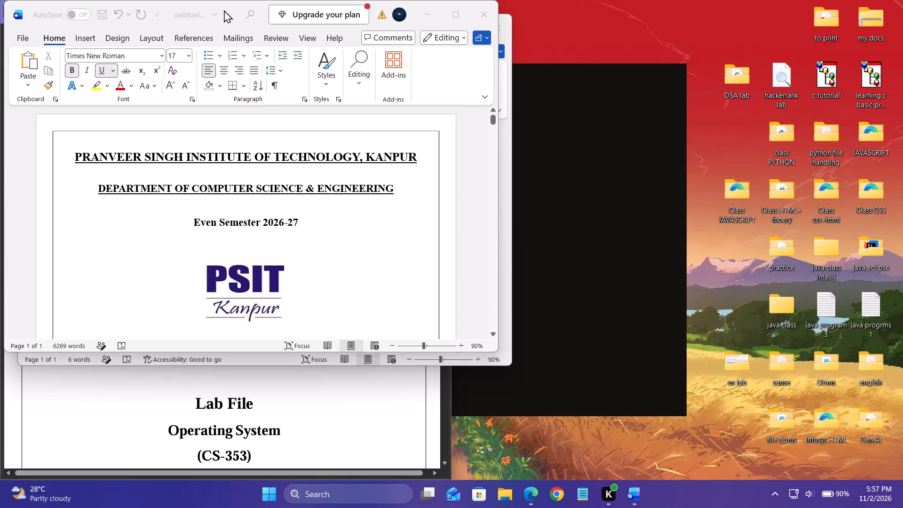
{"action": "left_click_drag", "start_coordinate": [224, 10], "coordinate": [396, 116]}
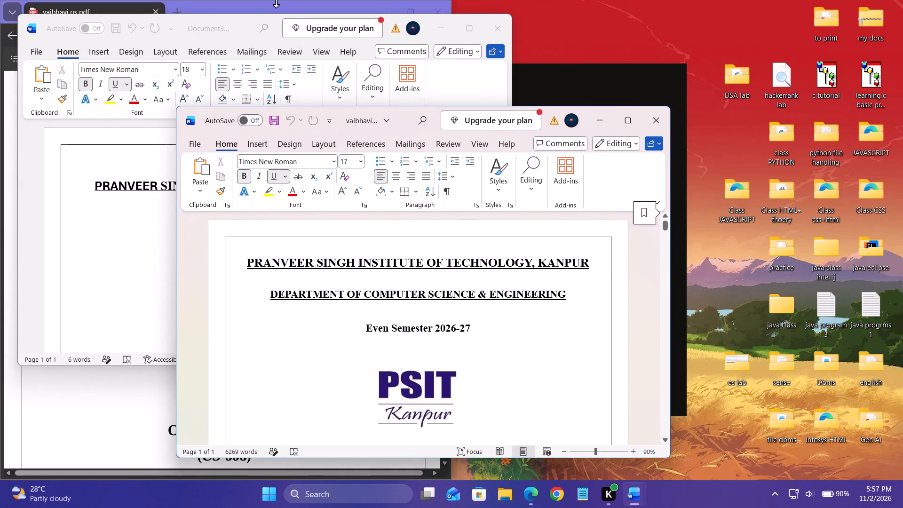
{"action": "left_click", "coordinate": [657, 125]}
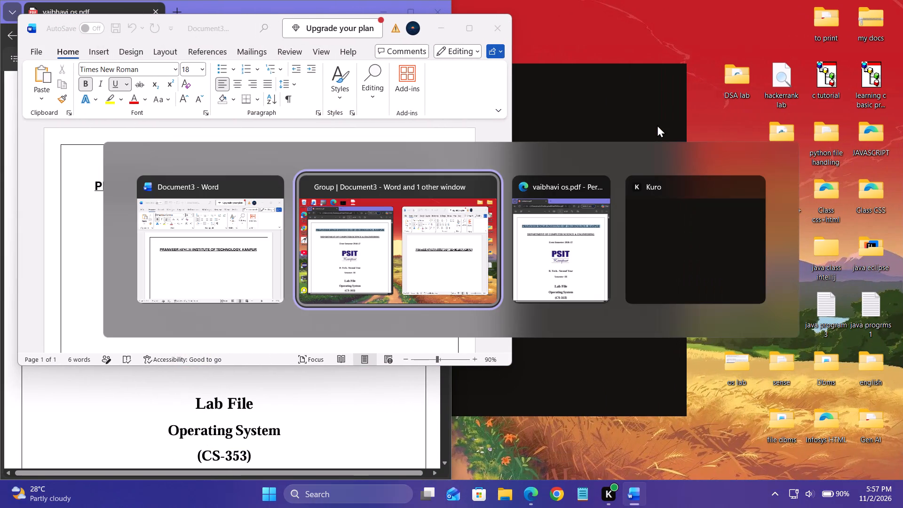
Open "vaibhavi os again" maximized on a new virtual desktop and check the font and size of its institute heading.
{"action": "key", "text": "ctrl+super+d"}
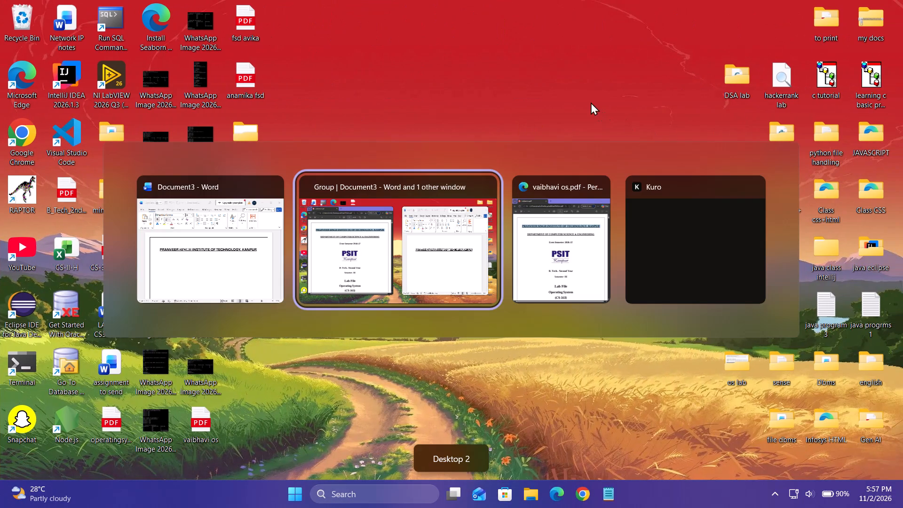
{"action": "left_click", "coordinate": [591, 102]}
{"action": "double_click", "coordinate": [261, 254]}
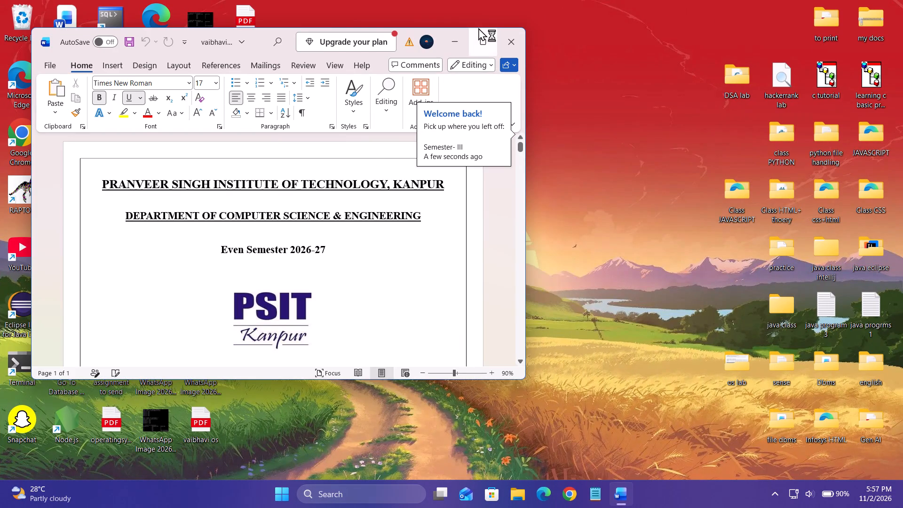
{"action": "left_click", "coordinate": [481, 30]}
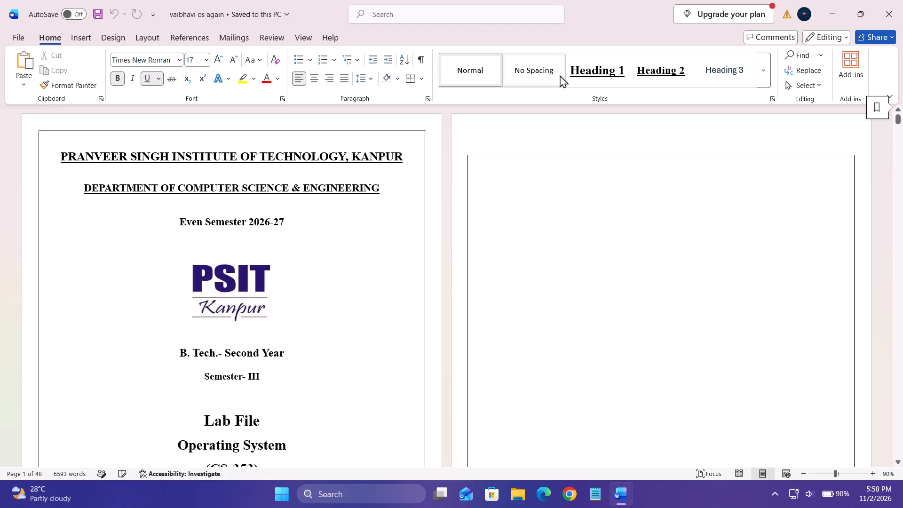
{"action": "scroll", "coordinate": [582, 169], "scroll_direction": "up", "scroll_amount": 3, "text": "ctrl"}
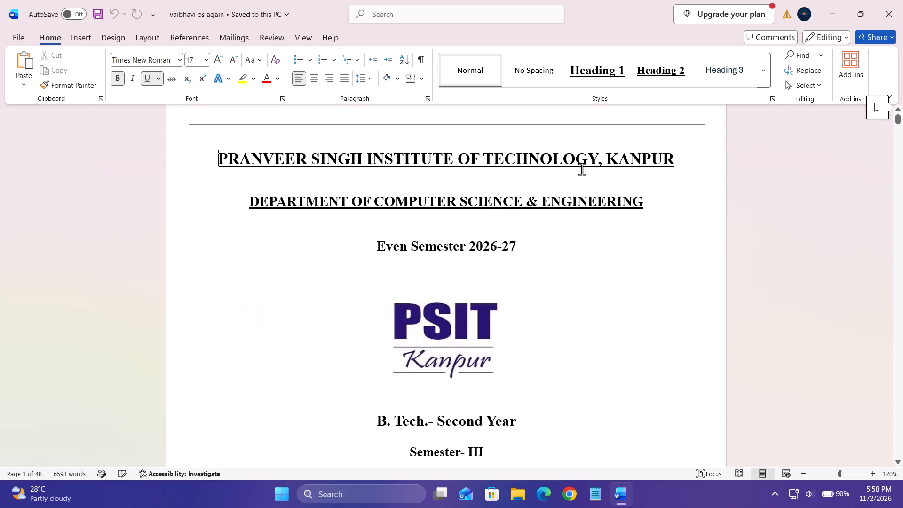
{"action": "scroll", "coordinate": [582, 169], "scroll_direction": "up", "scroll_amount": 2}
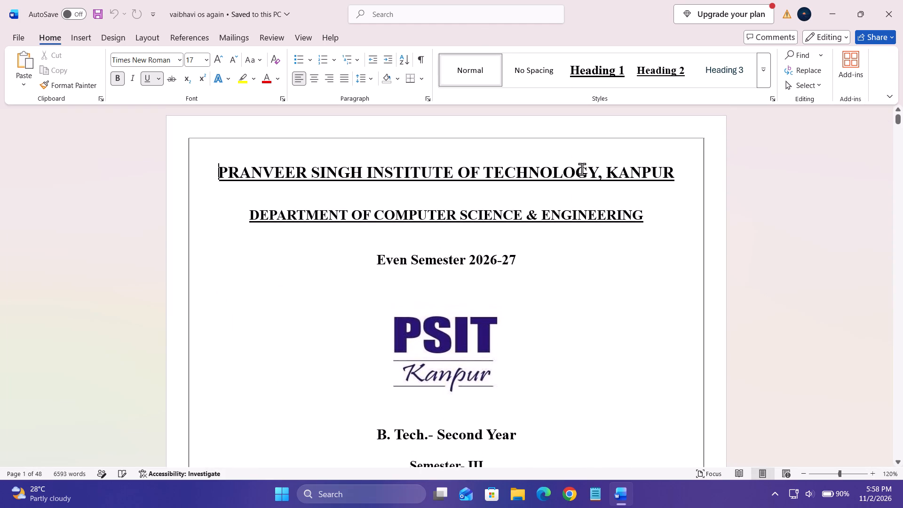
{"action": "scroll", "coordinate": [582, 169], "scroll_direction": "up", "scroll_amount": 2}
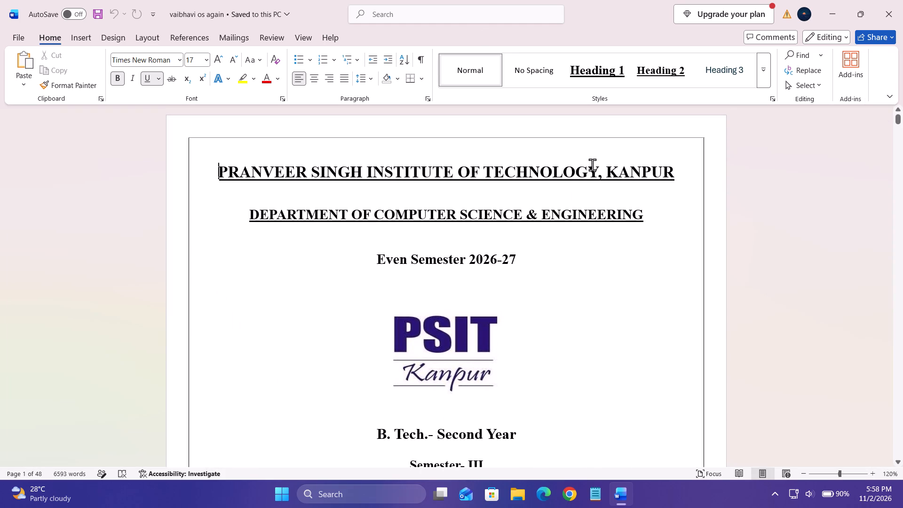
{"action": "left_click", "coordinate": [622, 174]}
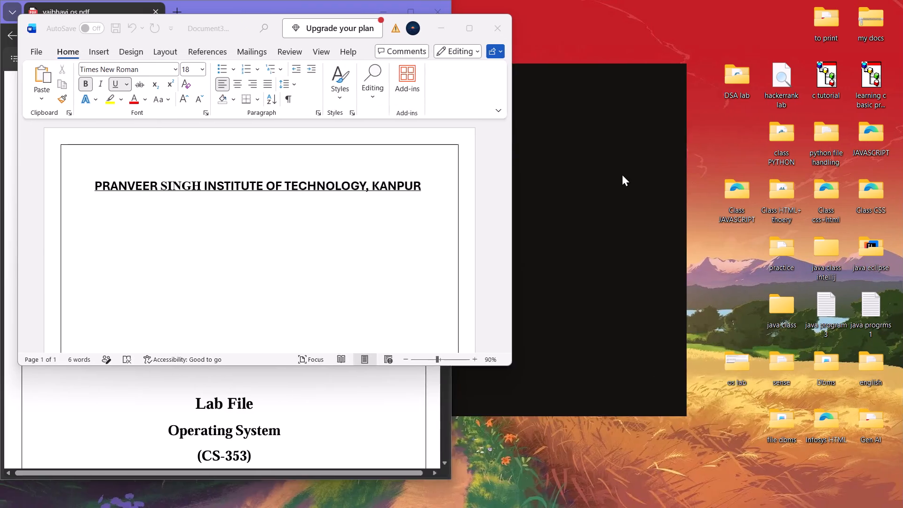
Return to the first virtual desktop and arrange the new Word document side by side with the PDF.
{"action": "left_click", "coordinate": [228, 265]}
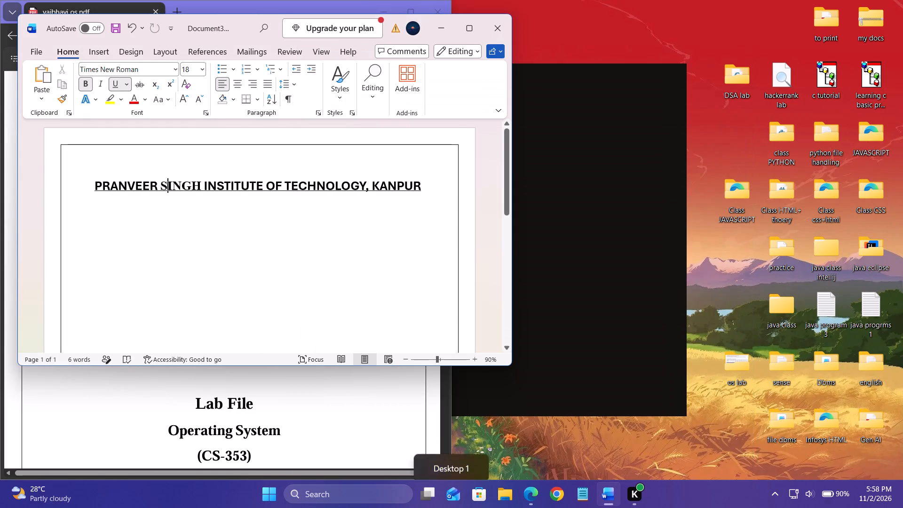
{"action": "left_click", "coordinate": [467, 32]}
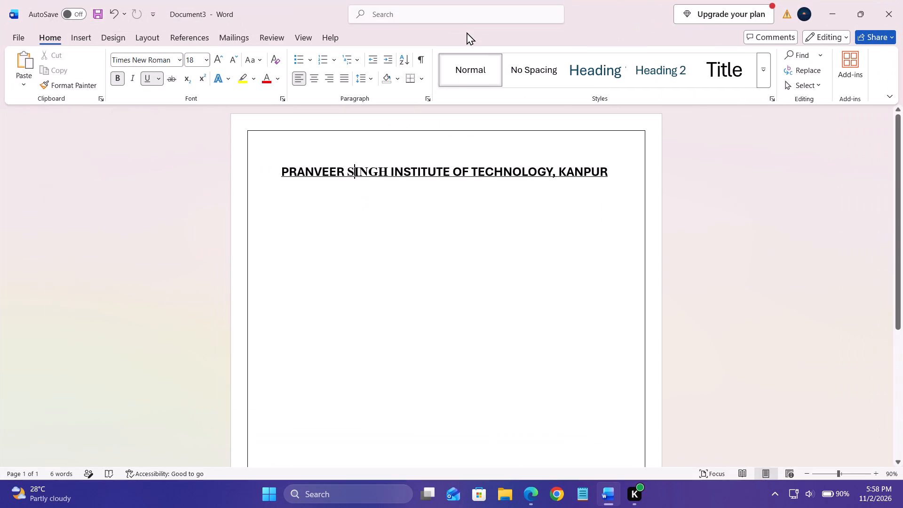
{"action": "left_click_drag", "start_coordinate": [294, 16], "coordinate": [301, 0]}
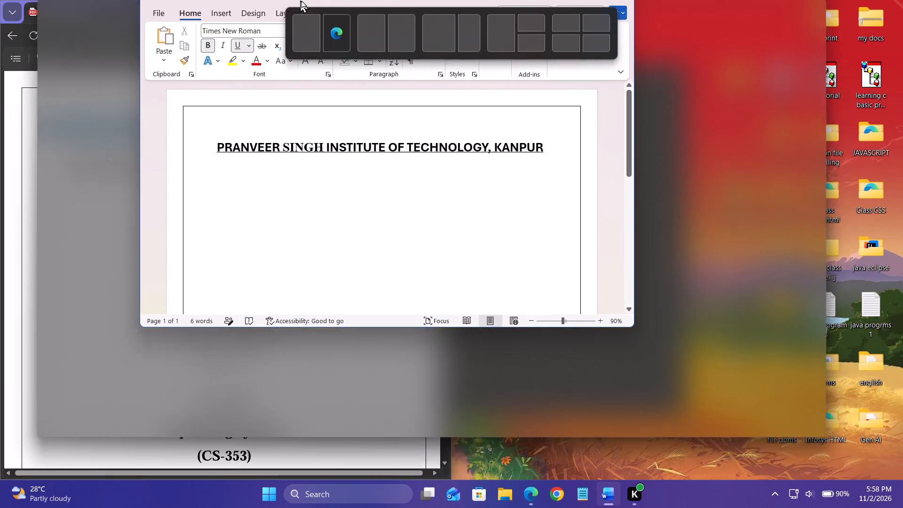
{"action": "left_click_drag", "start_coordinate": [301, 0], "coordinate": [406, 36]}
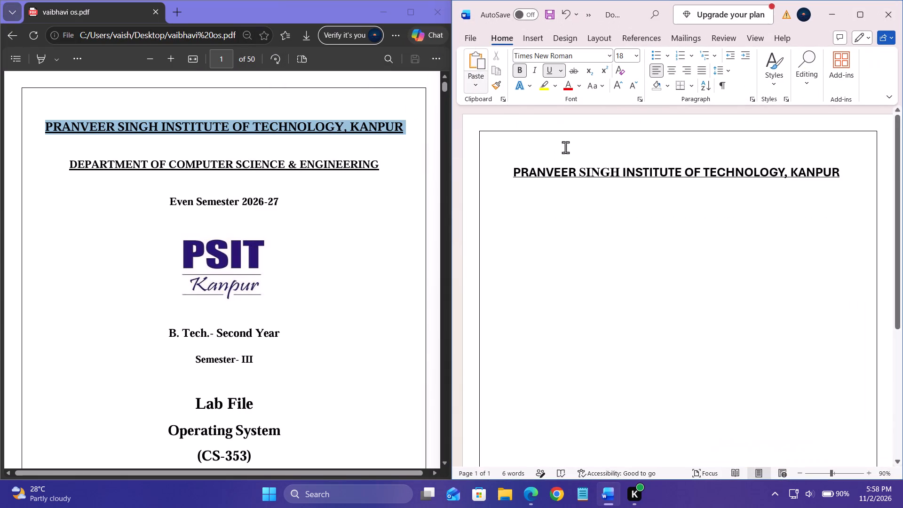
Set the whole institute heading in the new document to 17 pt Times New Roman.
{"action": "left_click", "coordinate": [636, 59]}
{"action": "type", "text": "17"}
{"action": "left_click", "coordinate": [559, 241]}
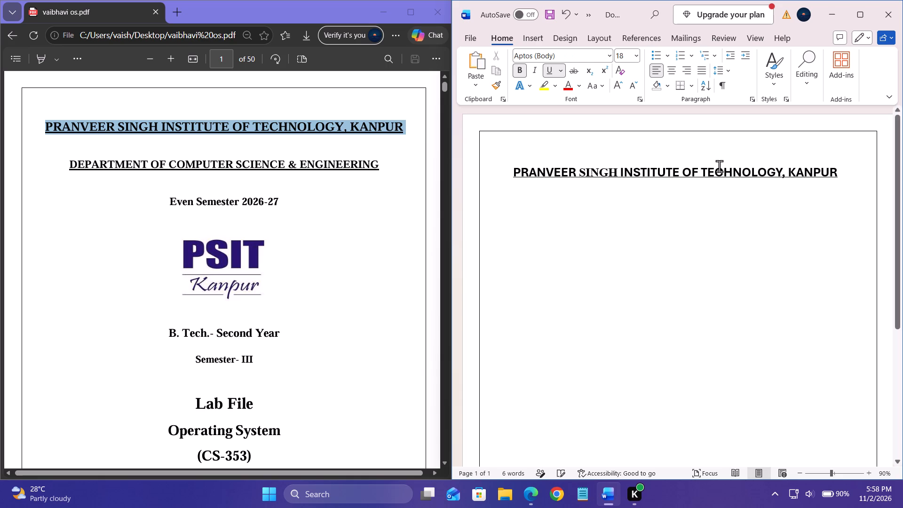
{"action": "left_click_drag", "start_coordinate": [842, 175], "coordinate": [522, 177]}
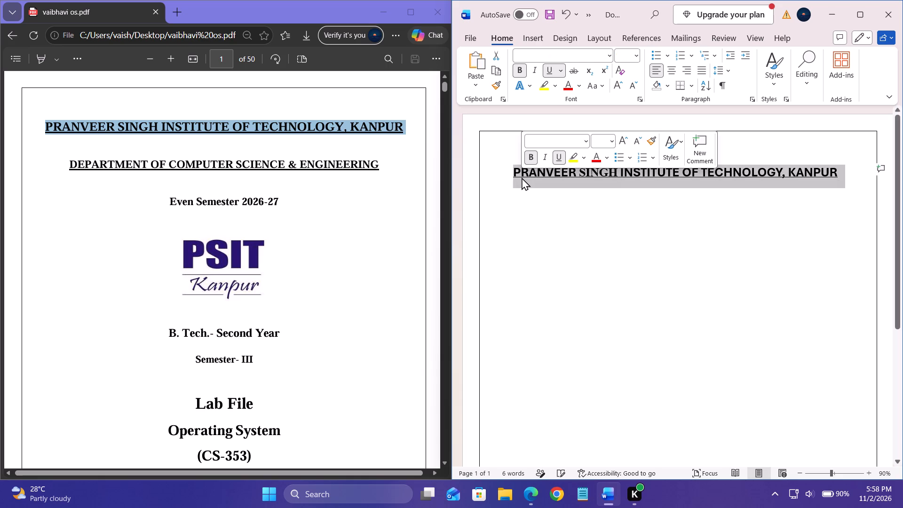
{"action": "left_click", "coordinate": [618, 51]}
{"action": "type", "text": "17"}
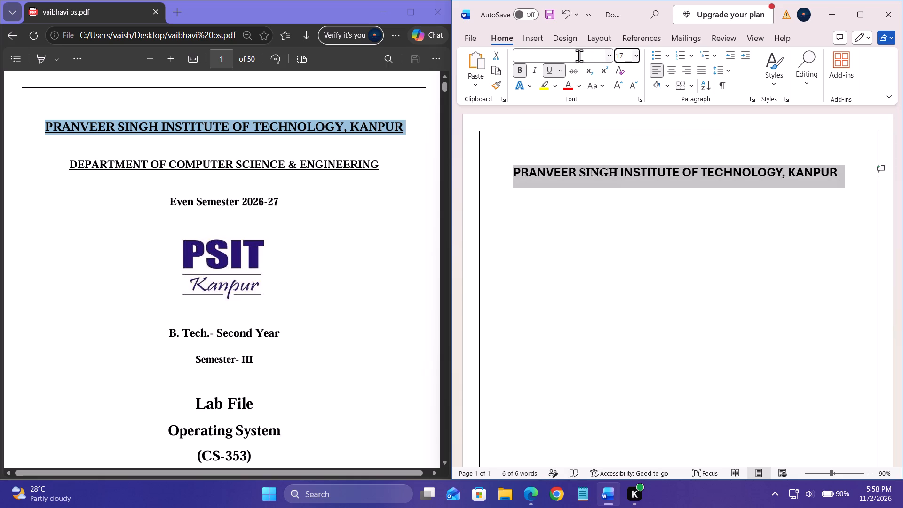
{"action": "left_click", "coordinate": [579, 56]}
{"action": "type", "text": "ti"}
{"action": "key", "text": "Return"}
{"action": "left_click", "coordinate": [640, 221]}
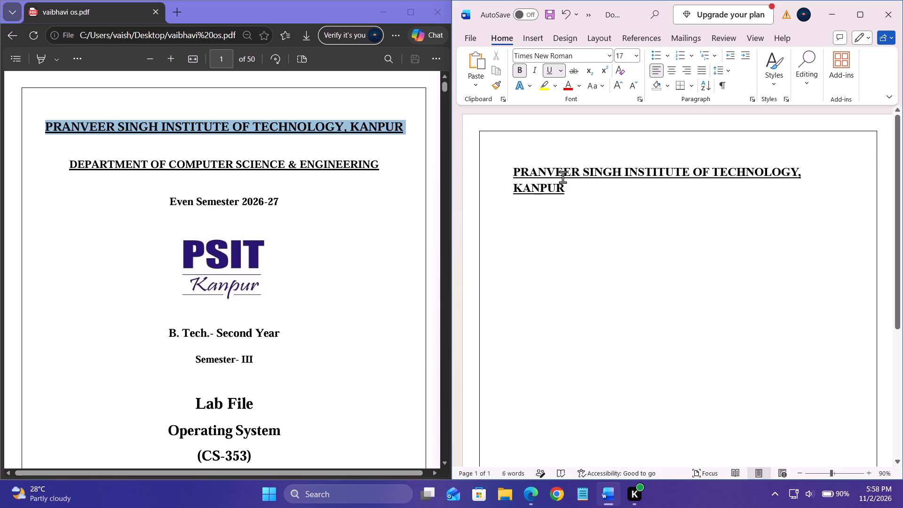
Replace the space before "KANPUR" in the institute heading with a paragraph break.
{"action": "left_click", "coordinate": [515, 188]}
{"action": "key", "text": "BackSpace"}
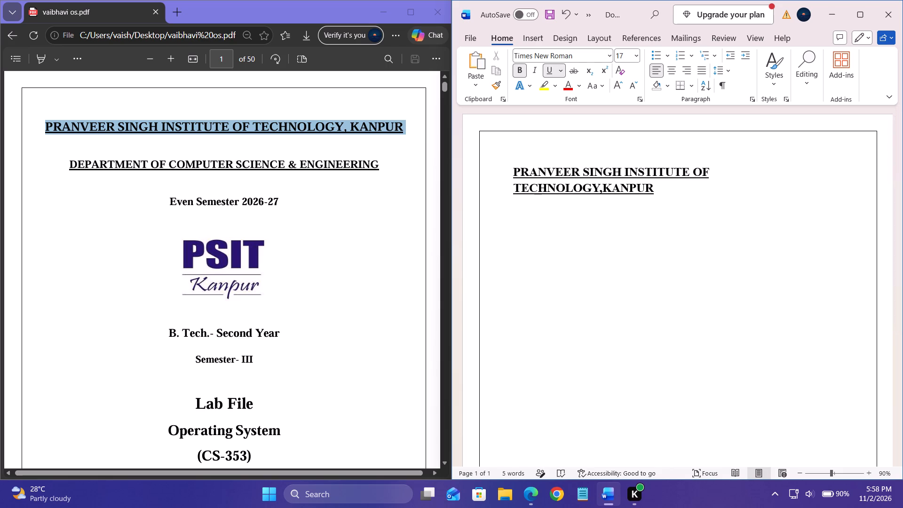
{"action": "key", "text": "Return"}
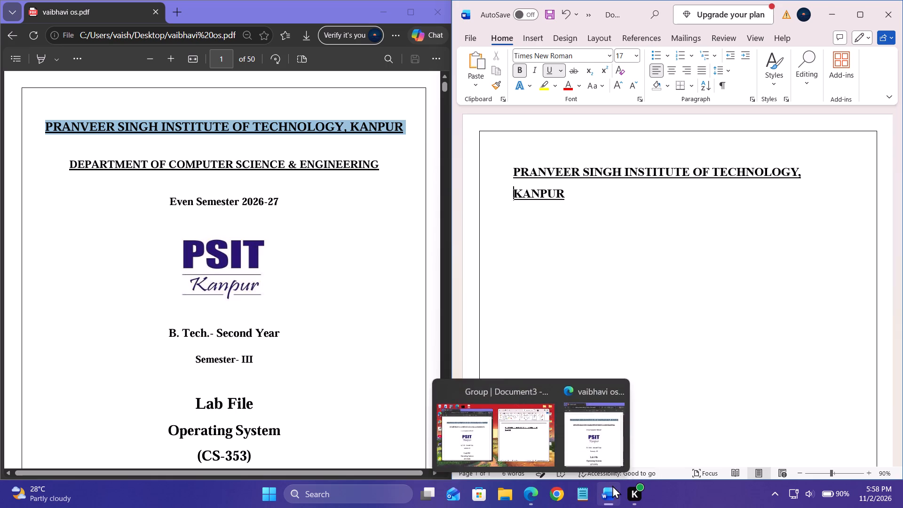
{"action": "left_click", "coordinate": [620, 301]}
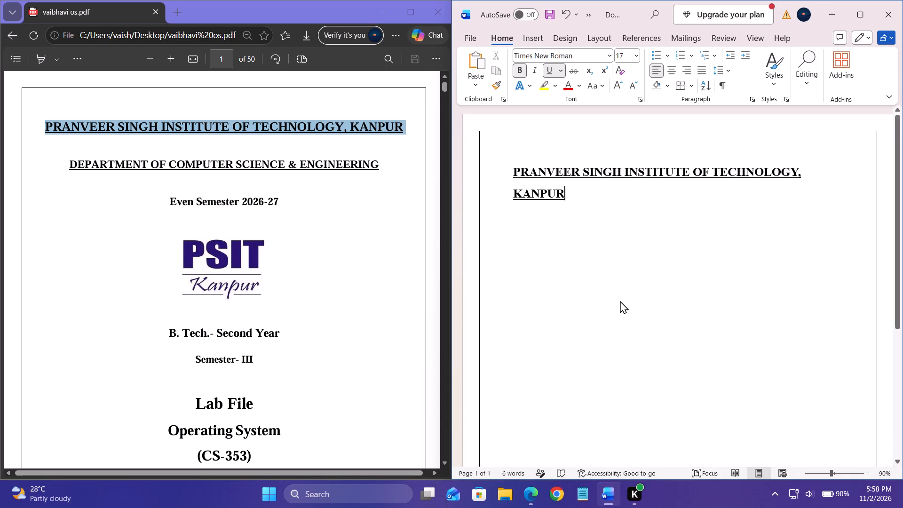
Compare the cover page with "vaibhavi os again" and set the new document's page border width to ¾ pt.
{"action": "left_click", "coordinate": [545, 176]}
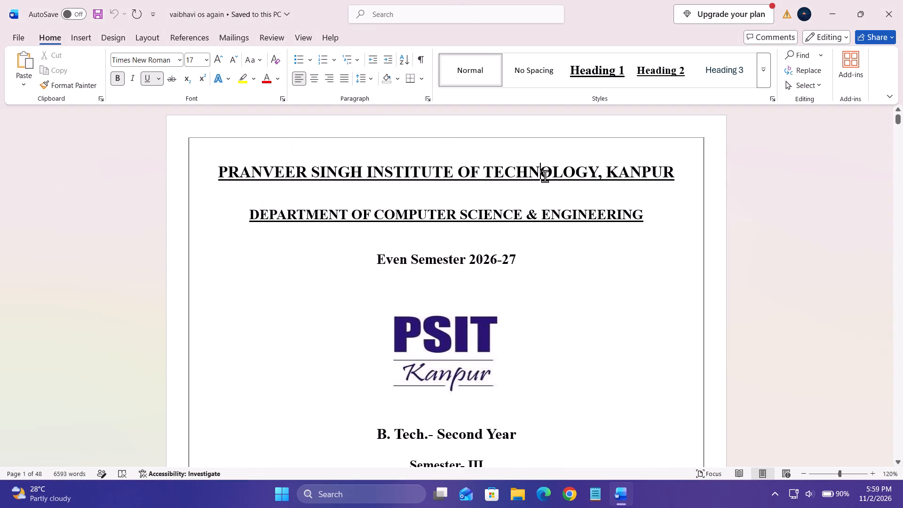
{"action": "scroll", "coordinate": [545, 176], "scroll_direction": "down", "scroll_amount": 2, "text": "ctrl"}
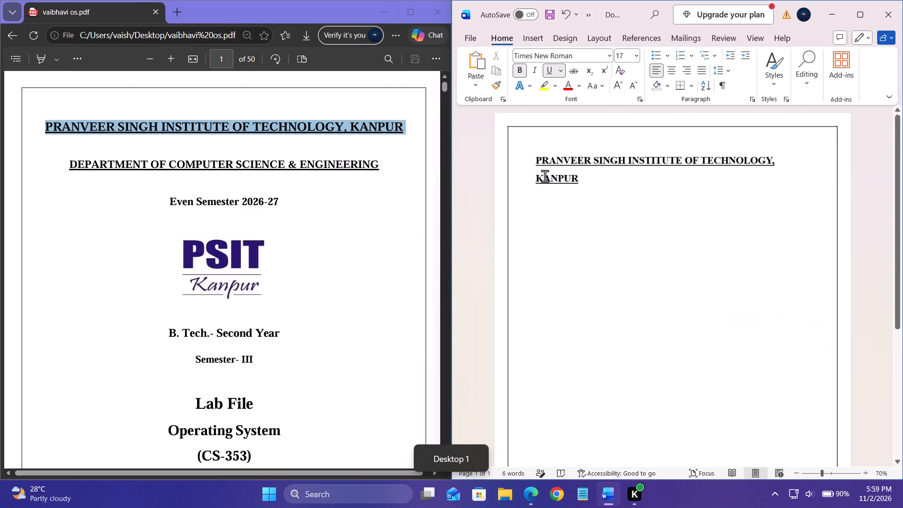
{"action": "scroll", "coordinate": [545, 176], "scroll_direction": "down", "scroll_amount": 1, "text": "ctrl"}
{"action": "scroll", "coordinate": [608, 164], "scroll_direction": "up", "scroll_amount": 1}
{"action": "scroll", "coordinate": [608, 164], "scroll_direction": "up", "scroll_amount": 2, "text": "ctrl"}
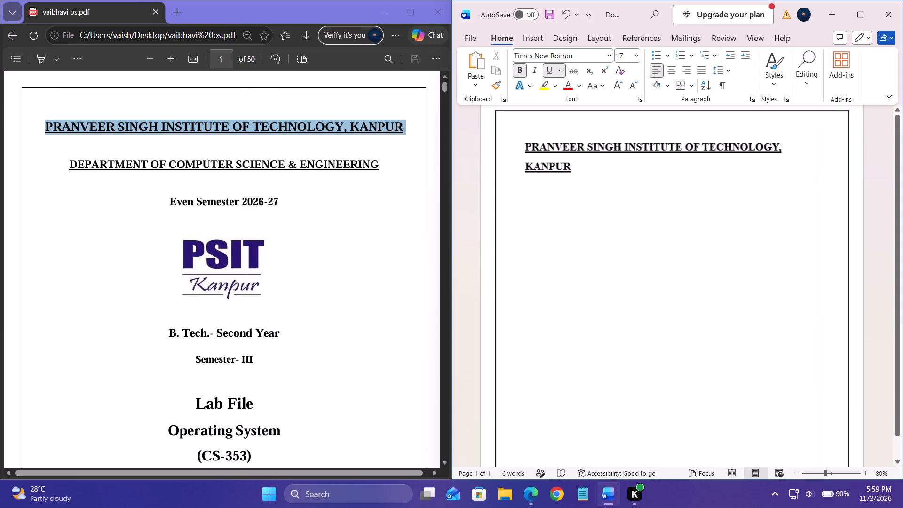
{"action": "scroll", "coordinate": [608, 164], "scroll_direction": "up", "scroll_amount": 1}
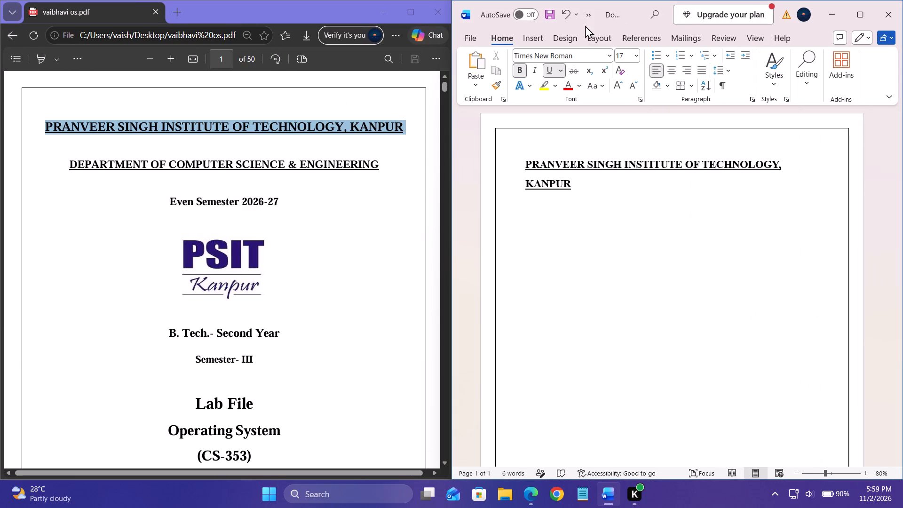
{"action": "left_click", "coordinate": [537, 41]}
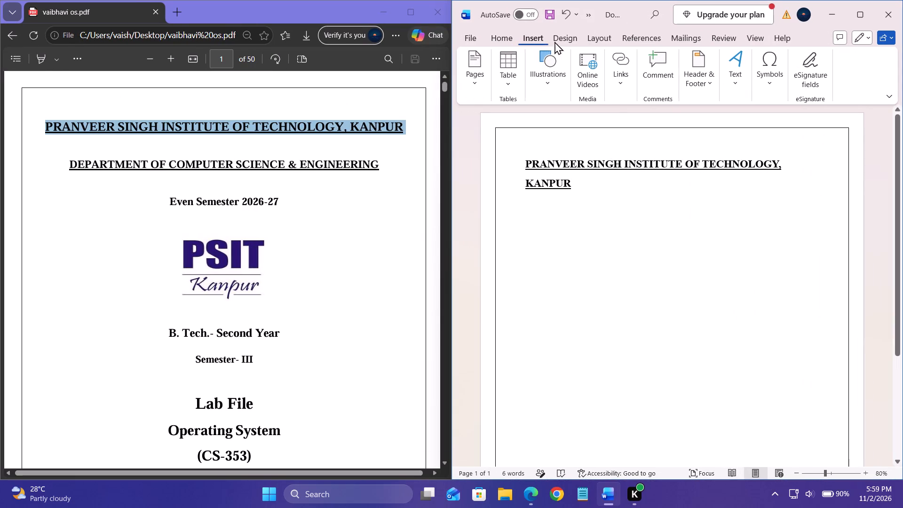
{"action": "left_click", "coordinate": [570, 39]}
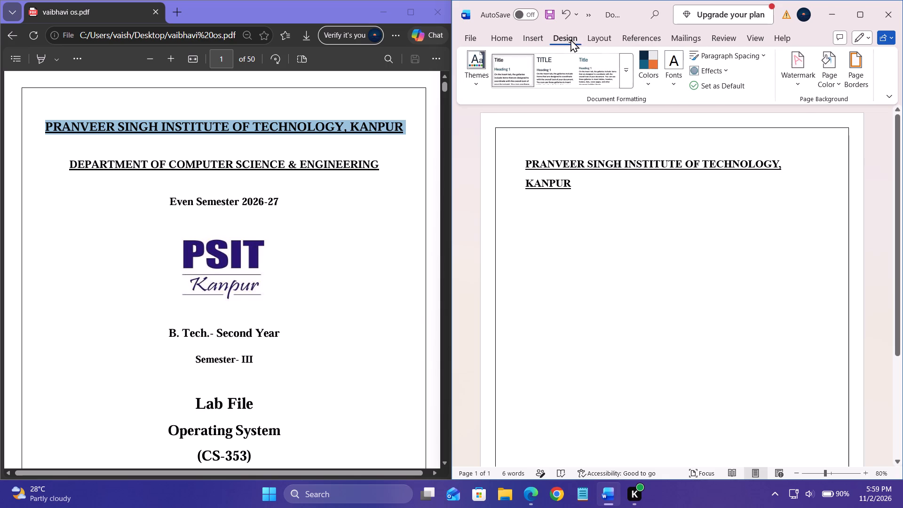
{"action": "left_click", "coordinate": [863, 83]}
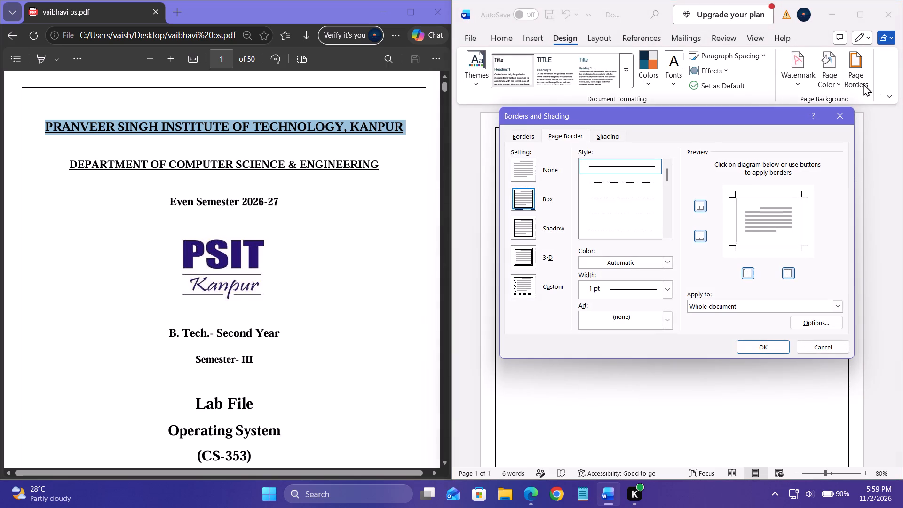
{"action": "left_click", "coordinate": [675, 291]}
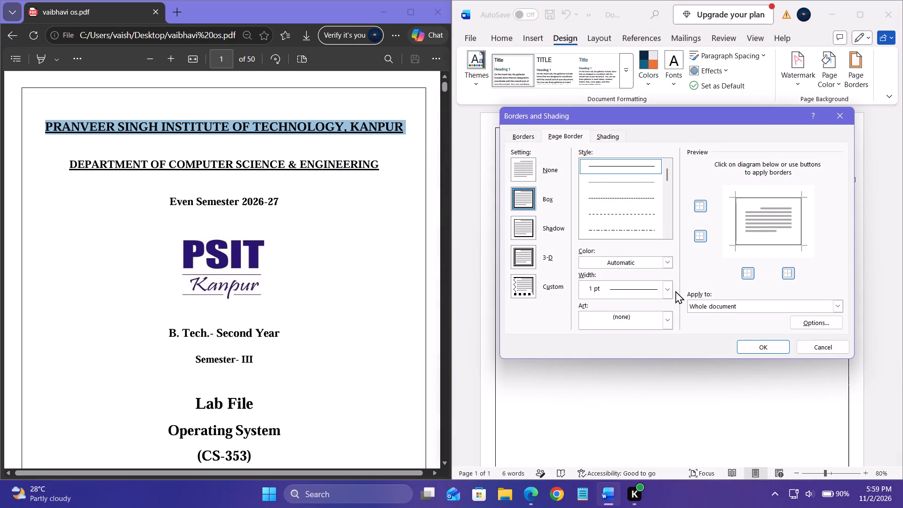
{"action": "left_click", "coordinate": [671, 291]}
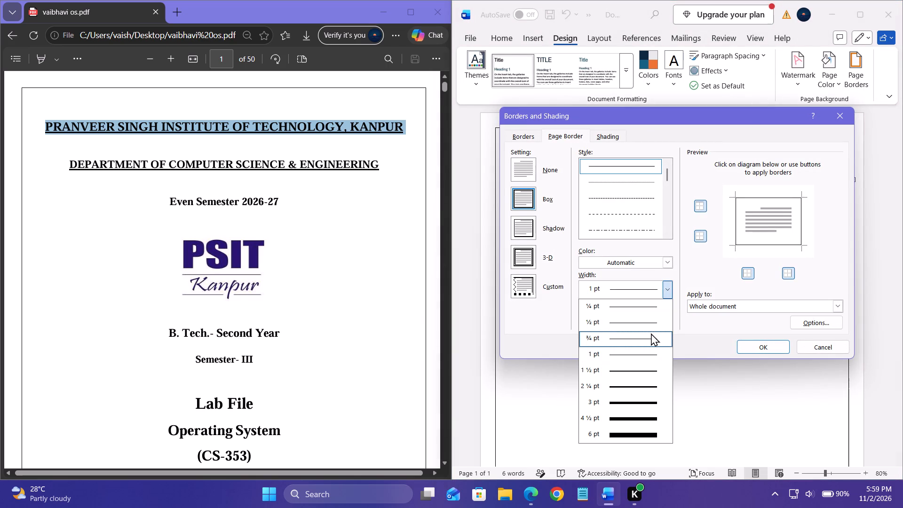
{"action": "left_click", "coordinate": [650, 337]}
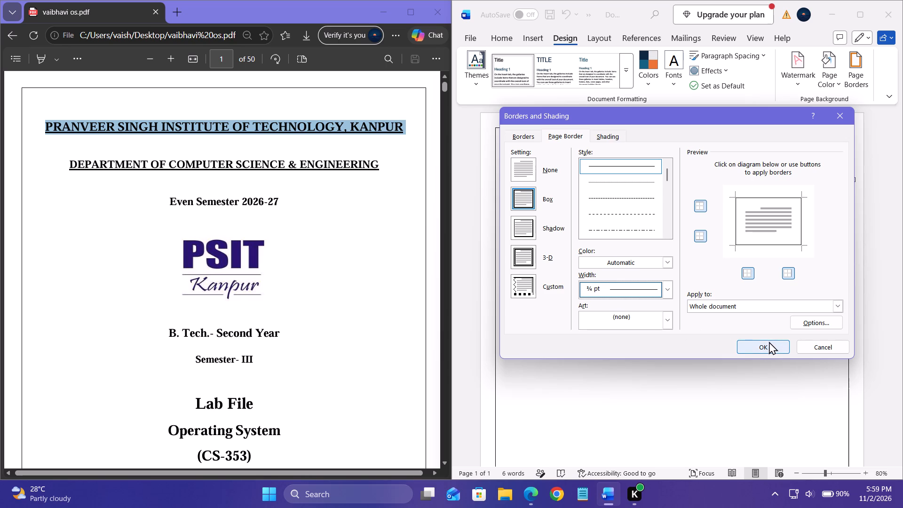
{"action": "left_click", "coordinate": [768, 343]}
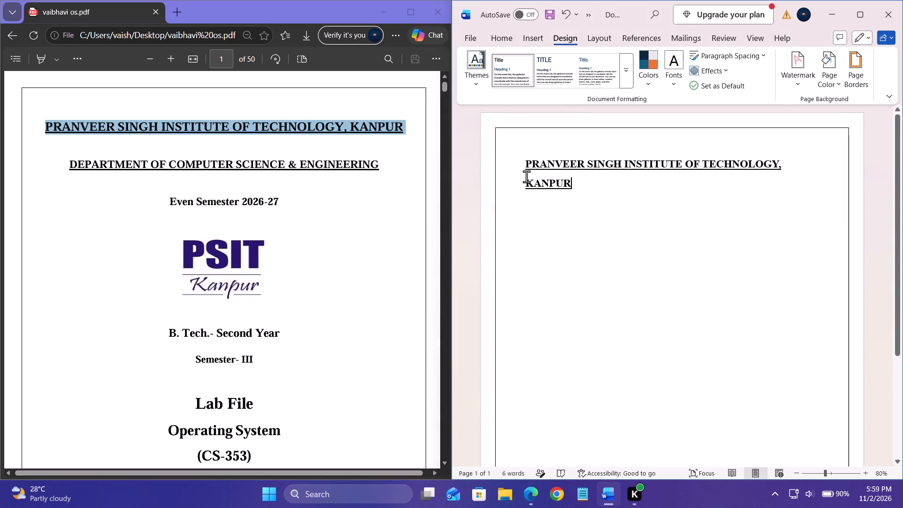
Remove the space after the paragraphs of the two-line institute heading in the new document.
{"action": "left_click", "coordinate": [524, 170]}
{"action": "key", "text": "BackSpace"}
{"action": "key", "text": "BackSpace"}
{"action": "left_click_drag", "start_coordinate": [587, 184], "coordinate": [516, 156]}
{"action": "left_click", "coordinate": [523, 37]}
{"action": "left_click", "coordinate": [511, 35]}
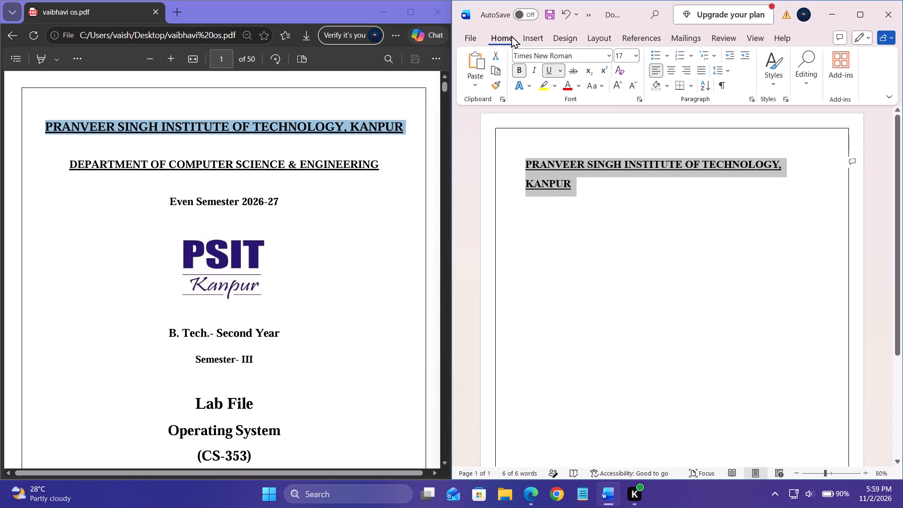
{"action": "left_click", "coordinate": [725, 73]}
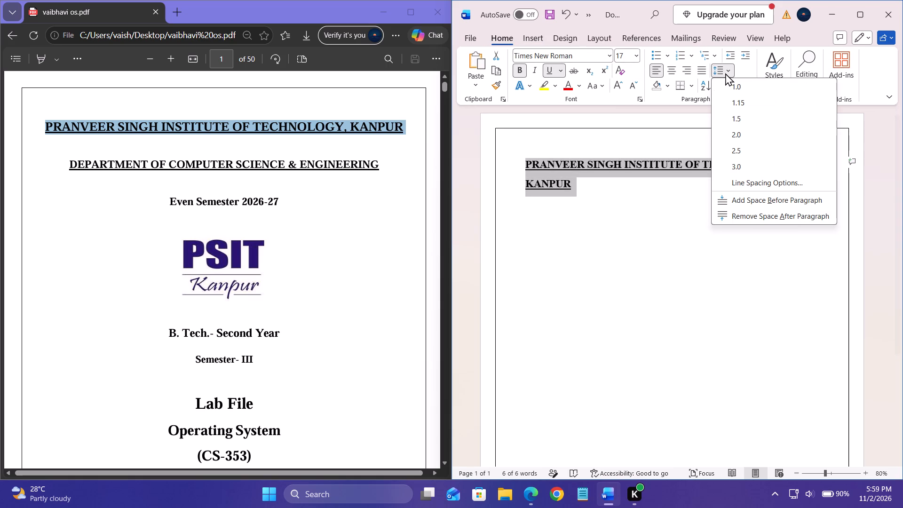
{"action": "left_click", "coordinate": [765, 217]}
{"action": "left_click", "coordinate": [721, 216]}
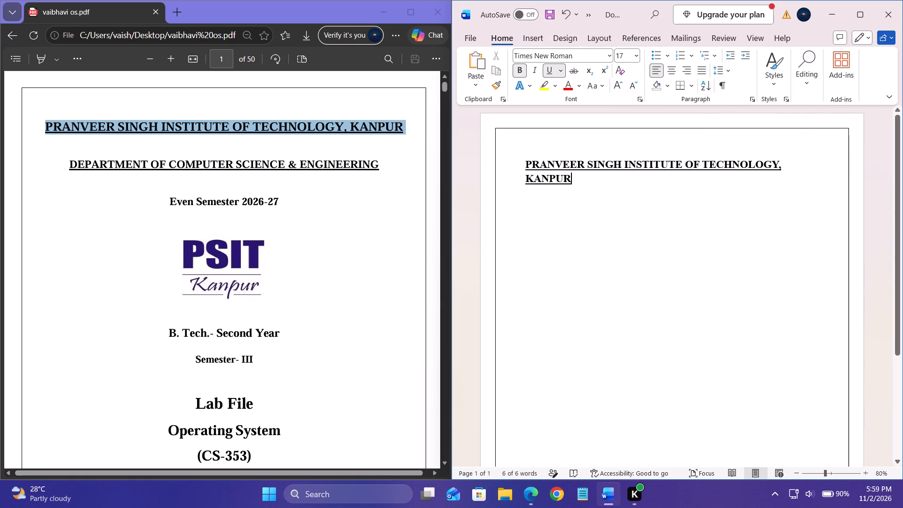
{"action": "left_click", "coordinate": [527, 183]}
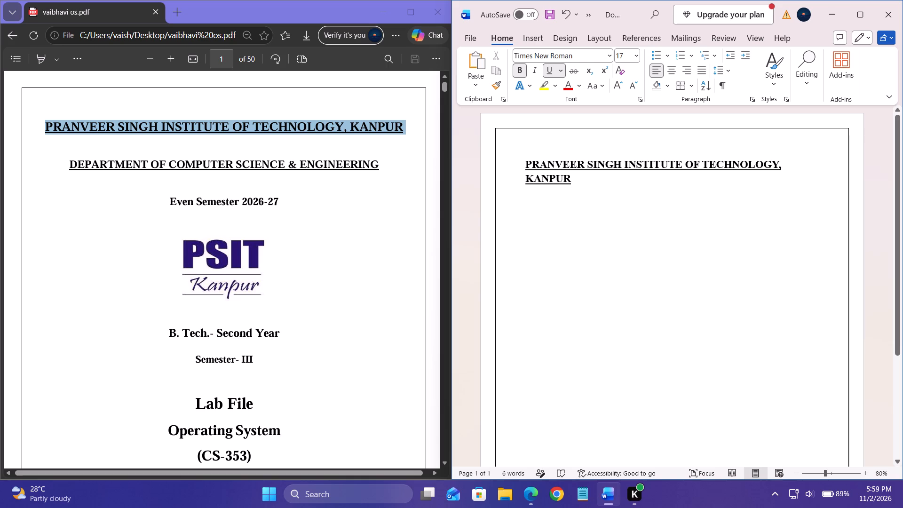
Capture the line "PRANVEER SINGH INSTITUTE OF TECHNOLOGY, KANPUR" from the PDF cover page as a screen snip.
{"action": "left_click", "coordinate": [390, 246]}
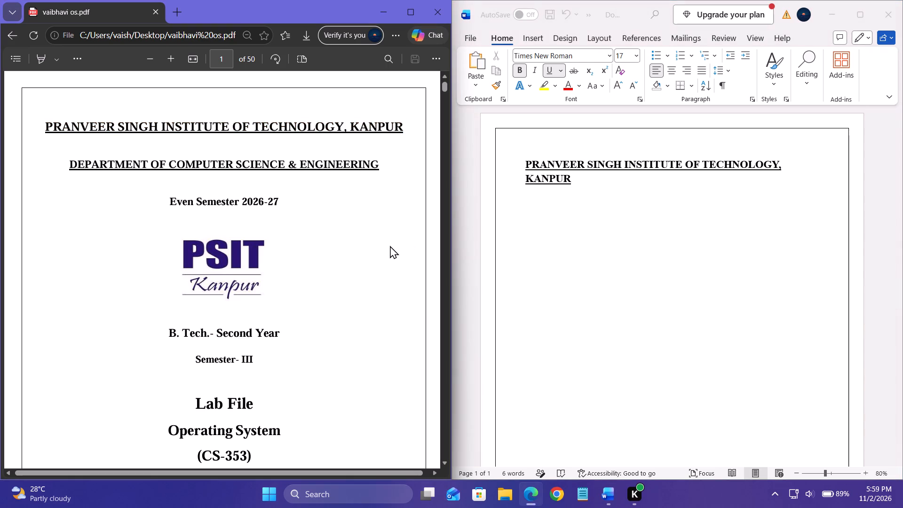
{"action": "key", "text": "Print"}
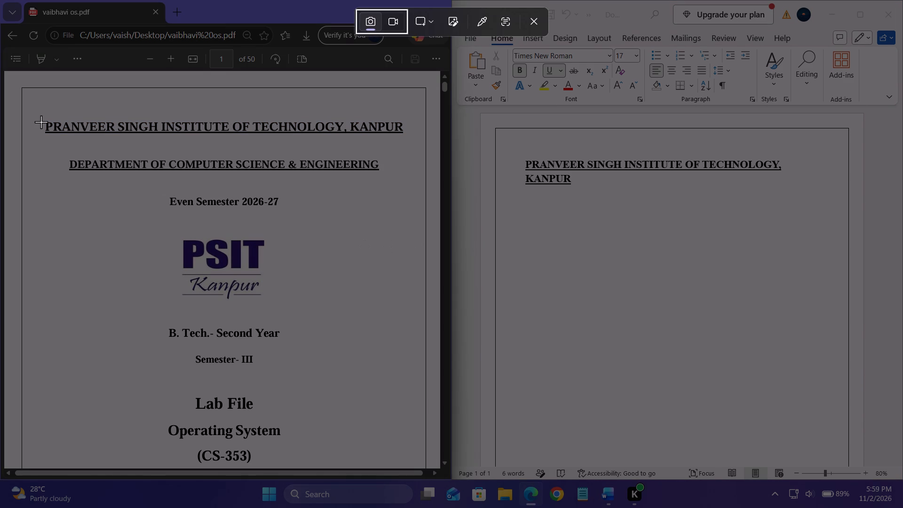
{"action": "left_click_drag", "start_coordinate": [43, 117], "coordinate": [262, 148]}
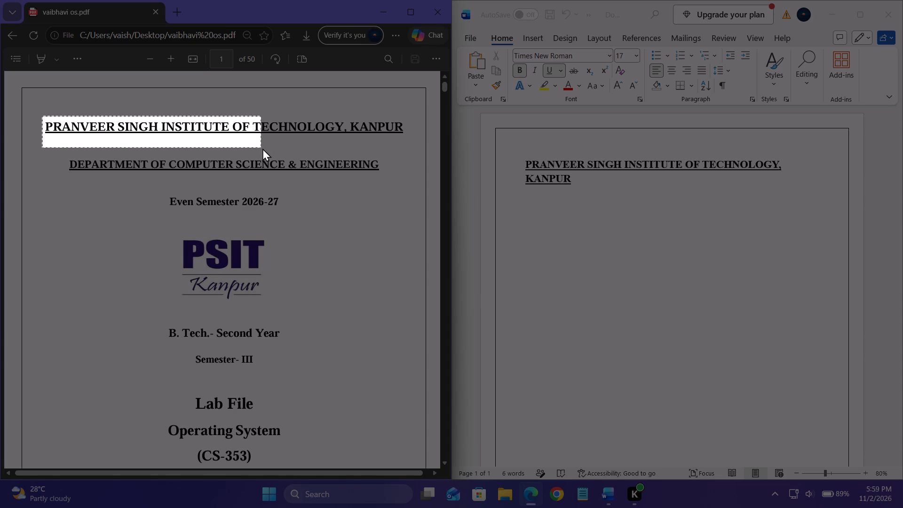
{"action": "left_click_drag", "start_coordinate": [262, 148], "coordinate": [403, 143]}
{"action": "scroll", "coordinate": [282, 140], "scroll_direction": "right", "scroll_amount": 1}
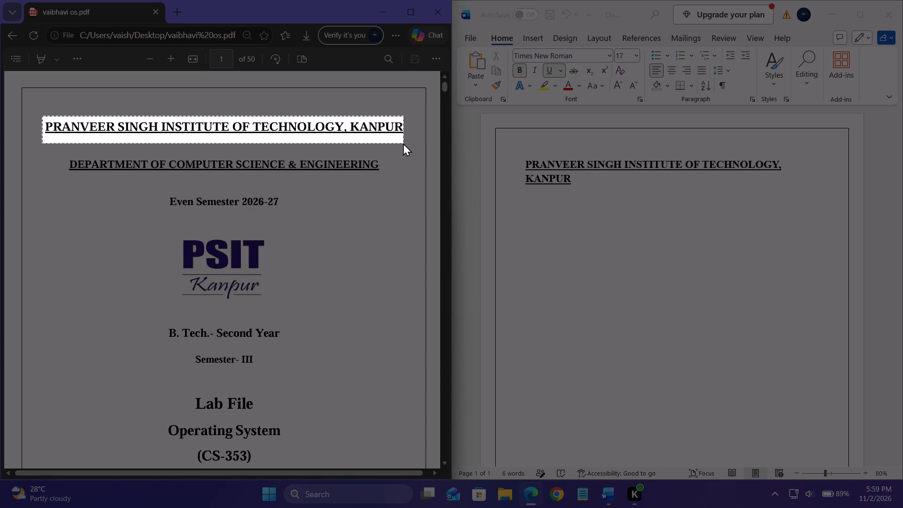
{"action": "left_click_drag", "start_coordinate": [403, 143], "coordinate": [406, 143]}
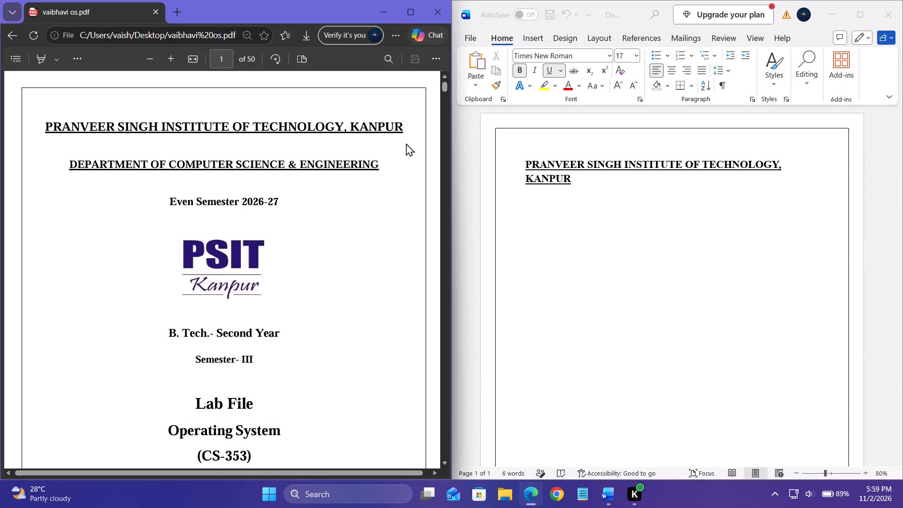
Delete the whole typed institute heading from the new document.
{"action": "left_click_drag", "start_coordinate": [577, 185], "coordinate": [592, 182]}
{"action": "left_click_drag", "start_coordinate": [592, 182], "coordinate": [524, 161]}
{"action": "key", "text": "BackSpace"}
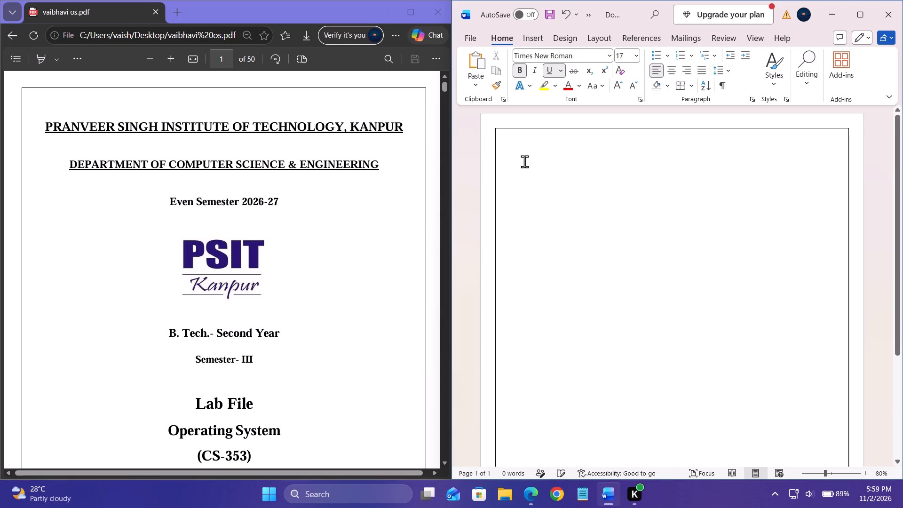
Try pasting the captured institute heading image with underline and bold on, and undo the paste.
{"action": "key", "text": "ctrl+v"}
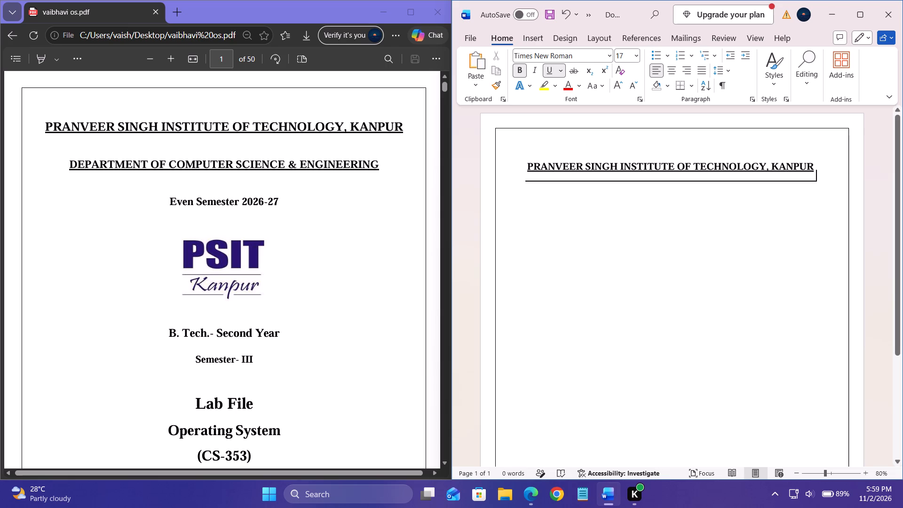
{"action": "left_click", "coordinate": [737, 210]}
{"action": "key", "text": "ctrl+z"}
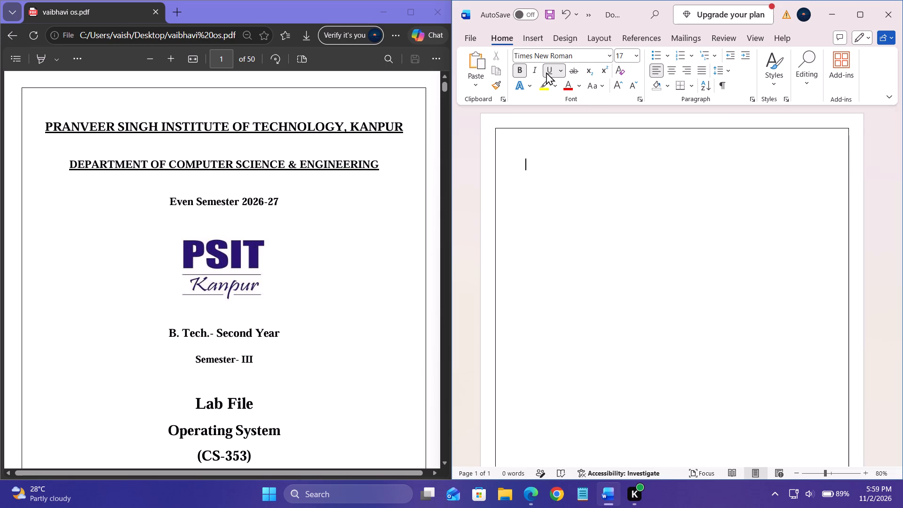
Turn off underline and bold, and paste the captured institute heading image at the top of the page.
{"action": "left_click", "coordinate": [546, 72]}
{"action": "left_click", "coordinate": [521, 75]}
{"action": "left_click", "coordinate": [563, 174]}
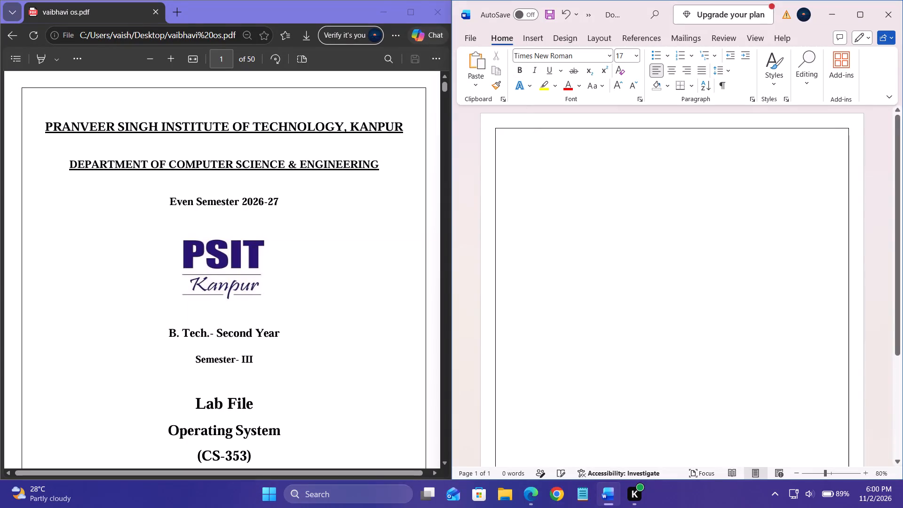
{"action": "key", "text": "ctrl+v"}
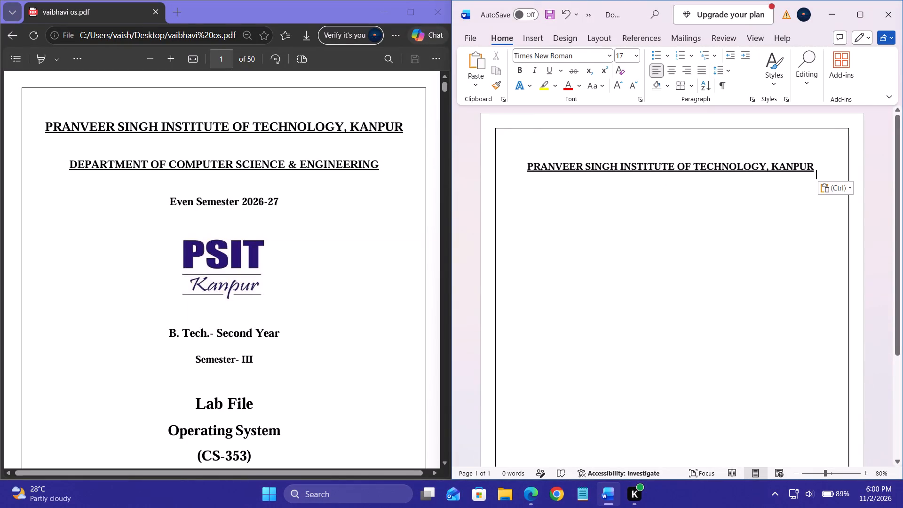
Stretch the pasted institute heading image slightly taller while keeping its width.
{"action": "left_click", "coordinate": [694, 167]}
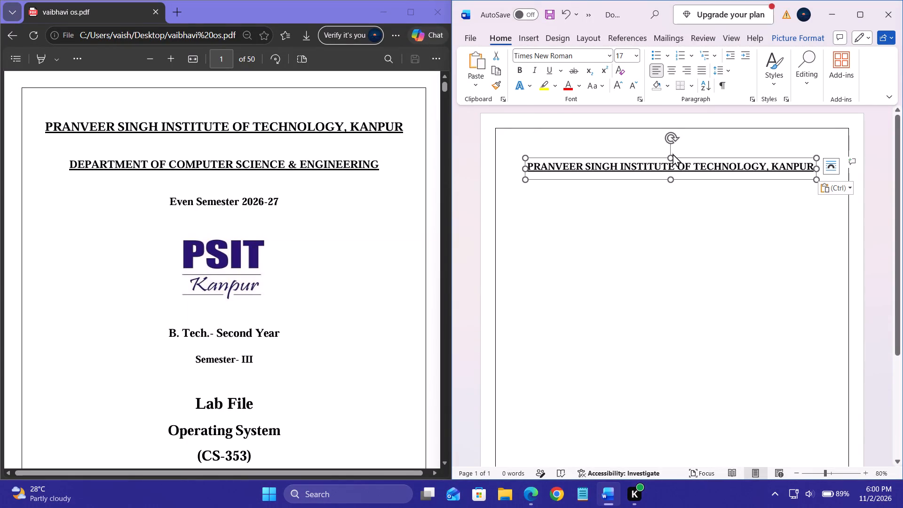
{"action": "left_click_drag", "start_coordinate": [672, 157], "coordinate": [669, 151]}
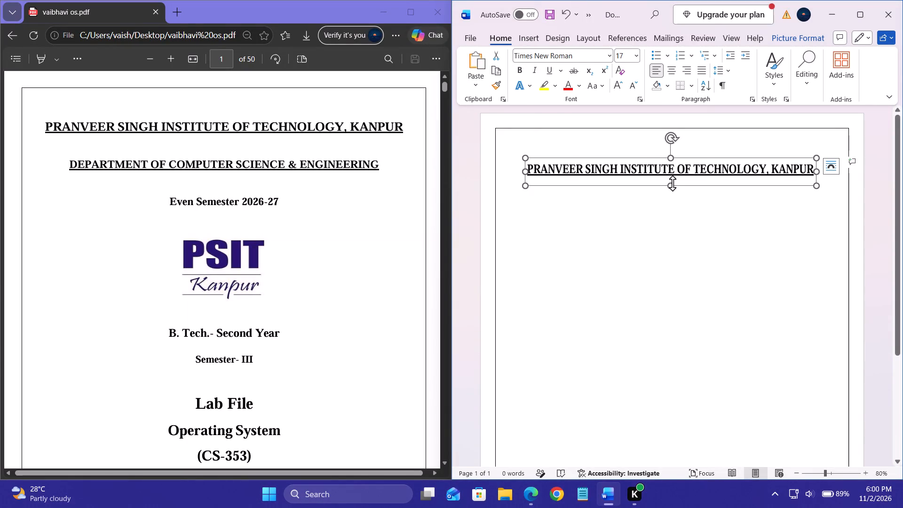
{"action": "left_click", "coordinate": [671, 185]}
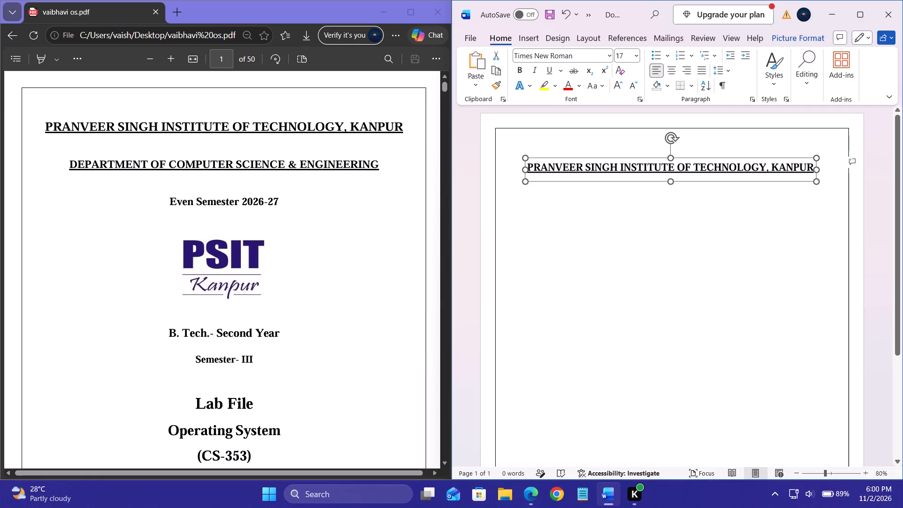
{"action": "left_click", "coordinate": [667, 216]}
{"action": "key", "text": "Return"}
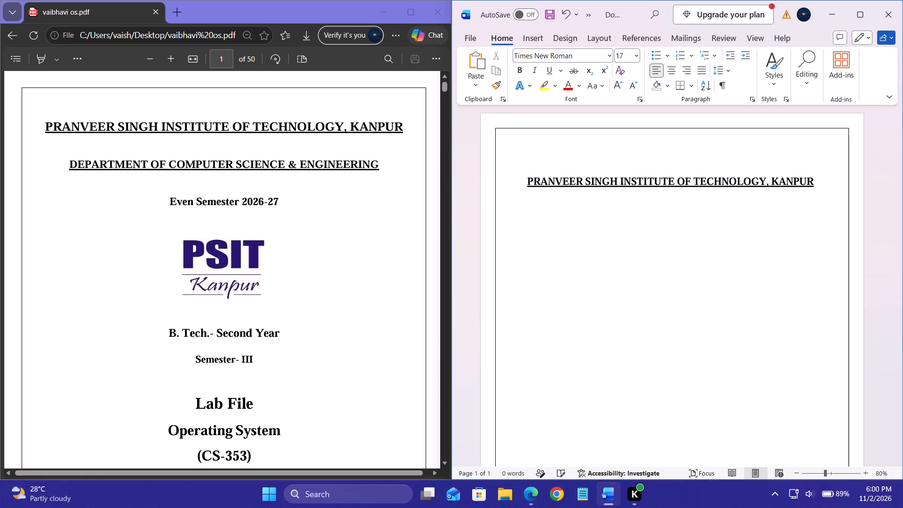
{"action": "key", "text": "BackSpace"}
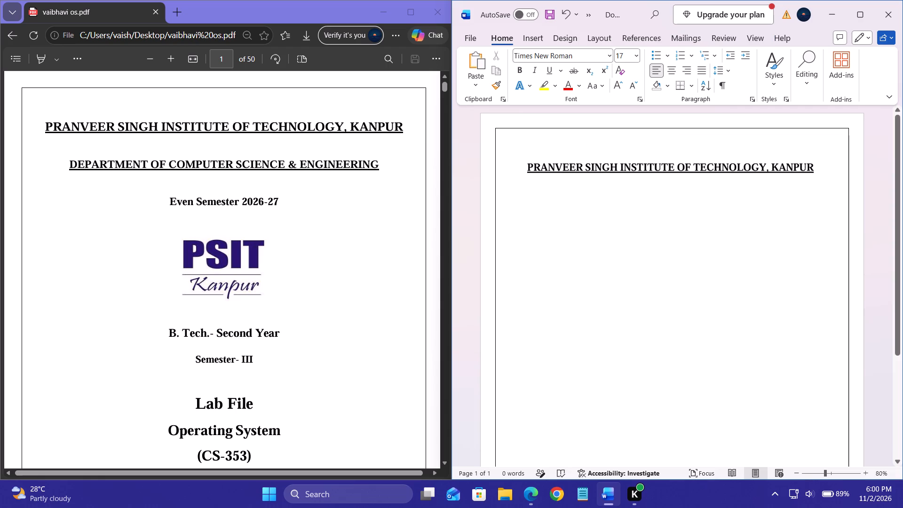
Set the institute heading image's text wrapping to Tight.
{"action": "right_click", "coordinate": [805, 169]}
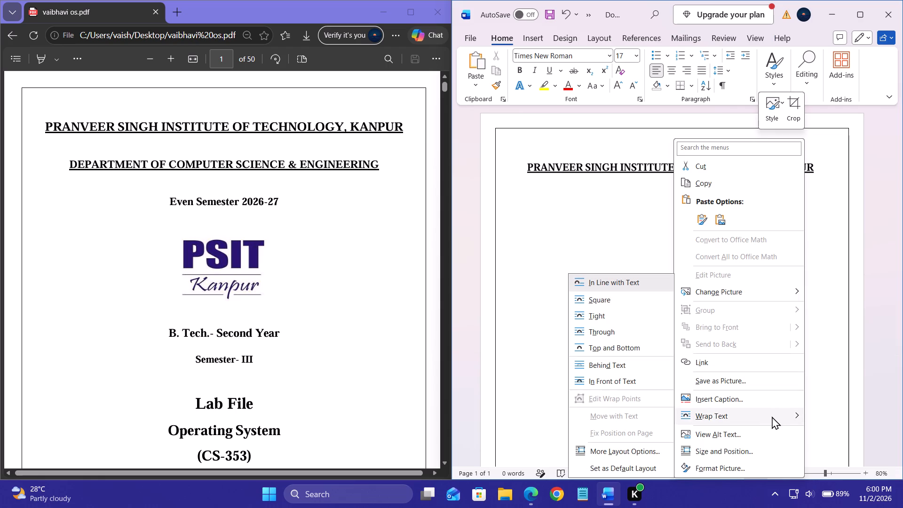
{"action": "left_click", "coordinate": [633, 318]}
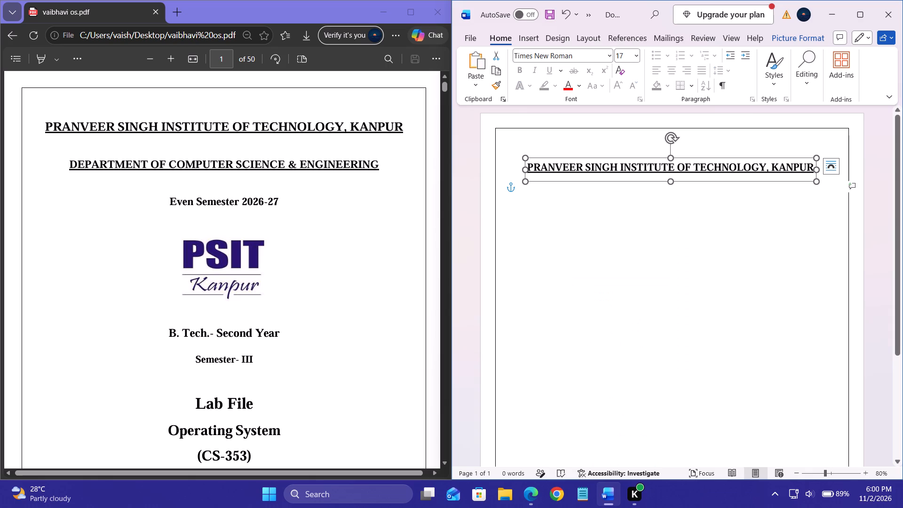
{"action": "left_click", "coordinate": [687, 167]}
{"action": "left_click", "coordinate": [617, 225]}
{"action": "key", "text": "Return"}
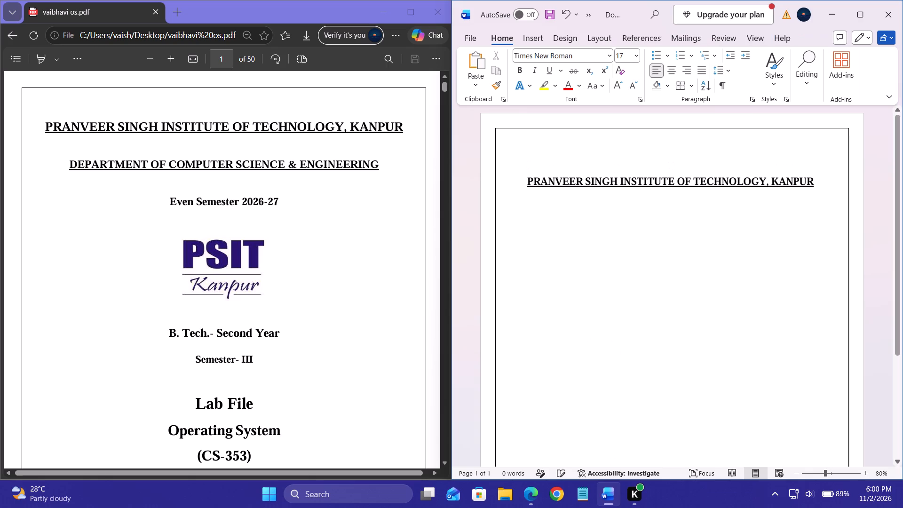
{"action": "key", "text": "BackSpace"}
Capture the line "DEPARTMENT OF COMPUTER SCIENCE & ENGINEERING" from the PDF cover page as a screen snip.
{"action": "left_click", "coordinate": [345, 172]}
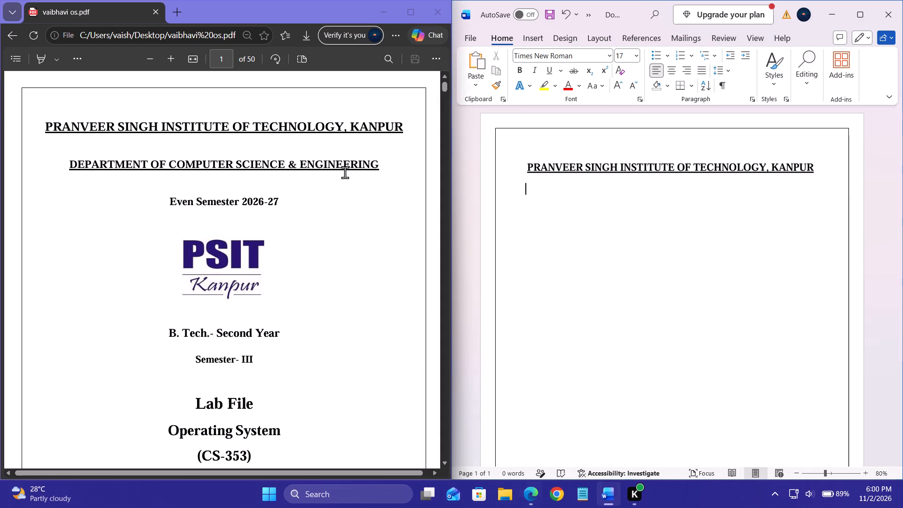
{"action": "key", "text": "Print"}
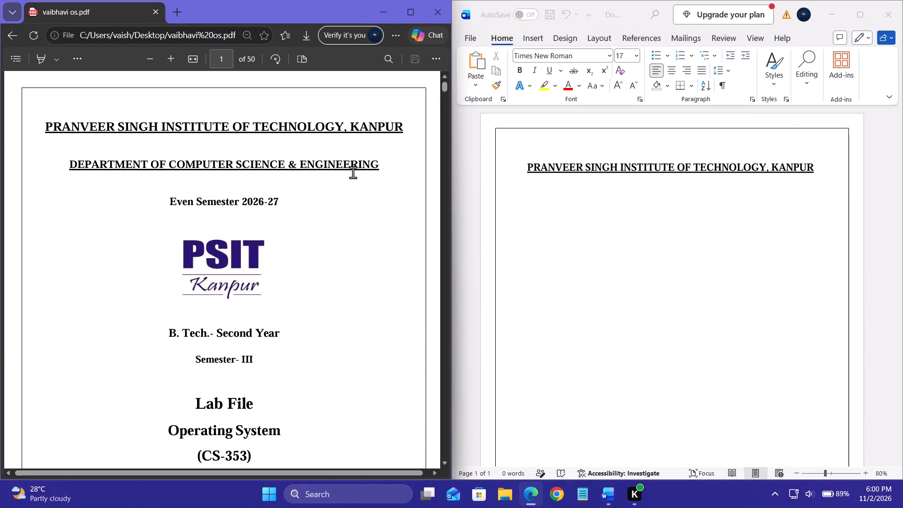
{"action": "left_click_drag", "start_coordinate": [66, 156], "coordinate": [378, 170]}
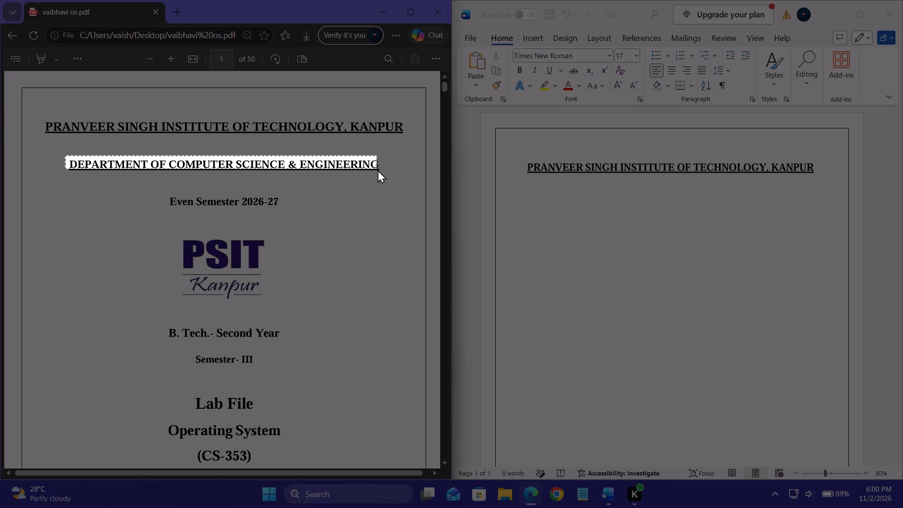
{"action": "left_click_drag", "start_coordinate": [378, 170], "coordinate": [382, 172]}
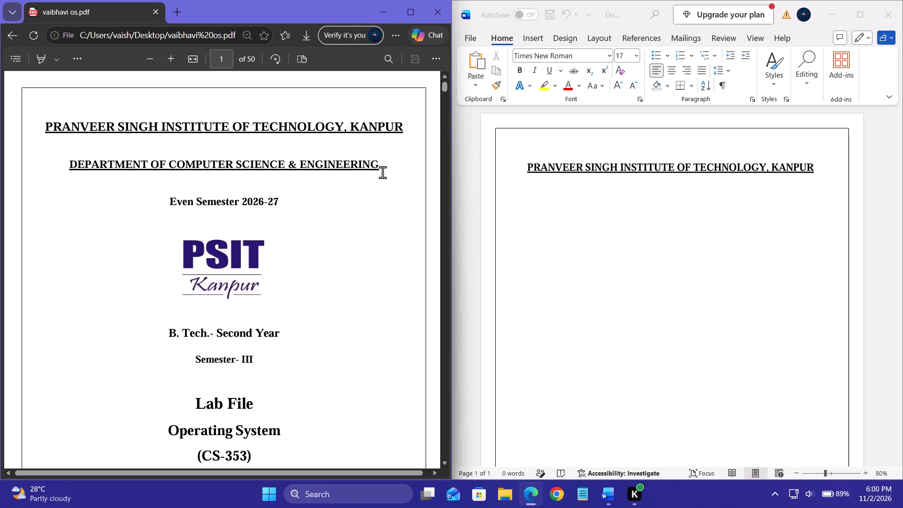
Paste the captured department heading image below the institute heading with its text wrapping set to Tight.
{"action": "left_click", "coordinate": [570, 205]}
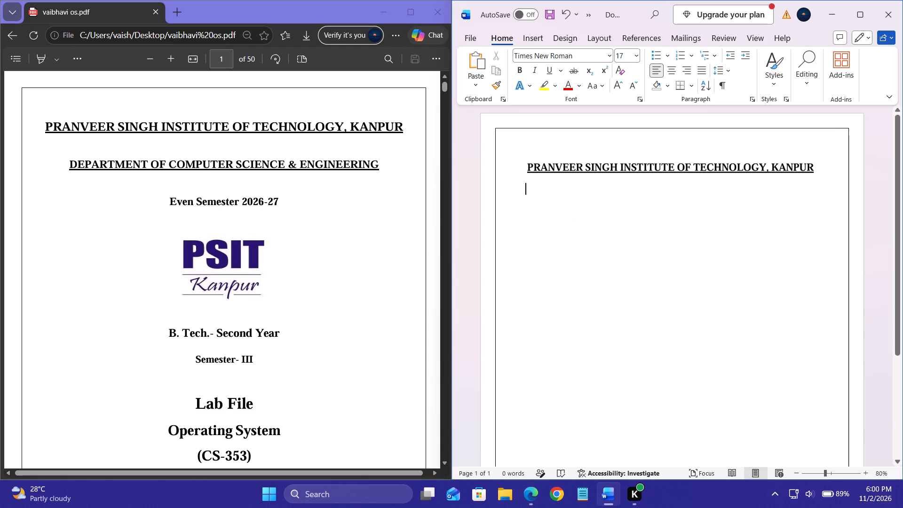
{"action": "key", "text": "ctrl+v"}
{"action": "right_click", "coordinate": [605, 189]}
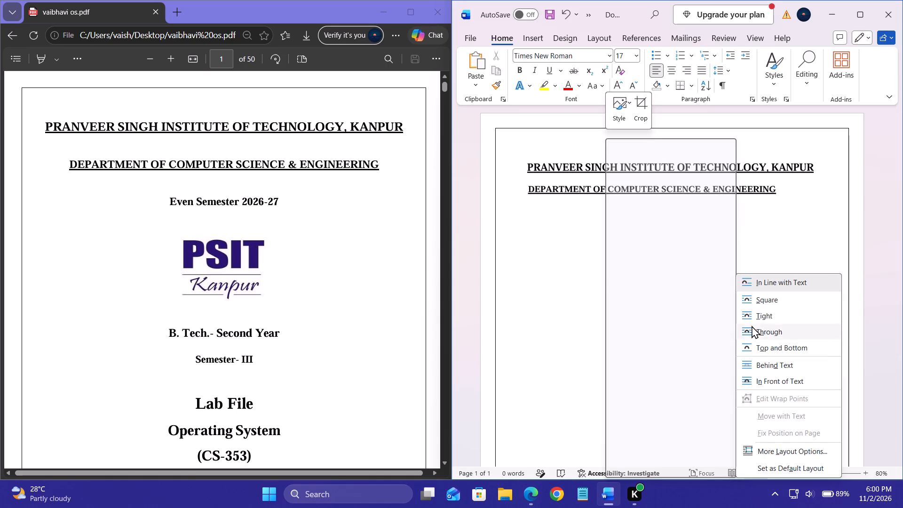
{"action": "left_click", "coordinate": [752, 318]}
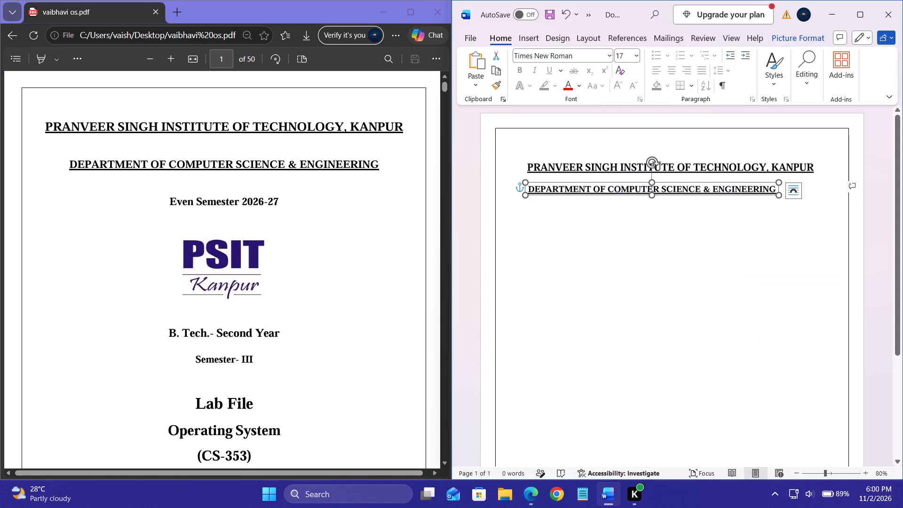
Move the department heading image to sit centred beneath the institute heading, and stretch it slightly taller.
{"action": "left_click_drag", "start_coordinate": [666, 191], "coordinate": [689, 199]}
{"action": "left_click", "coordinate": [673, 189]}
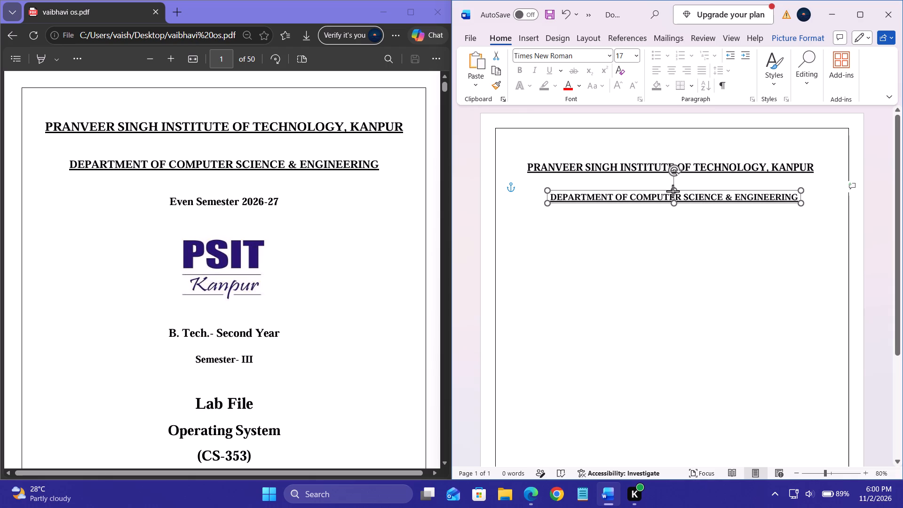
{"action": "left_click", "coordinate": [654, 236]}
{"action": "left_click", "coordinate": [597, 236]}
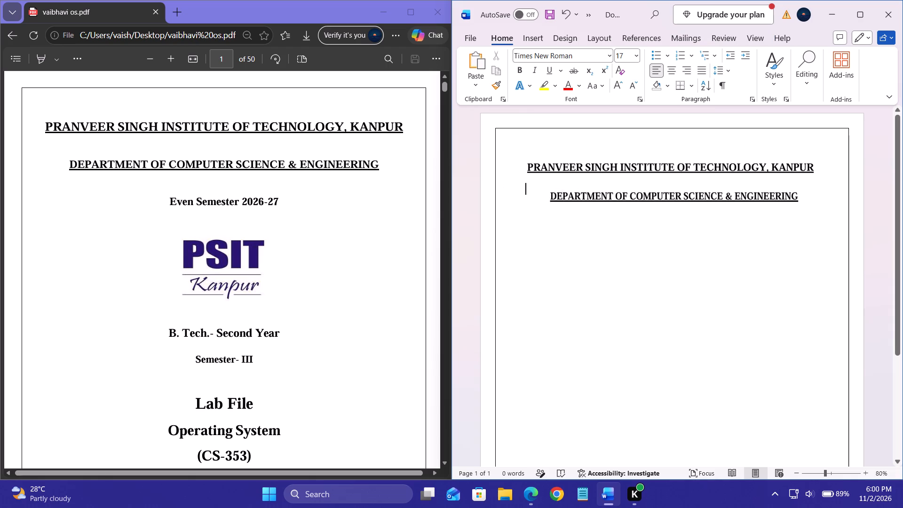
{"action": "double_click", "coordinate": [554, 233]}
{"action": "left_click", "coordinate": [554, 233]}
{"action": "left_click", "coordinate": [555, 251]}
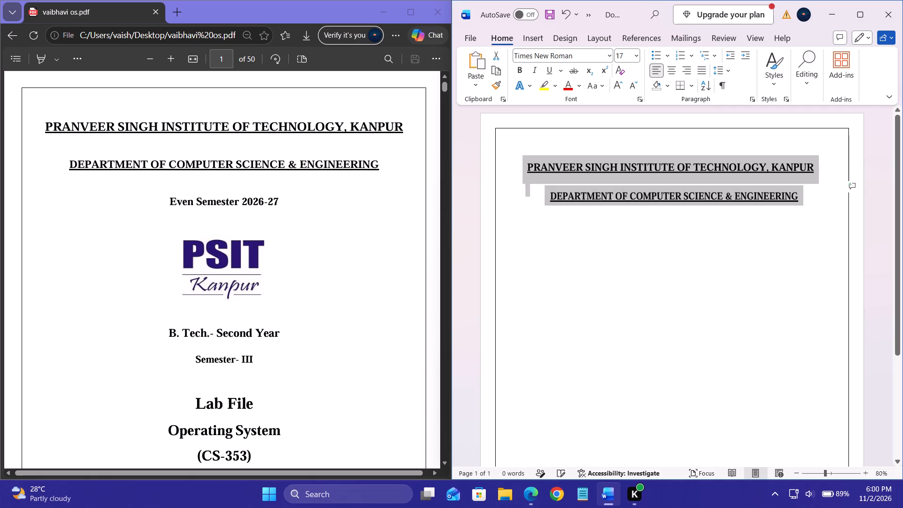
Capture the PDF cover block from "Even Semester 2026-27" through the PSIT Kanpur logo to "Semester- III" as a screen snip.
{"action": "double_click", "coordinate": [552, 235]}
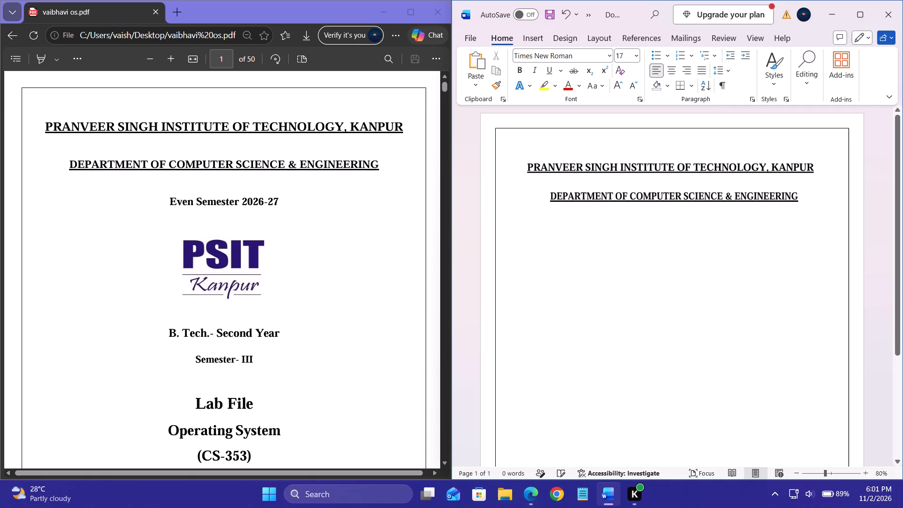
{"action": "scroll", "coordinate": [291, 232], "scroll_direction": "down", "scroll_amount": 2}
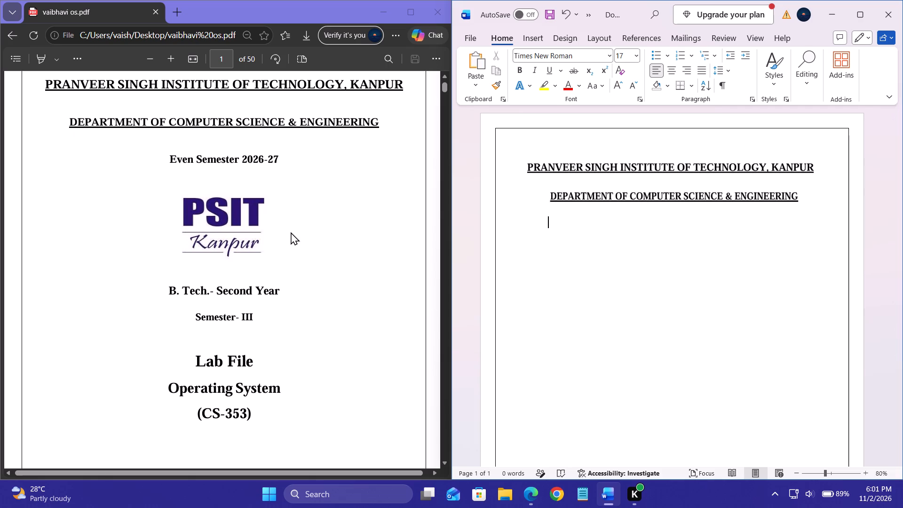
{"action": "key", "text": "Print"}
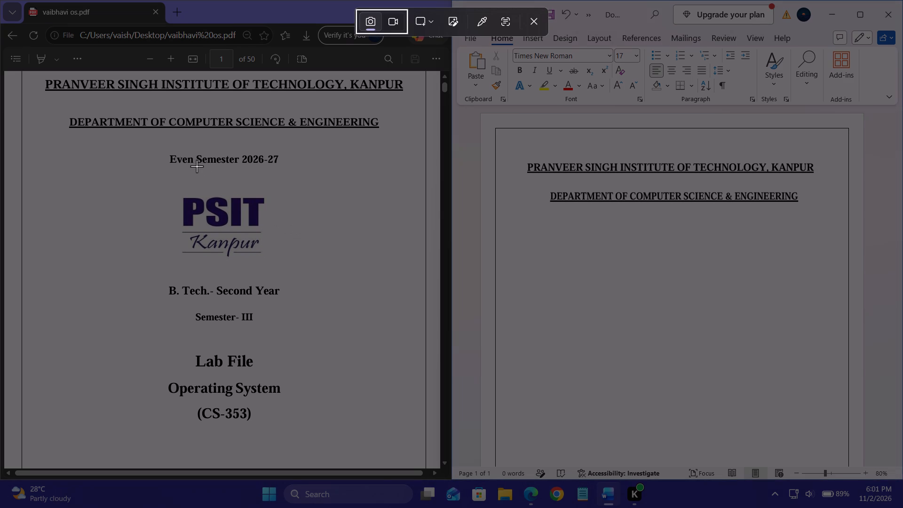
{"action": "left_click_drag", "start_coordinate": [167, 146], "coordinate": [280, 324]}
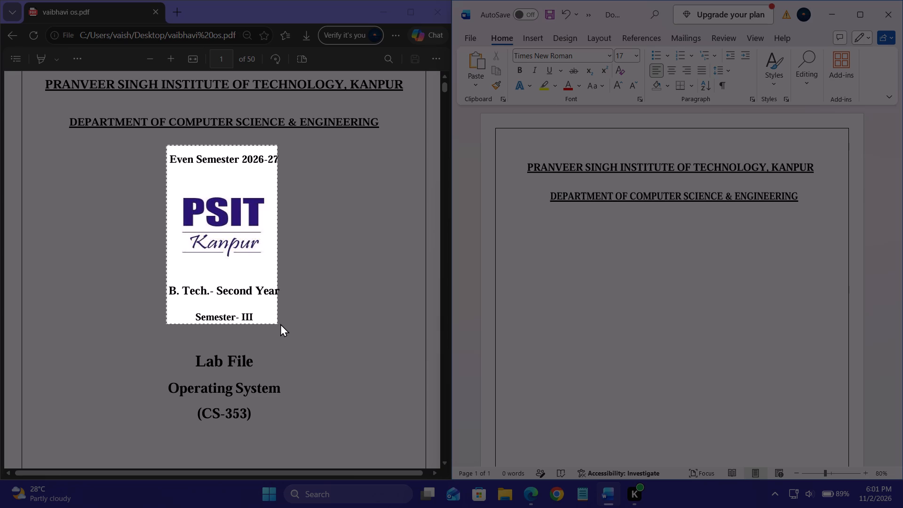
{"action": "left_click_drag", "start_coordinate": [280, 324], "coordinate": [285, 325]}
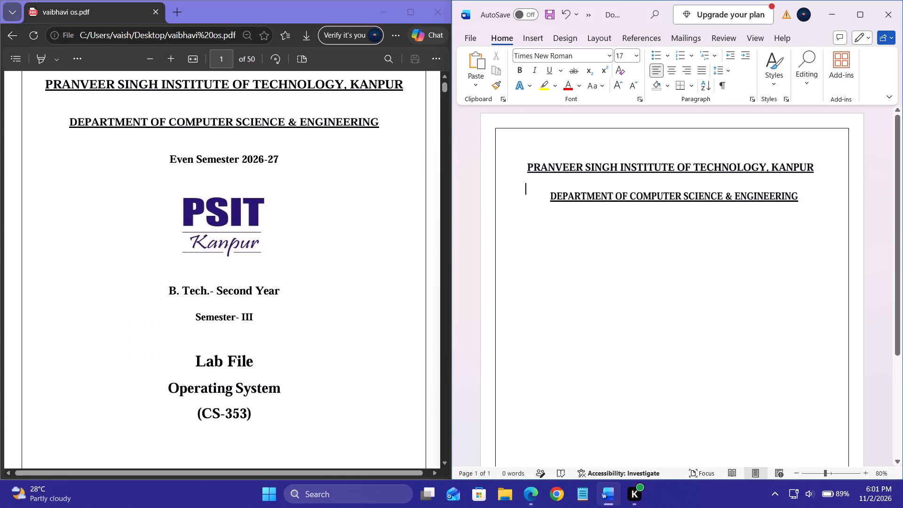
Paste the captured semester and logo block below the department heading and set its text wrapping to Tight.
{"action": "left_click", "coordinate": [653, 242]}
{"action": "double_click", "coordinate": [610, 238]}
{"action": "key", "text": "ctrl+v"}
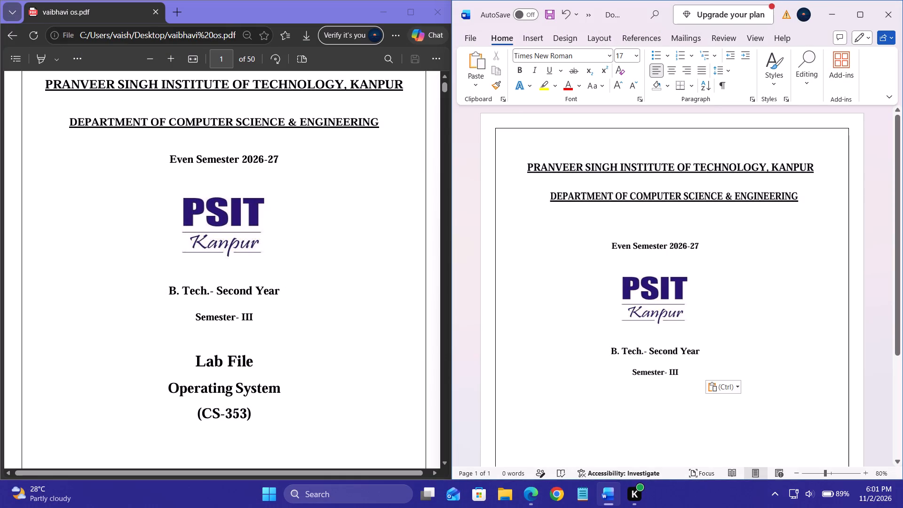
{"action": "right_click", "coordinate": [667, 290]}
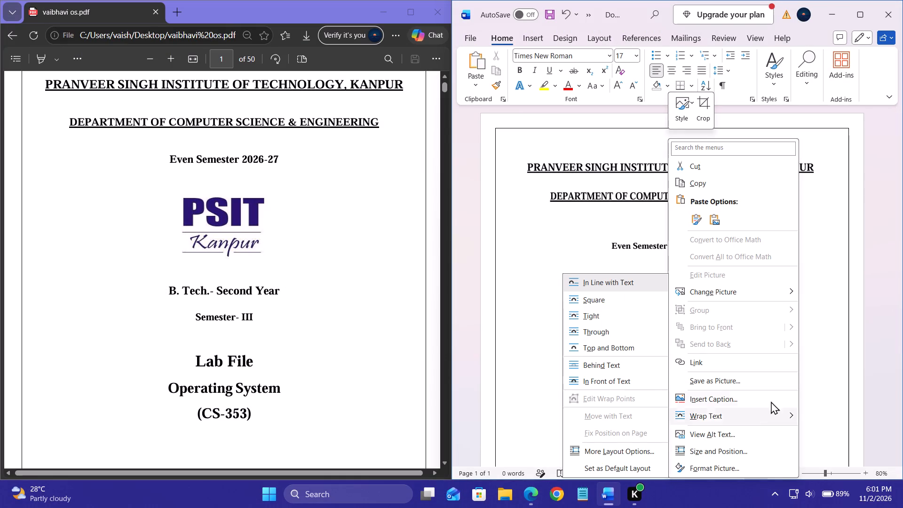
{"action": "left_click", "coordinate": [616, 321]}
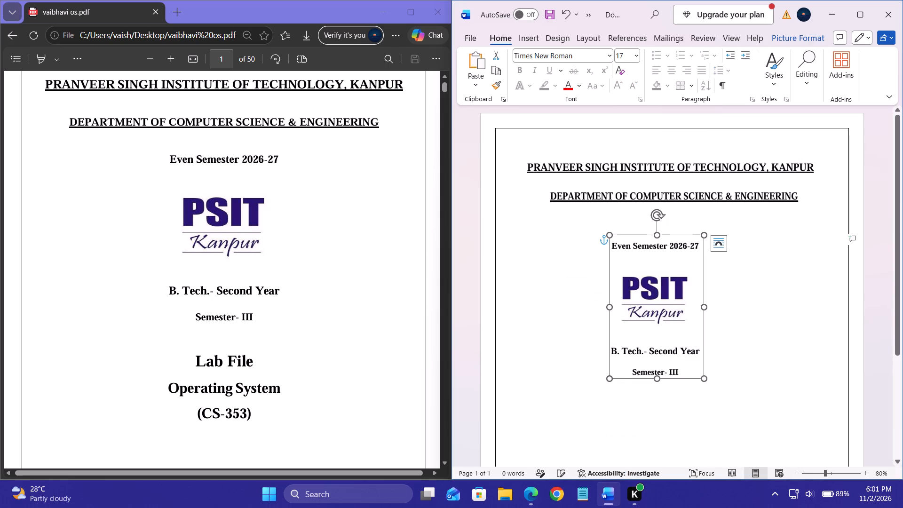
Move the semester and logo image under the department heading and stretch it slightly wider and taller.
{"action": "left_click_drag", "start_coordinate": [640, 319], "coordinate": [656, 320]}
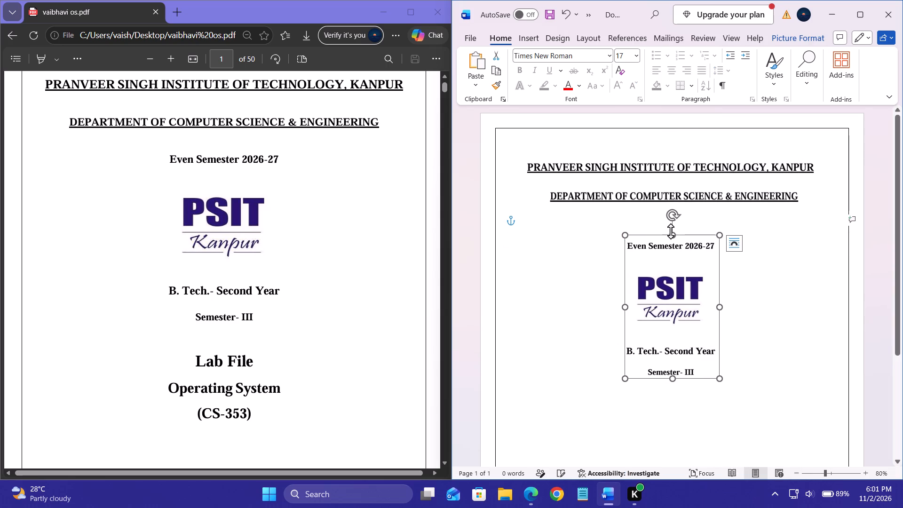
{"action": "left_click", "coordinate": [675, 234]}
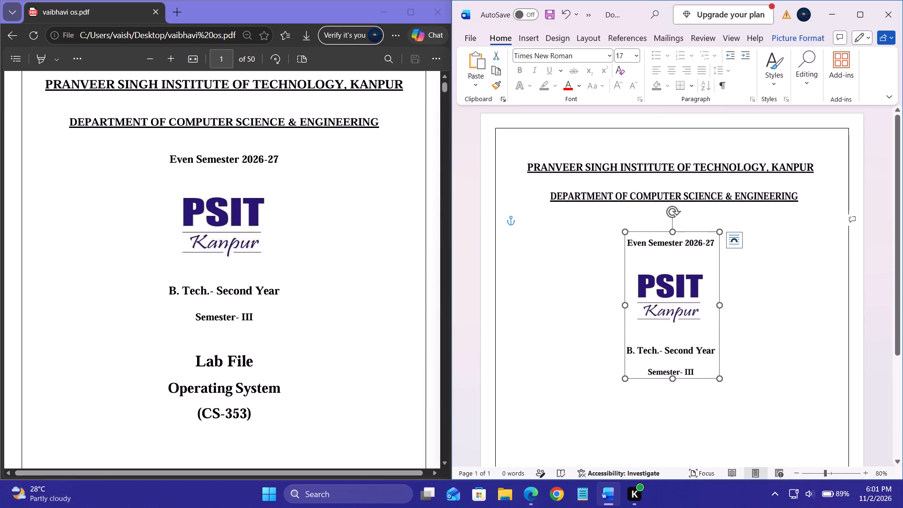
{"action": "left_click_drag", "start_coordinate": [622, 308], "coordinate": [614, 309]}
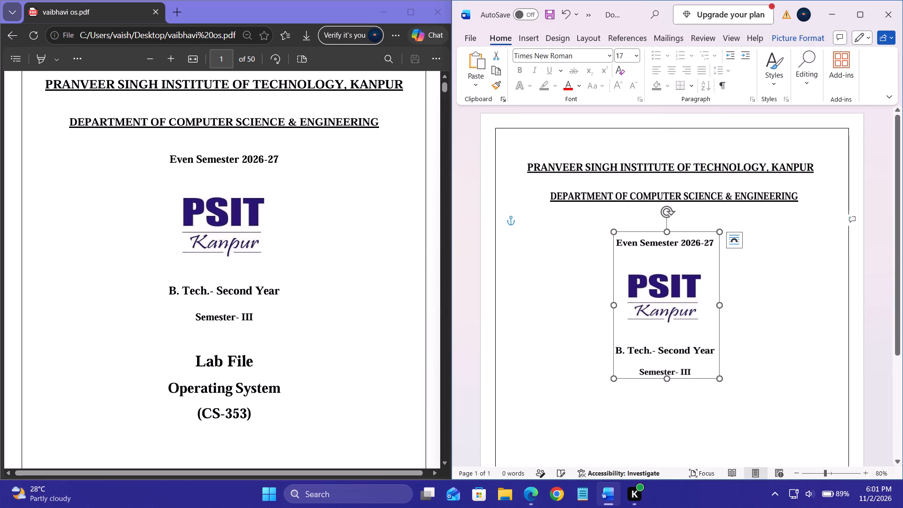
{"action": "left_click_drag", "start_coordinate": [720, 304], "coordinate": [738, 302]}
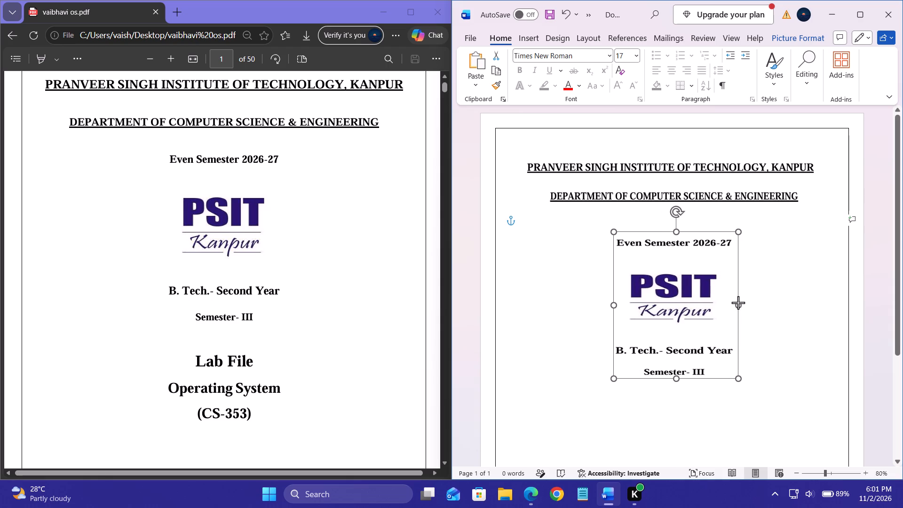
{"action": "left_click_drag", "start_coordinate": [738, 302], "coordinate": [731, 309]}
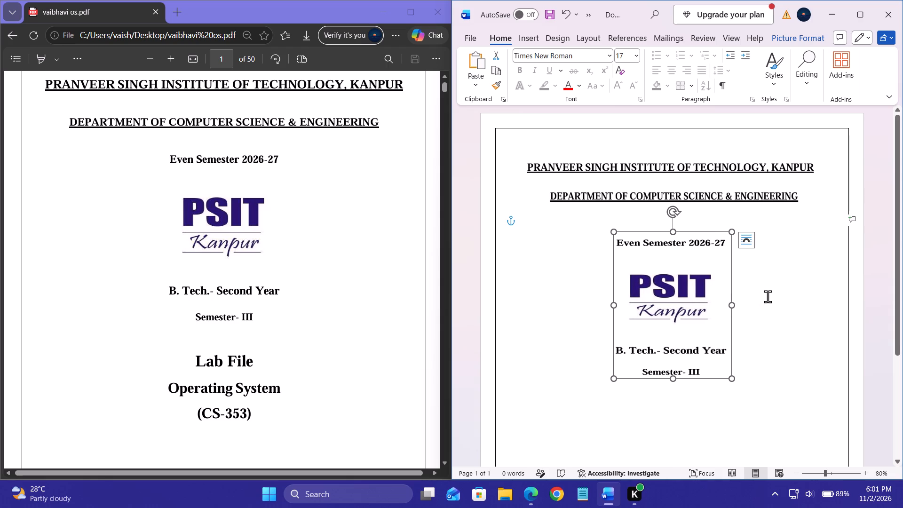
{"action": "left_click", "coordinate": [674, 380]}
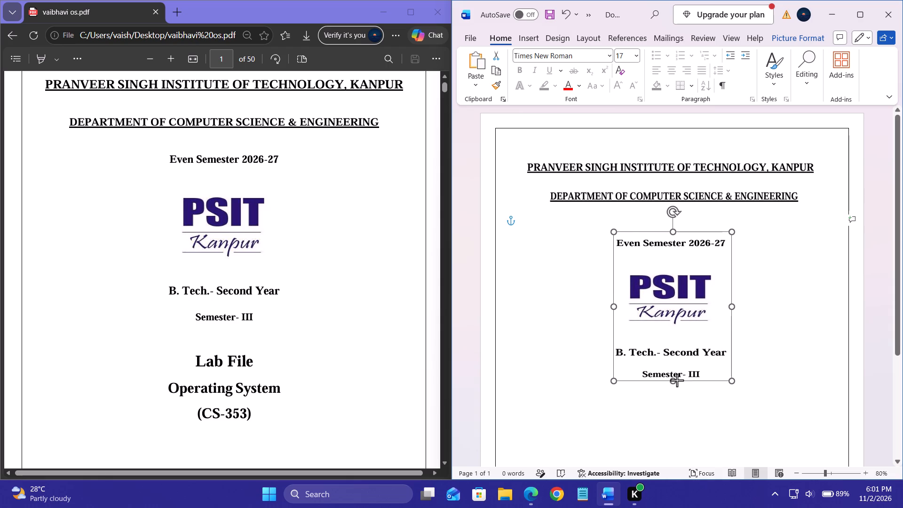
{"action": "left_click", "coordinate": [775, 309]}
Capture the lower part of the PDF cover, from "Lab File" down to the Submitted To and Submitted By fields, as a screen snip.
{"action": "scroll", "coordinate": [775, 309], "scroll_direction": "down", "scroll_amount": 1}
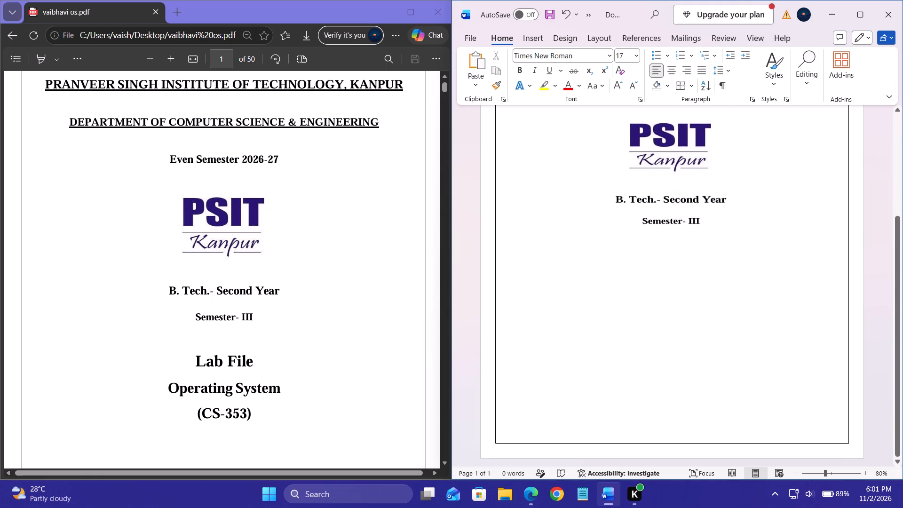
{"action": "left_click", "coordinate": [588, 262]}
{"action": "scroll", "coordinate": [339, 287], "scroll_direction": "down", "scroll_amount": 1}
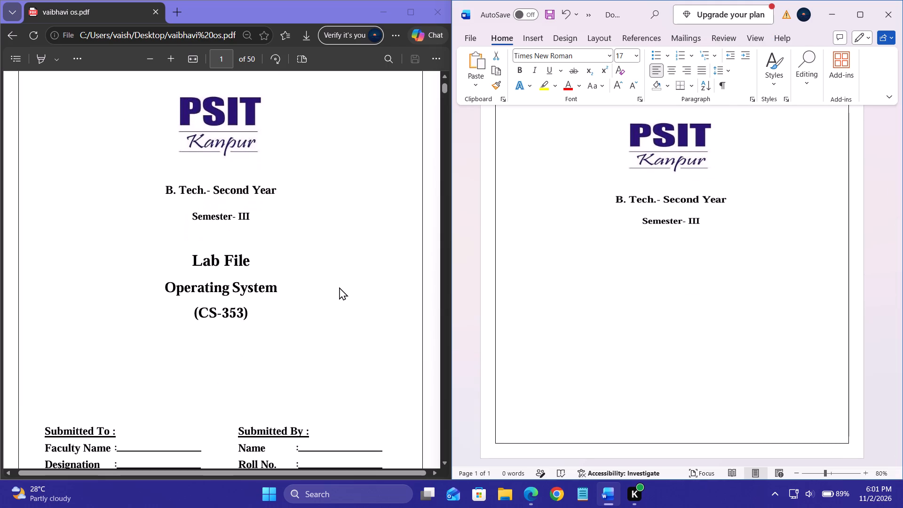
{"action": "scroll", "coordinate": [339, 287], "scroll_direction": "down", "scroll_amount": 1}
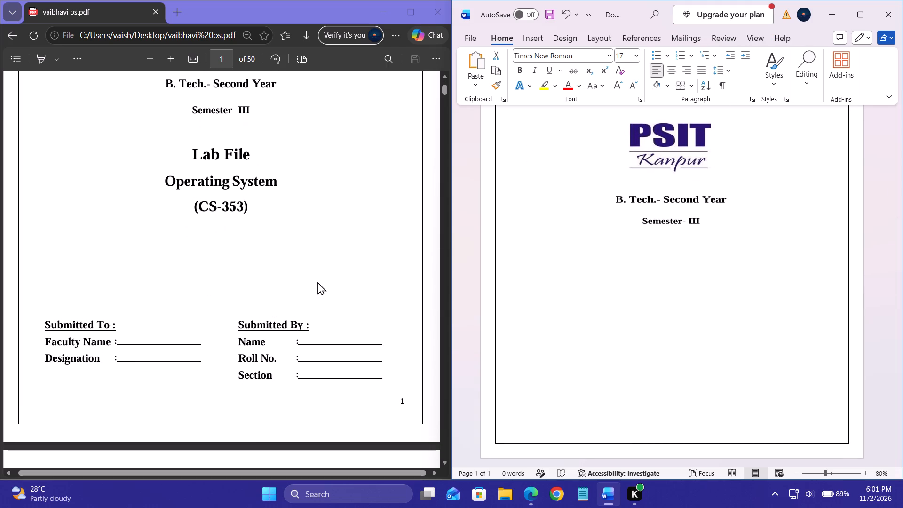
{"action": "key", "text": "Print"}
{"action": "left_click_drag", "start_coordinate": [33, 136], "coordinate": [336, 369]}
{"action": "scroll", "coordinate": [240, 372], "scroll_direction": "right", "scroll_amount": 1}
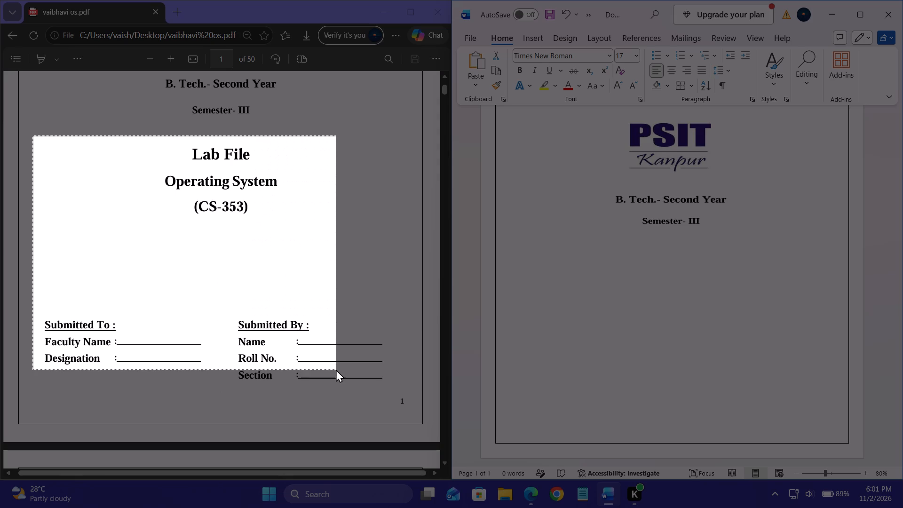
{"action": "left_click_drag", "start_coordinate": [336, 369], "coordinate": [389, 389]}
{"action": "scroll", "coordinate": [370, 381], "scroll_direction": "right", "scroll_amount": 2}
Paste the captured Lab File block into the document with its text wrapping set to Tight, and reduce its height slightly.
{"action": "left_click", "coordinate": [594, 267]}
{"action": "double_click", "coordinate": [620, 263]}
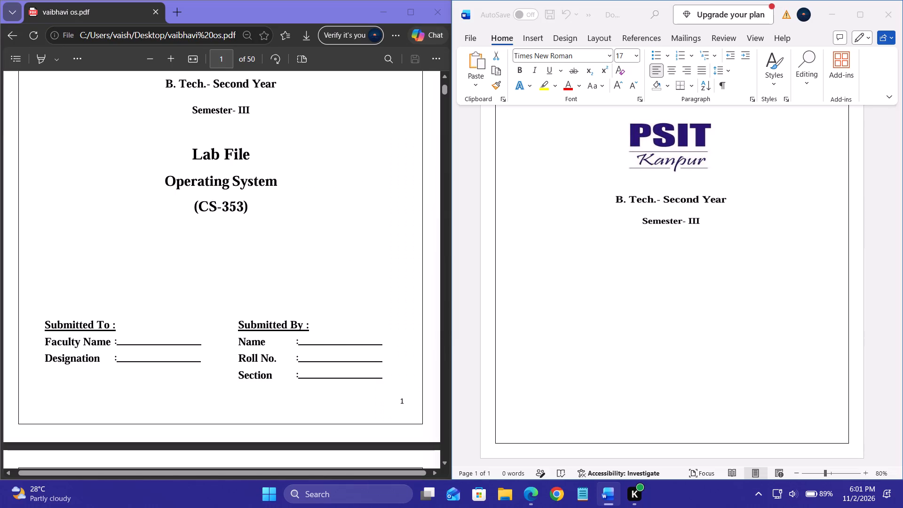
{"action": "key", "text": "ctrl+v"}
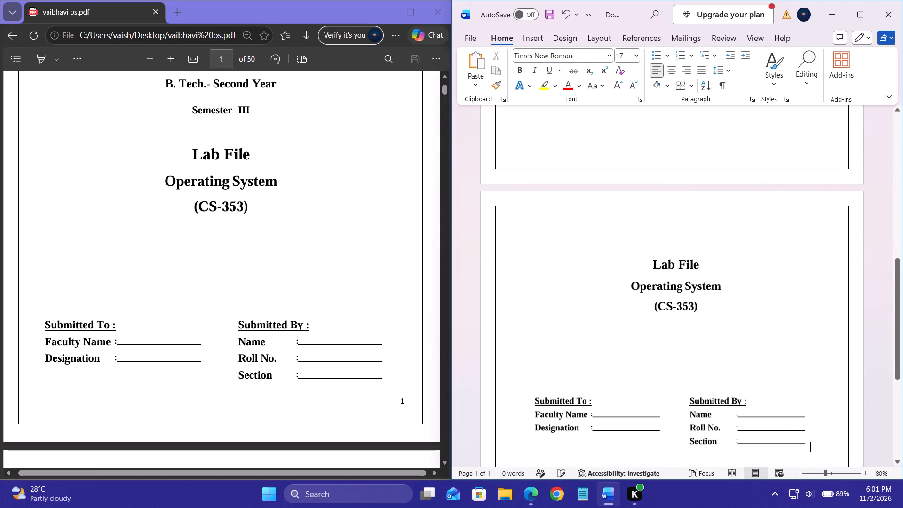
{"action": "right_click", "coordinate": [659, 302]}
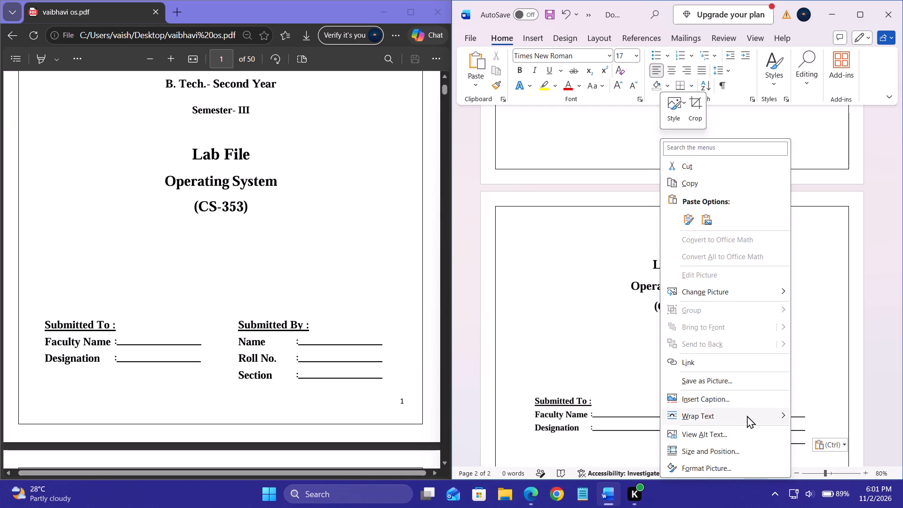
{"action": "left_click", "coordinate": [826, 323]}
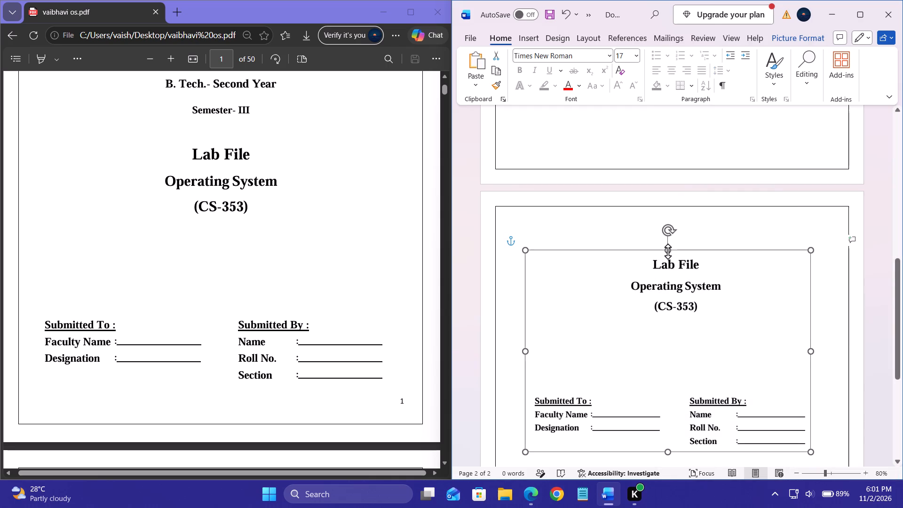
{"action": "left_click_drag", "start_coordinate": [668, 251], "coordinate": [674, 263]}
Shrink the semester and logo image slightly in height and width, and shift it up to sit centred closer beneath the department heading.
{"action": "scroll", "coordinate": [695, 240], "scroll_direction": "up", "scroll_amount": 2}
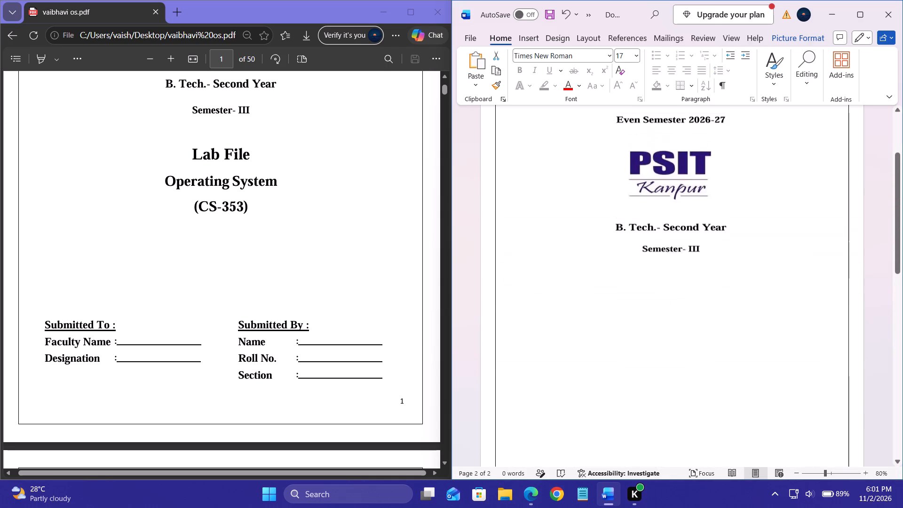
{"action": "scroll", "coordinate": [695, 240], "scroll_direction": "up", "scroll_amount": 3}
{"action": "left_click", "coordinate": [681, 274]}
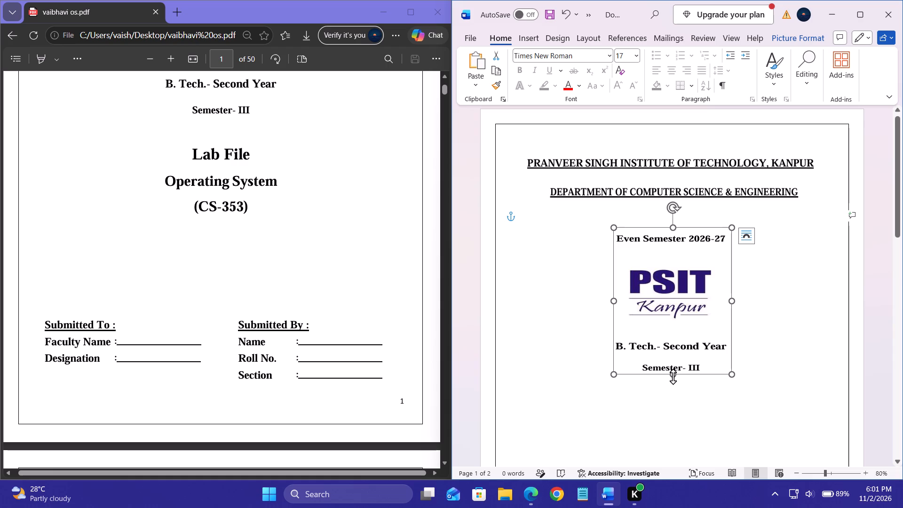
{"action": "left_click_drag", "start_coordinate": [673, 376], "coordinate": [673, 366]}
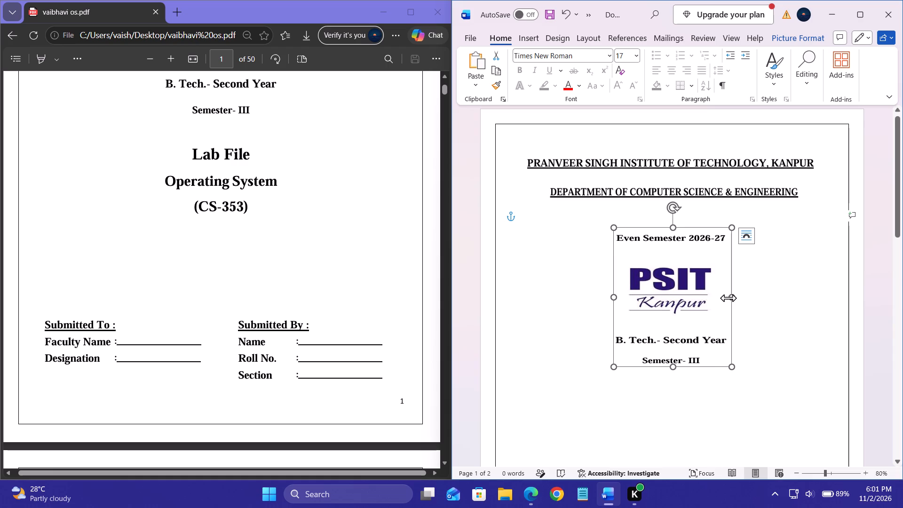
{"action": "left_click_drag", "start_coordinate": [728, 298], "coordinate": [723, 304]}
{"action": "left_click_drag", "start_coordinate": [691, 310], "coordinate": [696, 306]}
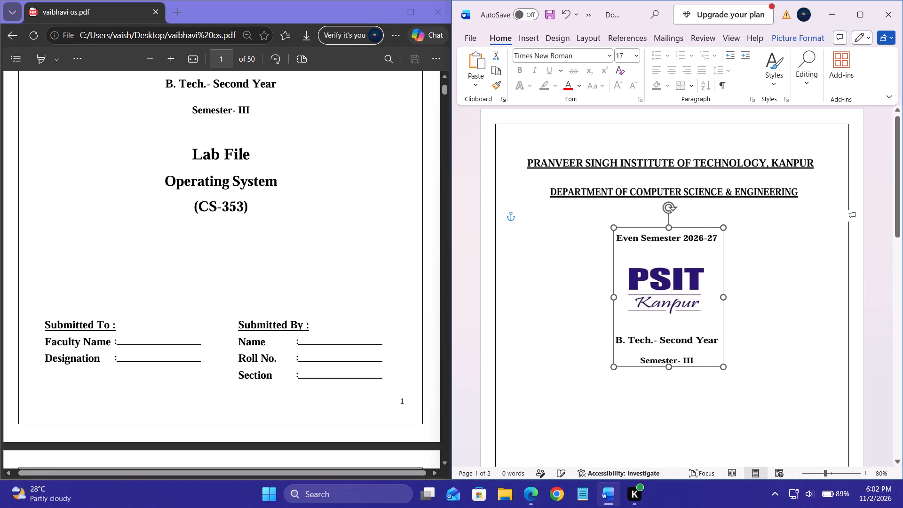
{"action": "left_click_drag", "start_coordinate": [696, 306], "coordinate": [704, 301]}
Move the Lab File image from the second page onto the cover page, centred below "Semester- III" inside the border.
{"action": "scroll", "coordinate": [704, 301], "scroll_direction": "down", "scroll_amount": 1}
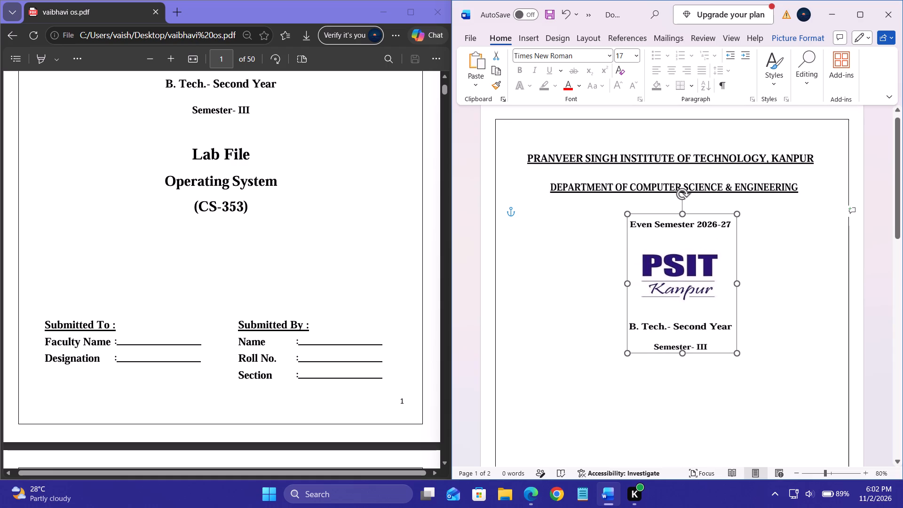
{"action": "scroll", "coordinate": [694, 296], "scroll_direction": "down", "scroll_amount": 2}
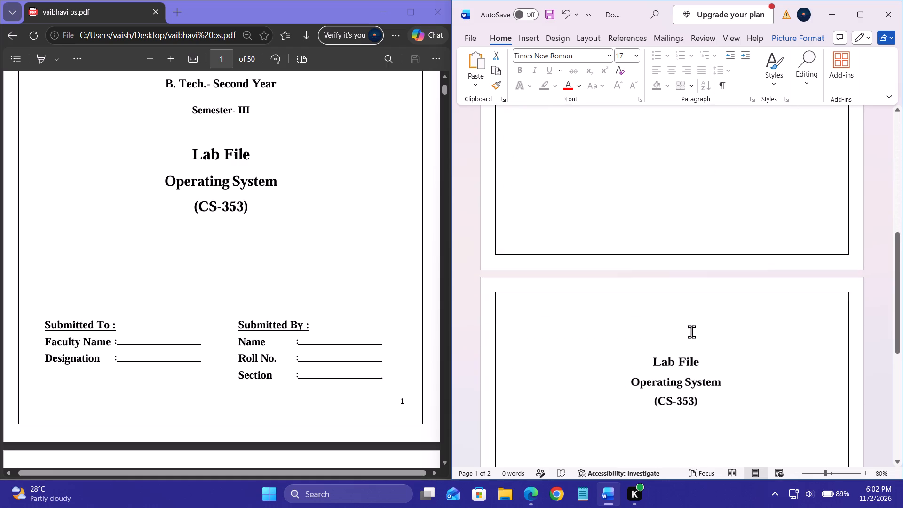
{"action": "left_click", "coordinate": [688, 353]}
{"action": "left_click_drag", "start_coordinate": [688, 353], "coordinate": [711, 238]}
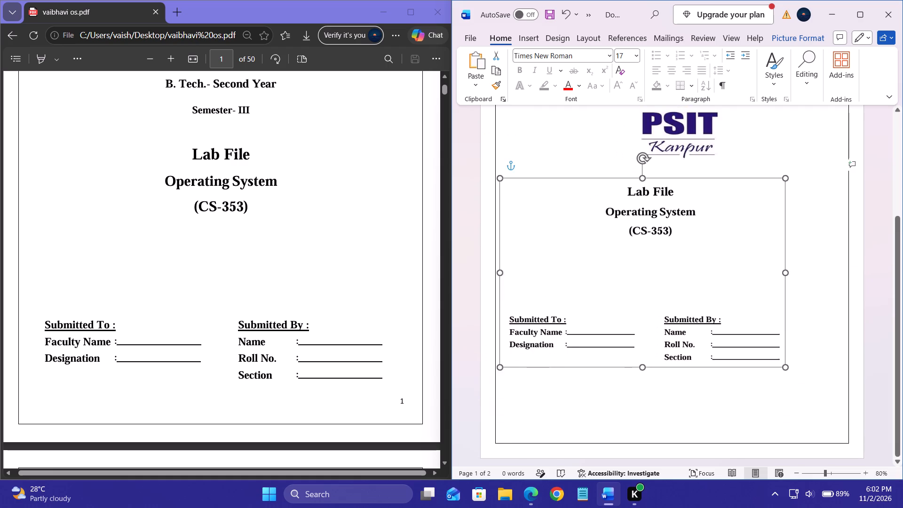
{"action": "left_click_drag", "start_coordinate": [711, 238], "coordinate": [730, 306]}
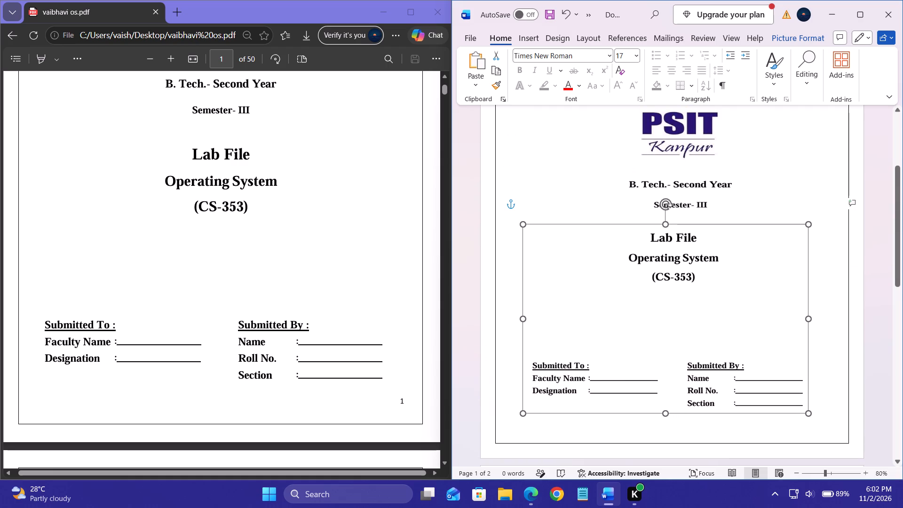
{"action": "left_click_drag", "start_coordinate": [730, 306], "coordinate": [729, 306]}
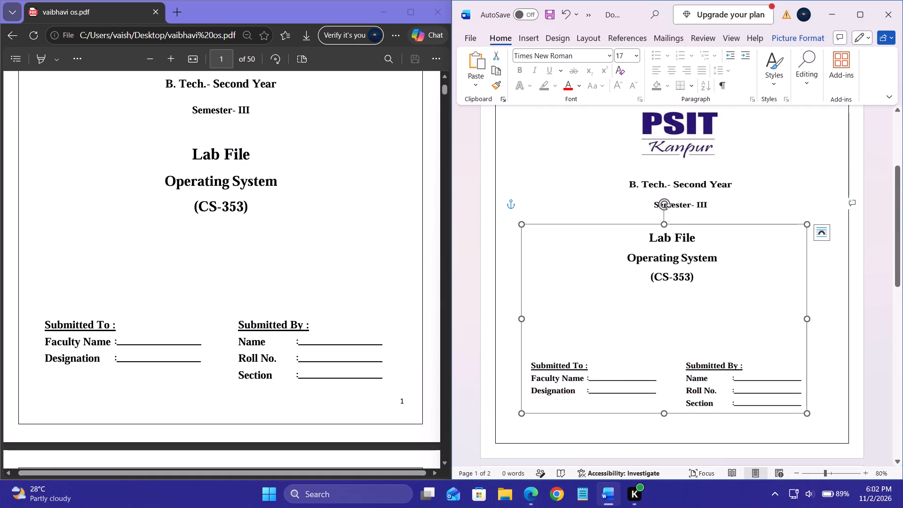
{"action": "left_click_drag", "start_coordinate": [716, 309], "coordinate": [722, 314]}
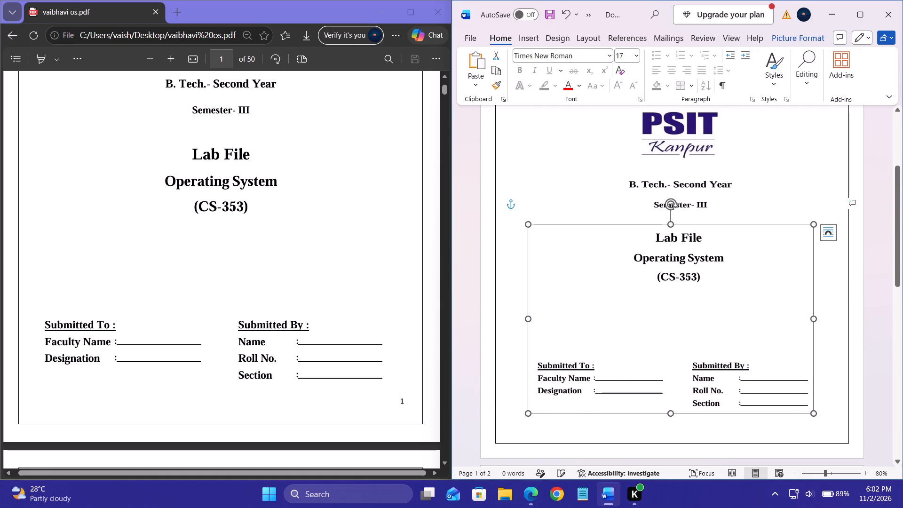
{"action": "left_click", "coordinate": [746, 201]}
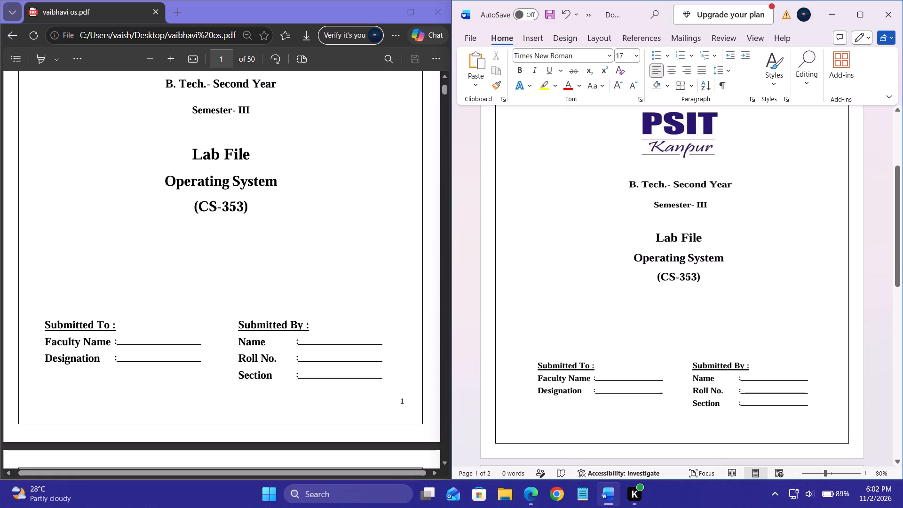
Review the assembled cover page images, the empty second page, and the Table of Contents page in the PDF.
{"action": "left_click", "coordinate": [691, 196]}
{"action": "scroll", "coordinate": [691, 196], "scroll_direction": "up", "scroll_amount": 2}
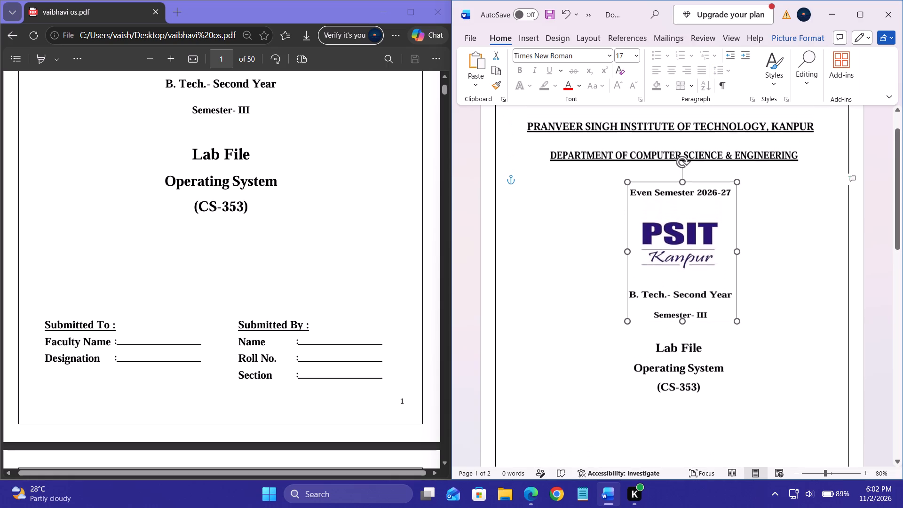
{"action": "scroll", "coordinate": [680, 381], "scroll_direction": "down", "scroll_amount": 1}
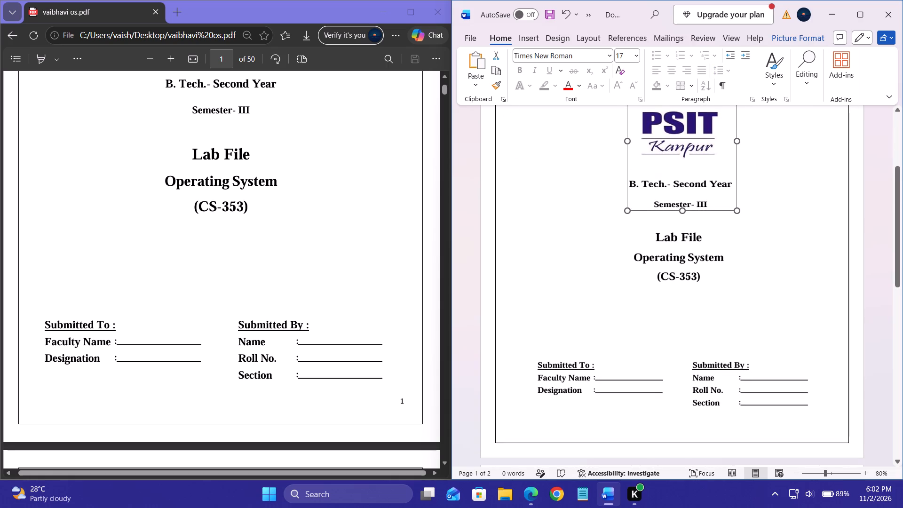
{"action": "left_click", "coordinate": [679, 359]}
{"action": "left_click", "coordinate": [674, 192]}
{"action": "scroll", "coordinate": [671, 283], "scroll_direction": "down", "scroll_amount": 2}
{"action": "left_click", "coordinate": [602, 292]}
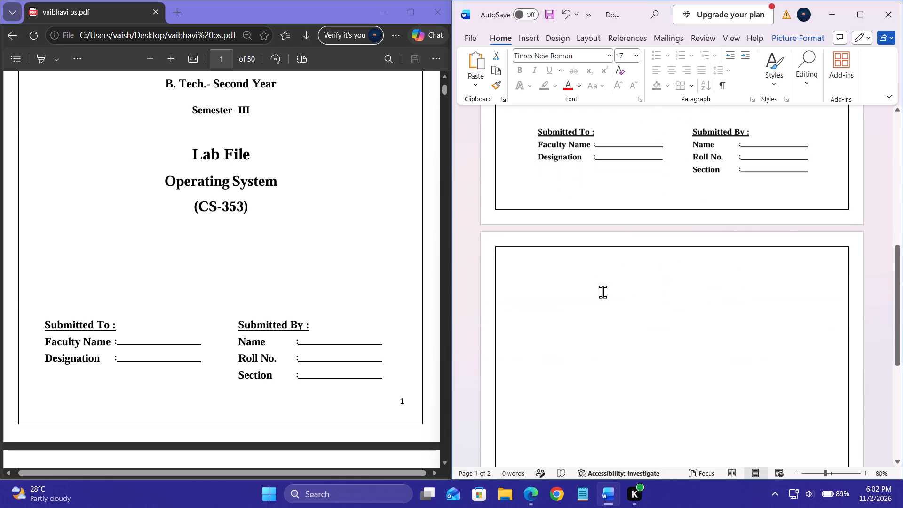
{"action": "scroll", "coordinate": [325, 295], "scroll_direction": "down", "scroll_amount": 3}
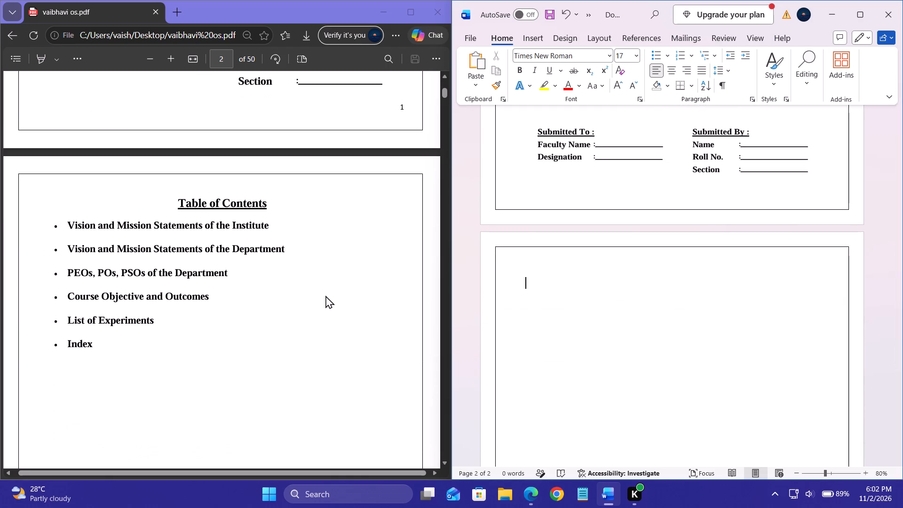
{"action": "scroll", "coordinate": [325, 295], "scroll_direction": "down", "scroll_amount": 1}
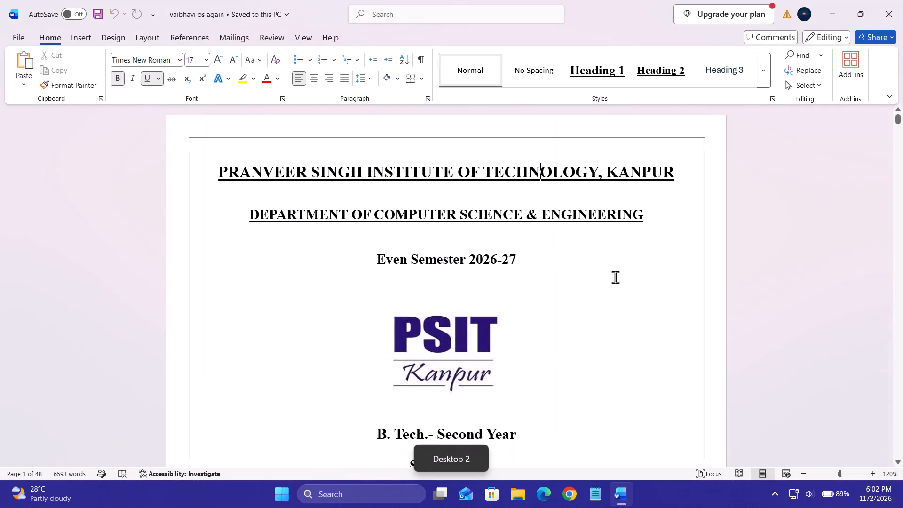
In the other document, "vaibhavi os again", examine the Table of Contents page and the formatting of its entries.
{"action": "scroll", "coordinate": [564, 279], "scroll_direction": "down", "scroll_amount": 4}
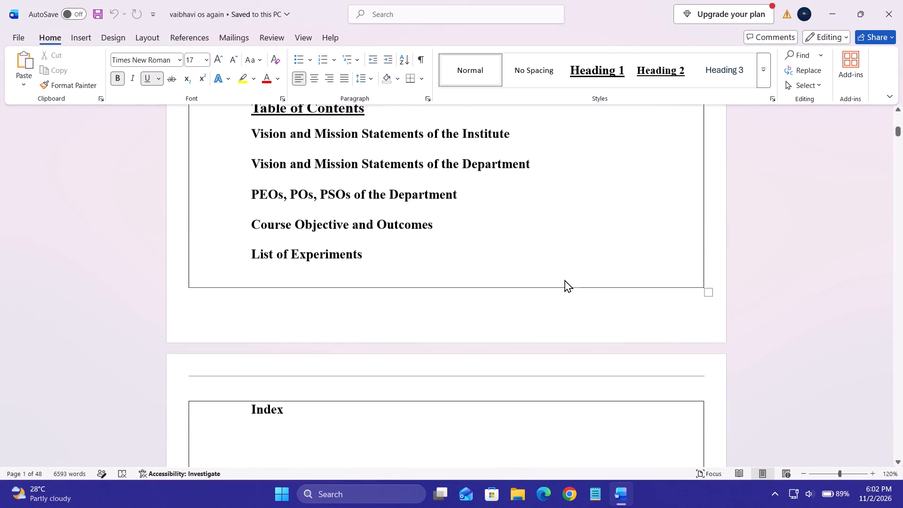
{"action": "scroll", "coordinate": [564, 279], "scroll_direction": "down", "scroll_amount": 4, "text": "ctrl"}
{"action": "scroll", "coordinate": [564, 279], "scroll_direction": "up", "scroll_amount": 1}
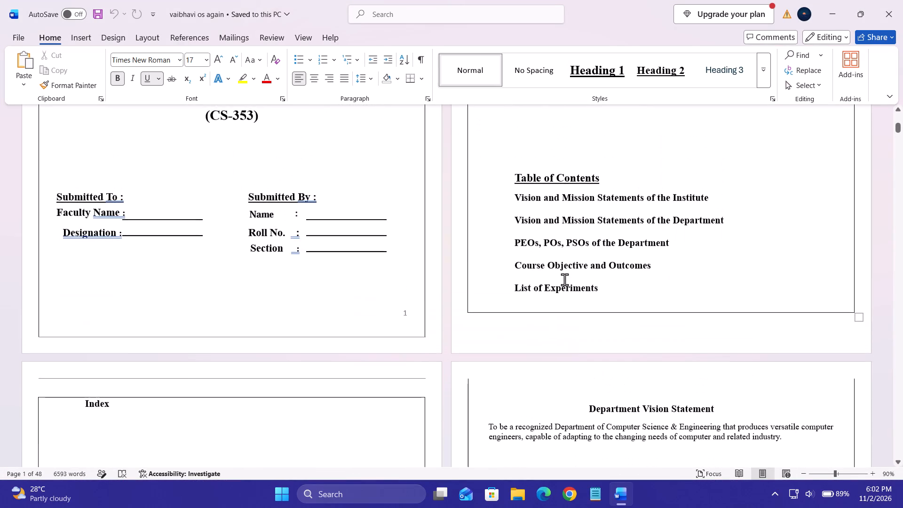
{"action": "scroll", "coordinate": [564, 279], "scroll_direction": "down", "scroll_amount": 6, "text": "ctrl"}
{"action": "scroll", "coordinate": [564, 279], "scroll_direction": "up", "scroll_amount": 2, "text": "ctrl"}
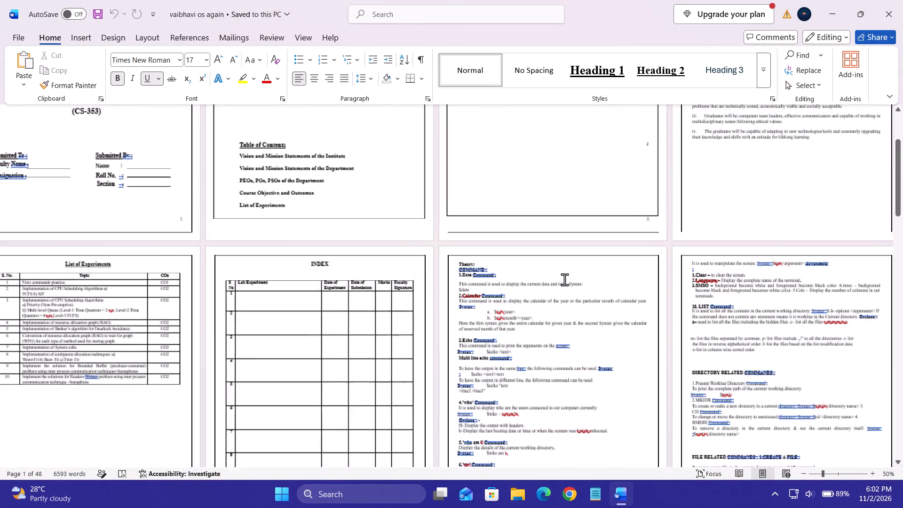
{"action": "scroll", "coordinate": [564, 279], "scroll_direction": "up", "scroll_amount": 5, "text": "ctrl"}
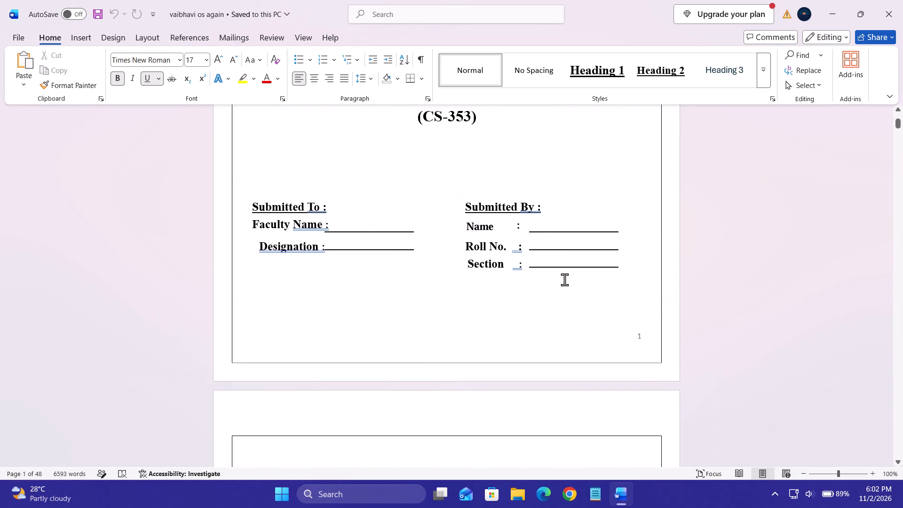
{"action": "scroll", "coordinate": [564, 279], "scroll_direction": "down", "scroll_amount": 4}
{"action": "left_click", "coordinate": [444, 234]}
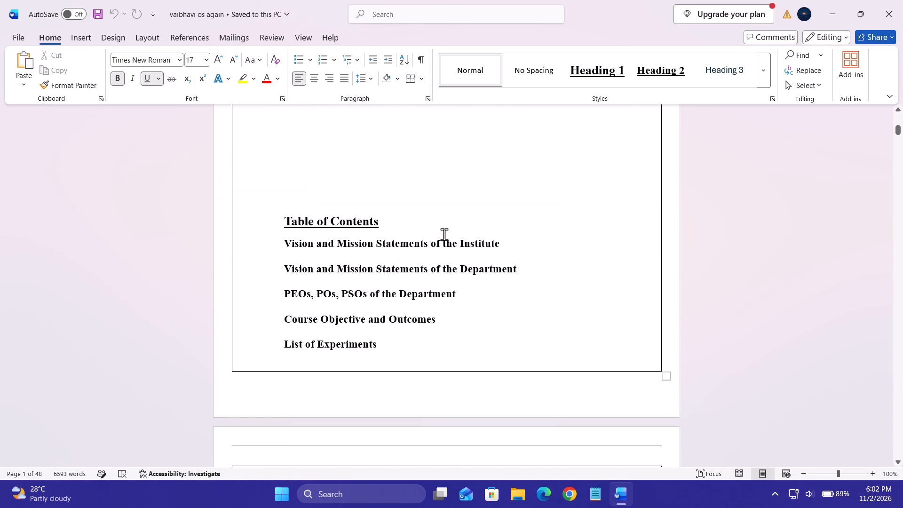
{"action": "left_click", "coordinate": [440, 246]}
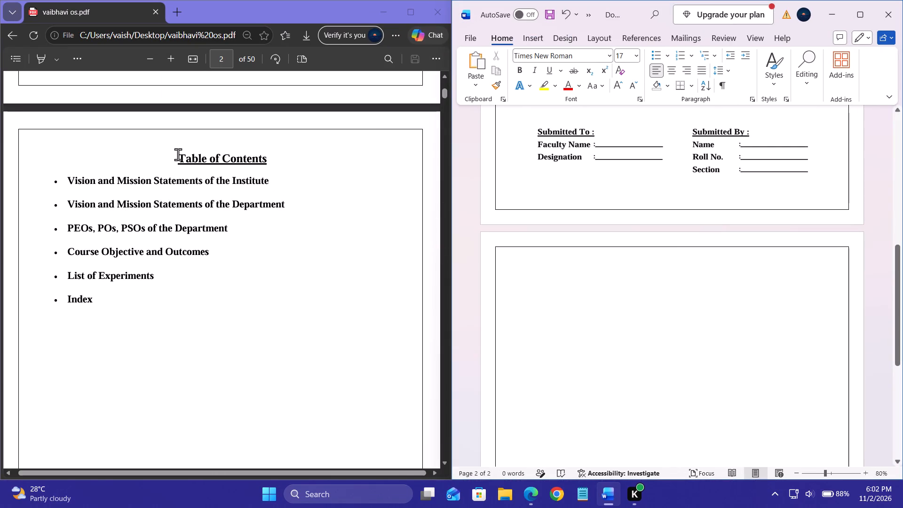
Copy the Table of Contents heading and all its entries from the PDF and paste them onto the document's second page.
{"action": "left_click_drag", "start_coordinate": [178, 154], "coordinate": [120, 304]}
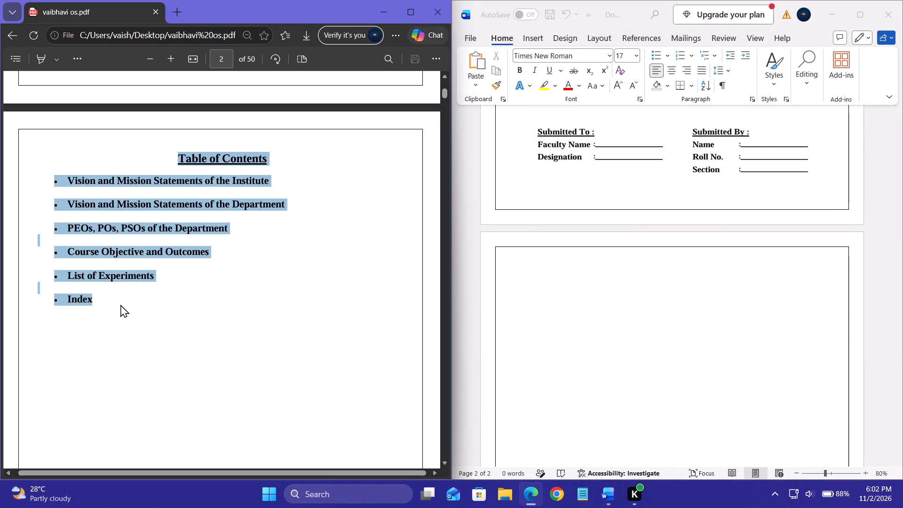
{"action": "key", "text": "ctrl+c"}
{"action": "left_click", "coordinate": [567, 273]}
{"action": "key", "text": "ctrl+v"}
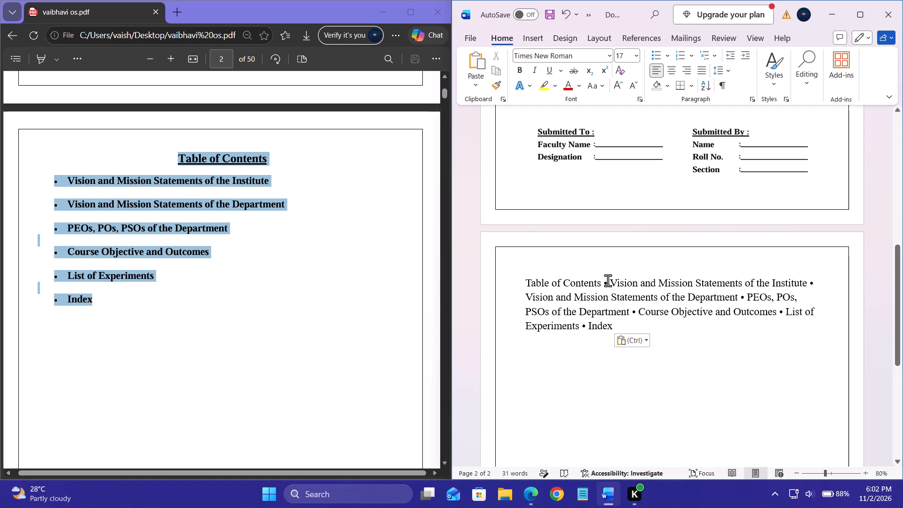
Break the pasted text into separate lines after the heading and after each entry down to "Course Objective and Outcomes".
{"action": "left_click", "coordinate": [602, 280]}
{"action": "key", "text": "Return"}
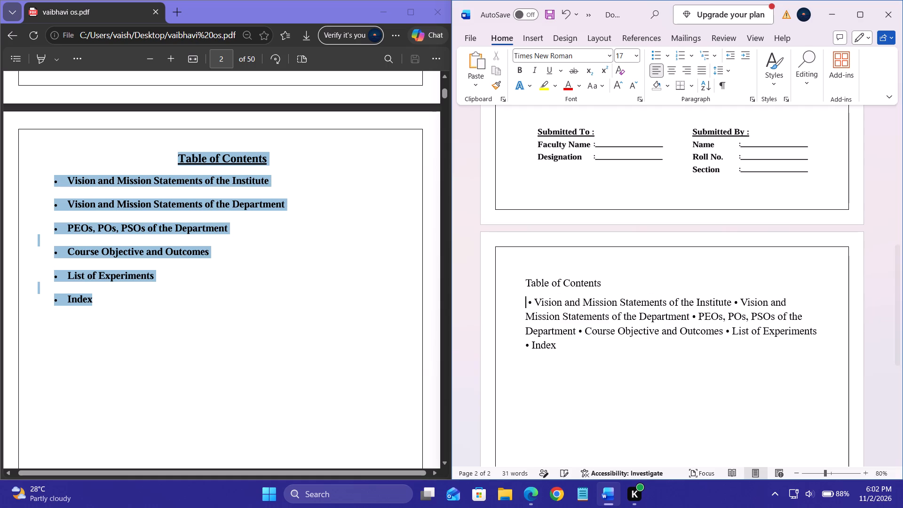
{"action": "left_click", "coordinate": [731, 304]}
{"action": "key", "text": "Return"}
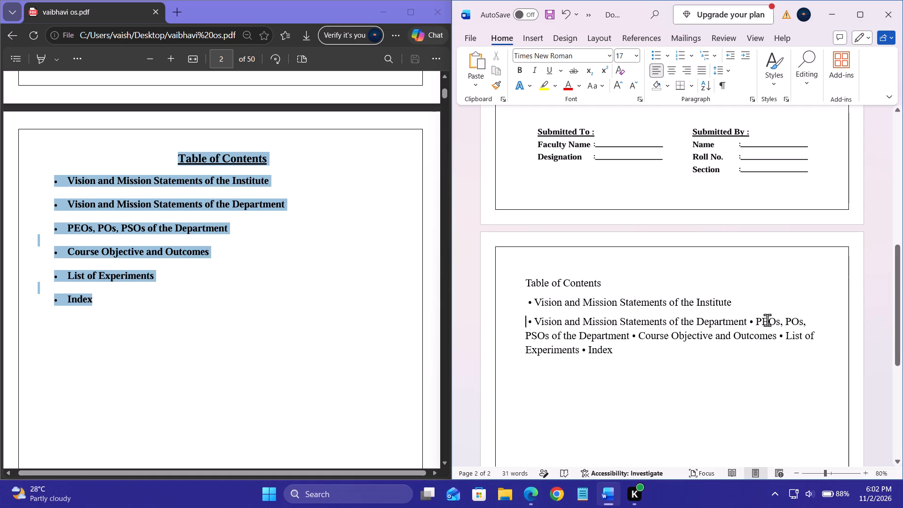
{"action": "left_click", "coordinate": [749, 322]}
{"action": "key", "text": "Return"}
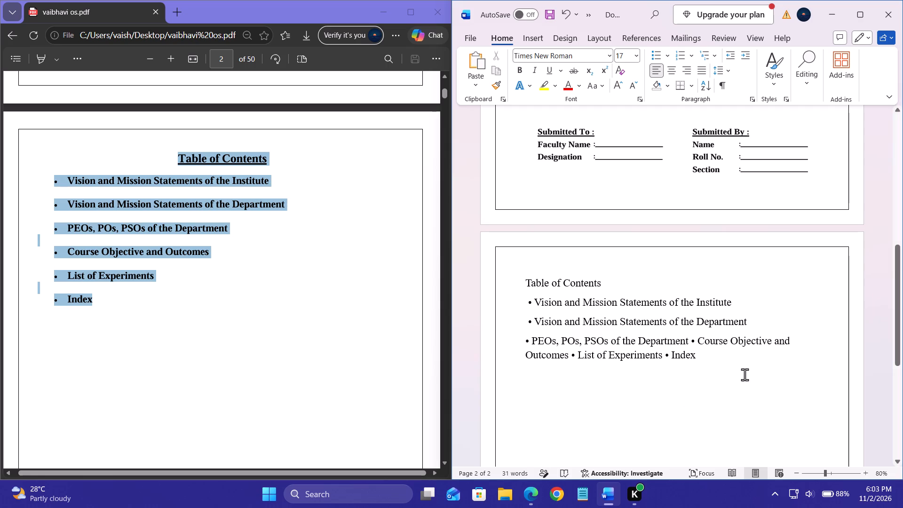
{"action": "left_click", "coordinate": [691, 343]}
{"action": "key", "text": "Return"}
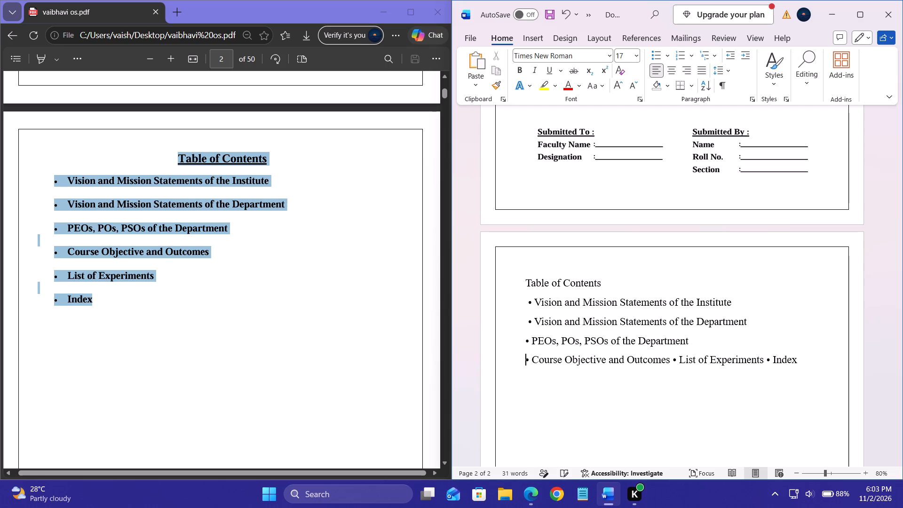
{"action": "left_click", "coordinate": [673, 356]}
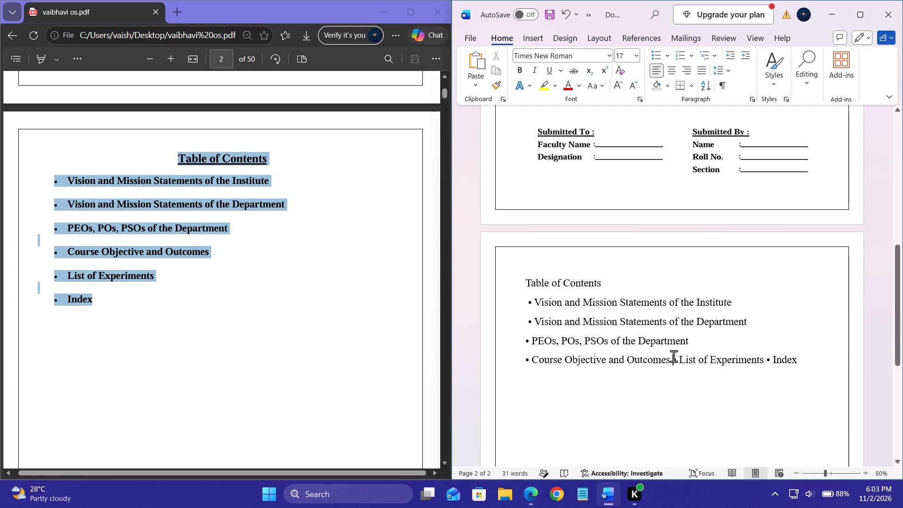
{"action": "key", "text": "Return"}
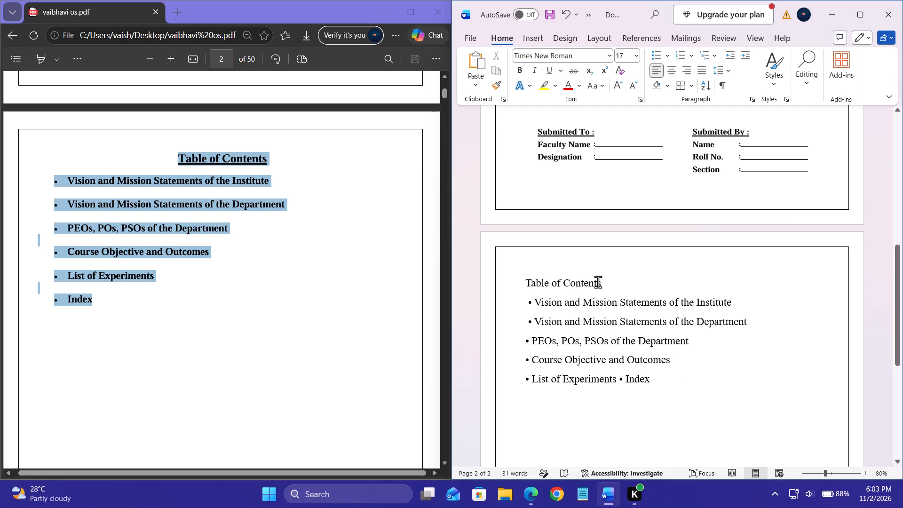
Make the "Table of Contents" heading bold, underlined and centred, with font size 16.
{"action": "left_click_drag", "start_coordinate": [601, 283], "coordinate": [538, 284]}
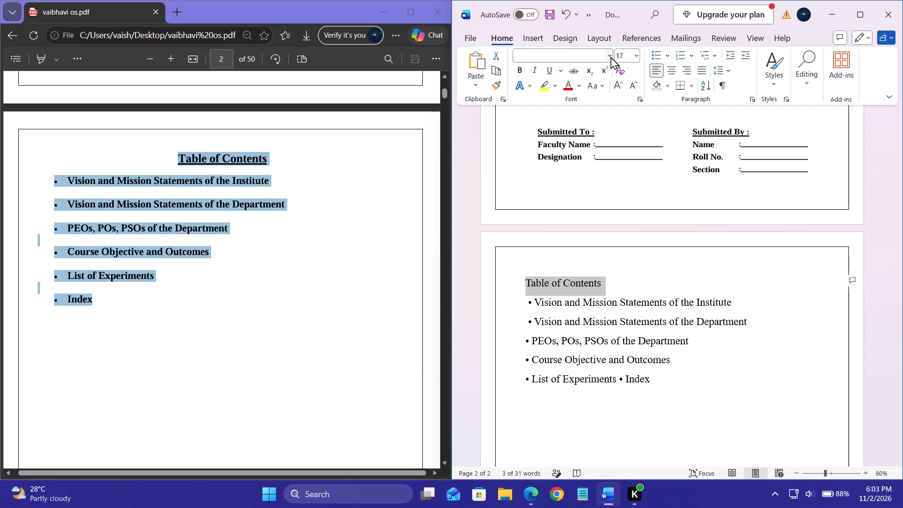
{"action": "left_click", "coordinate": [519, 70]}
{"action": "left_click", "coordinate": [549, 73]}
{"action": "left_click", "coordinate": [669, 71]}
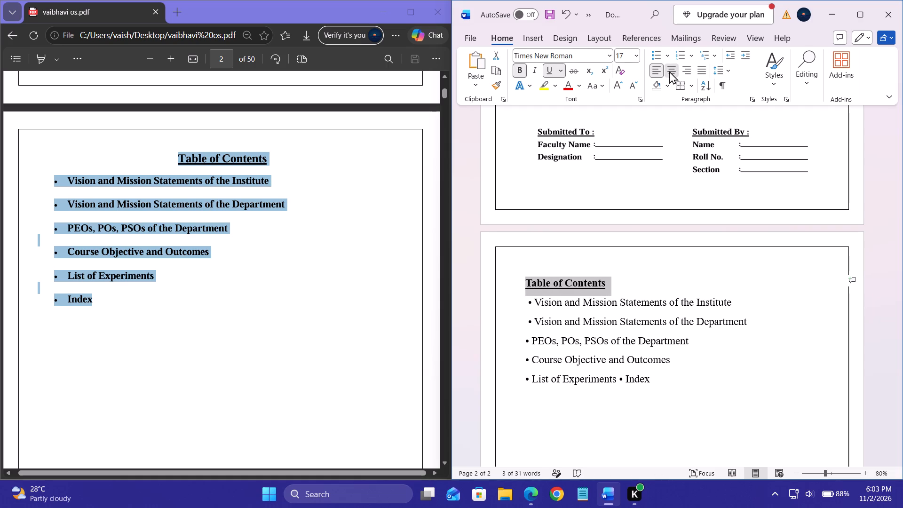
{"action": "left_click", "coordinate": [628, 56]}
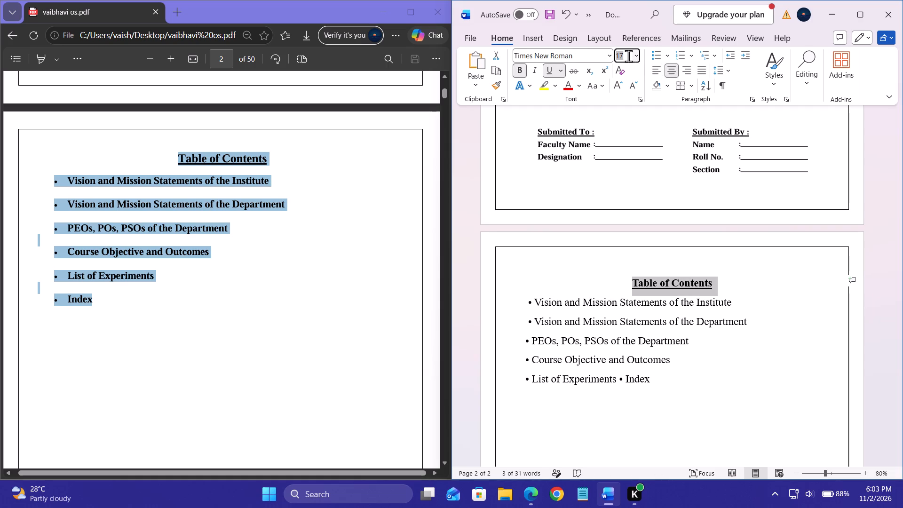
{"action": "type", "text": "16"}
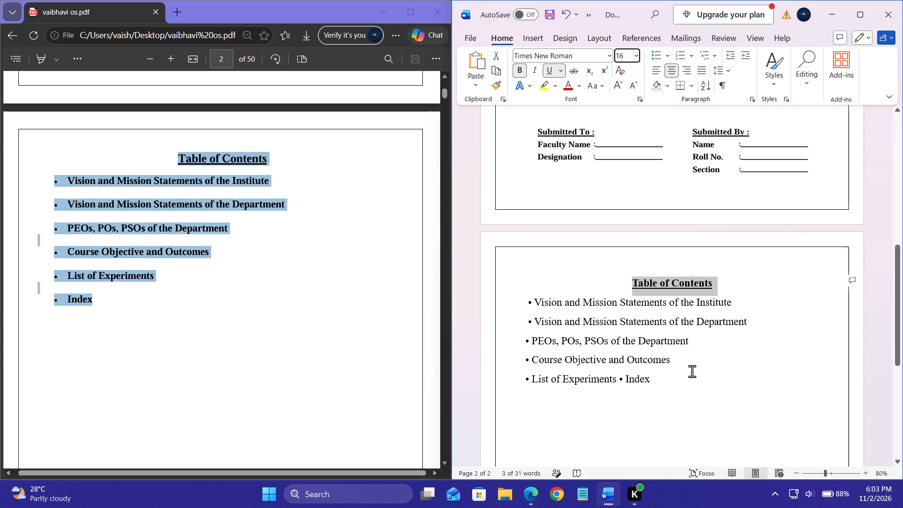
{"action": "left_click", "coordinate": [692, 371]}
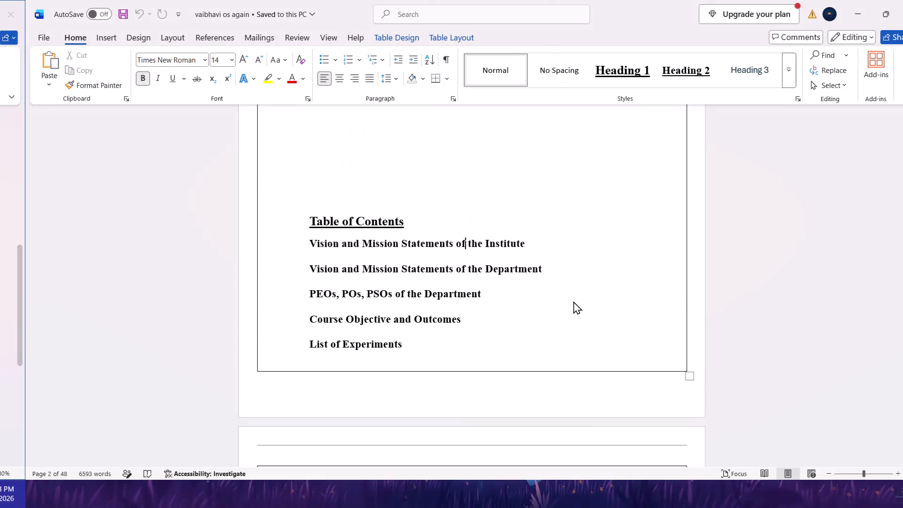
Compare the heading and first entry's font formatting in "vaibhavi os again" with the new Table of Contents heading.
{"action": "left_click", "coordinate": [349, 228]}
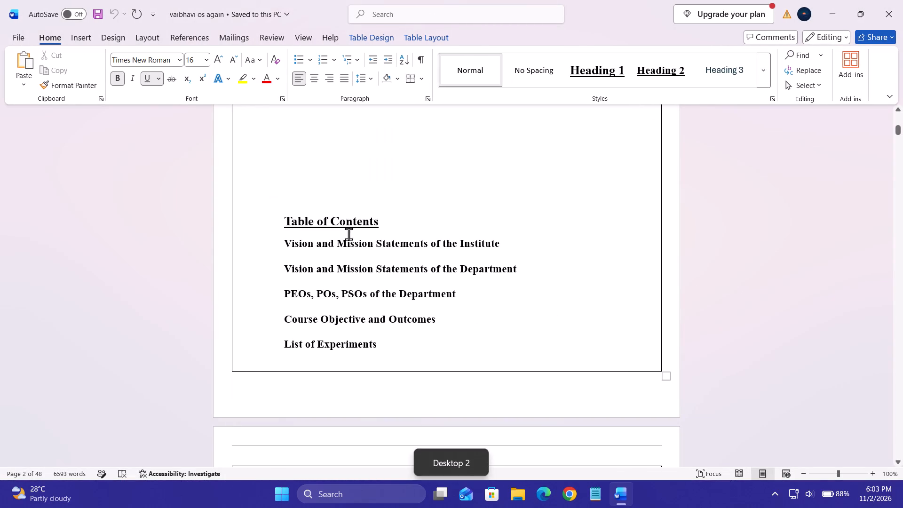
{"action": "left_click", "coordinate": [350, 250]}
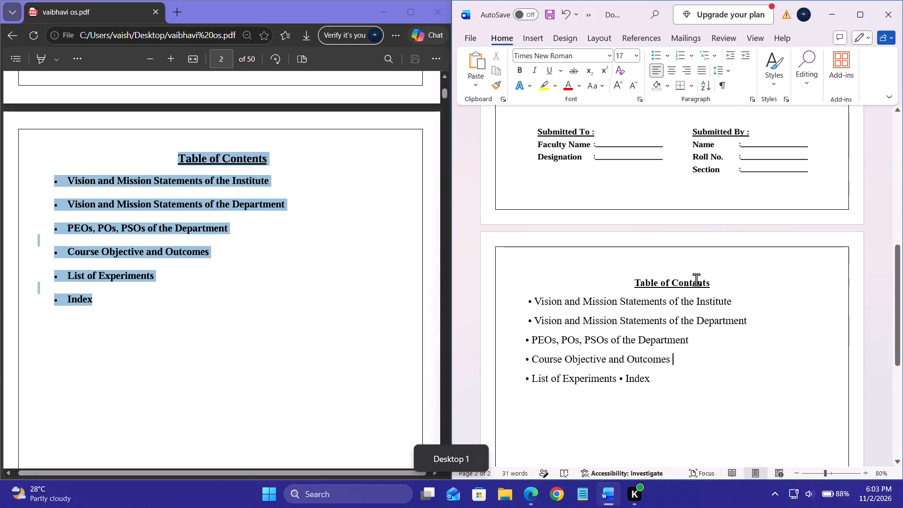
{"action": "left_click", "coordinate": [696, 279]}
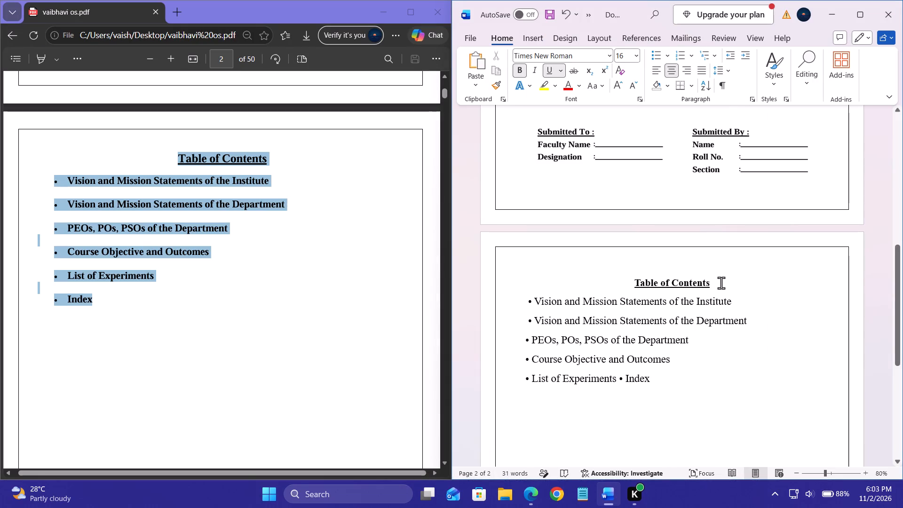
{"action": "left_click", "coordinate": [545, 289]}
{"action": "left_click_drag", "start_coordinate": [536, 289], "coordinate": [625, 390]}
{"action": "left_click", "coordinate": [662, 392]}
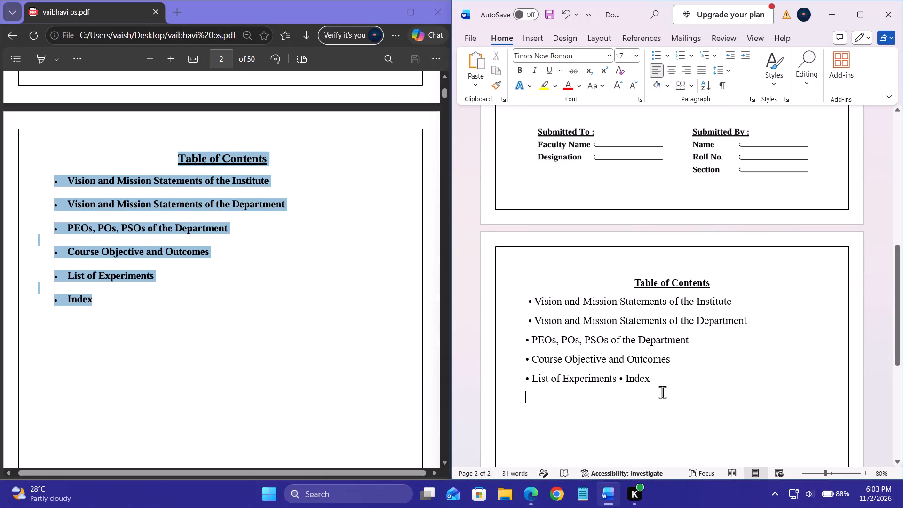
Put the "Index" entry on its own line below "List of Experiments".
{"action": "left_click", "coordinate": [613, 381]}
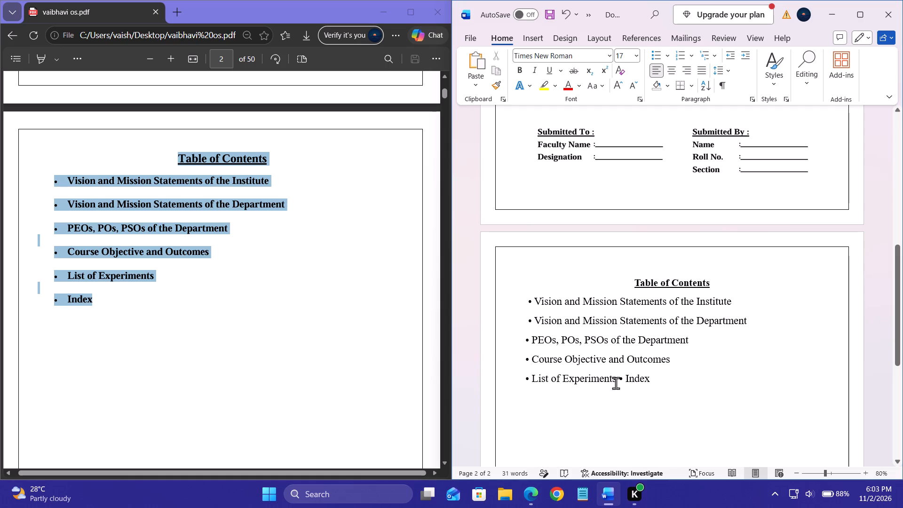
{"action": "left_click_drag", "start_coordinate": [616, 382], "coordinate": [623, 379]}
{"action": "key", "text": "Return"}
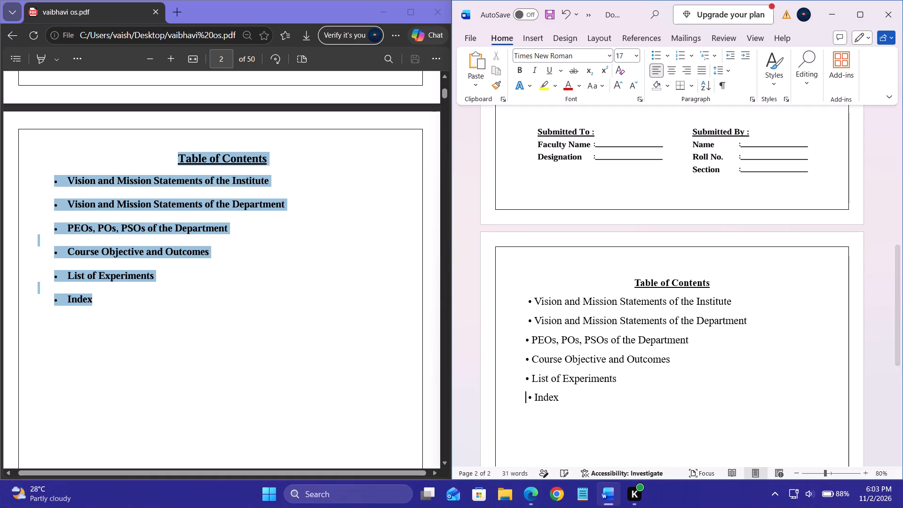
Set the font size of the six Table of Contents entries, from the Institute statements to "Index", to 14.
{"action": "left_click", "coordinate": [571, 395]}
{"action": "left_click_drag", "start_coordinate": [571, 395], "coordinate": [523, 312]}
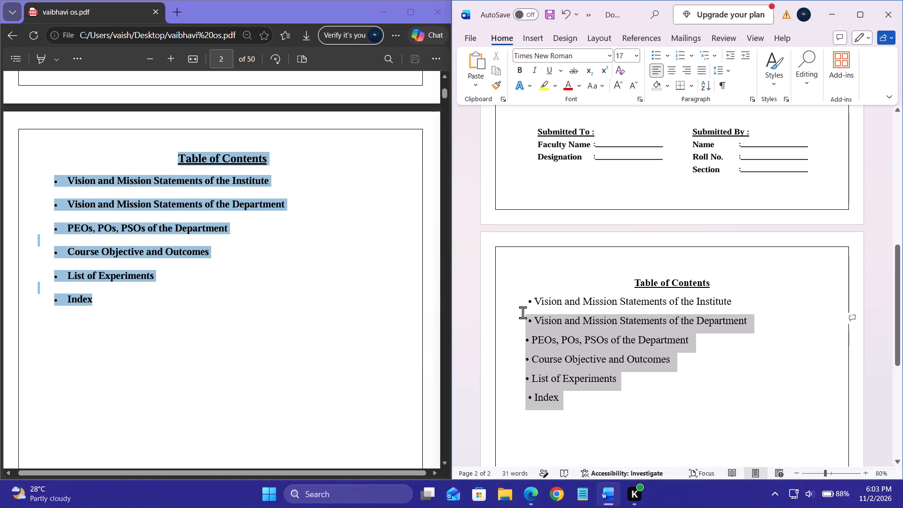
{"action": "left_click_drag", "start_coordinate": [523, 312], "coordinate": [519, 297]}
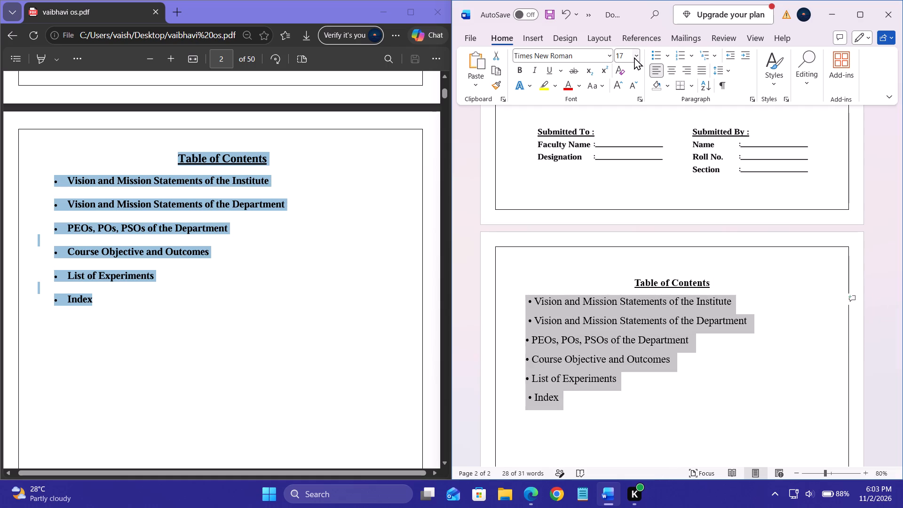
{"action": "left_click", "coordinate": [634, 57]}
{"action": "left_click", "coordinate": [634, 140]}
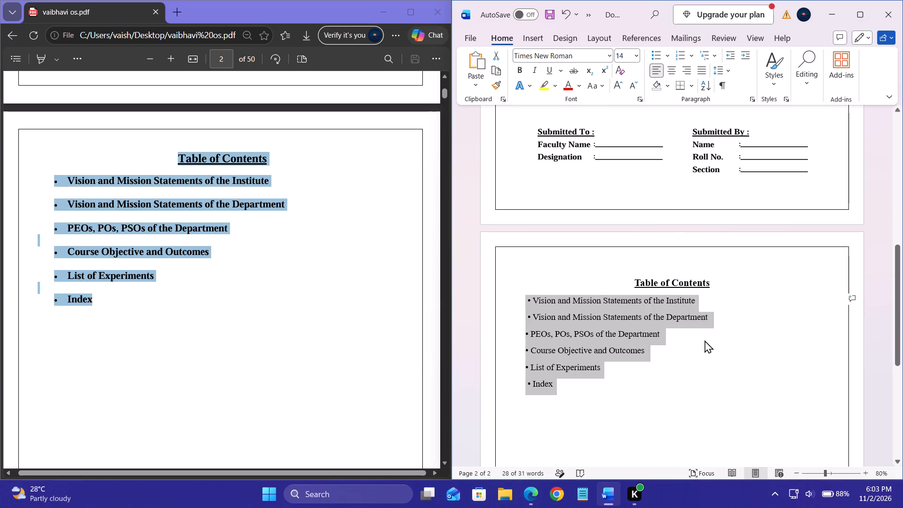
Remove the space after each paragraph in the six Table of Contents entries.
{"action": "scroll", "coordinate": [705, 340], "scroll_direction": "up", "scroll_amount": 3, "text": "ctrl"}
{"action": "scroll", "coordinate": [705, 340], "scroll_direction": "down", "scroll_amount": 2, "text": "ctrl"}
{"action": "scroll", "coordinate": [705, 340], "scroll_direction": "down", "scroll_amount": 1}
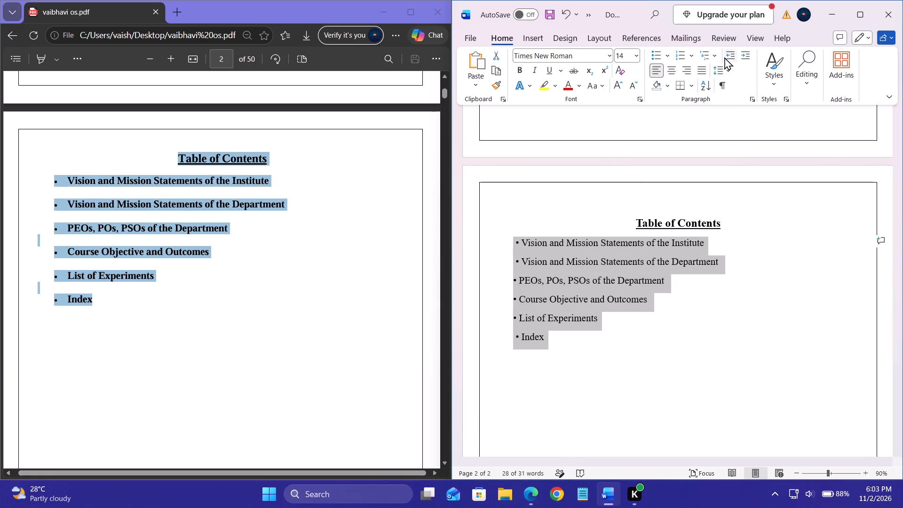
{"action": "left_click", "coordinate": [729, 73]}
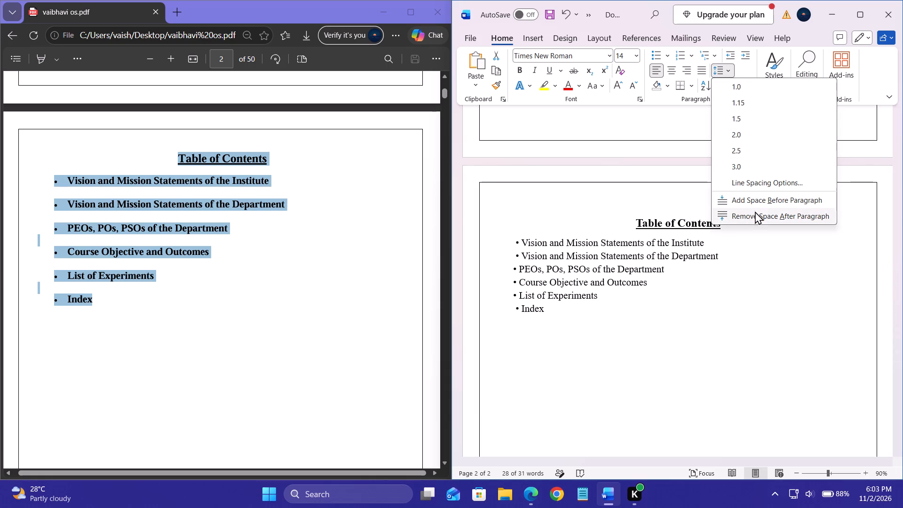
{"action": "left_click", "coordinate": [755, 212]}
{"action": "left_click", "coordinate": [688, 320]}
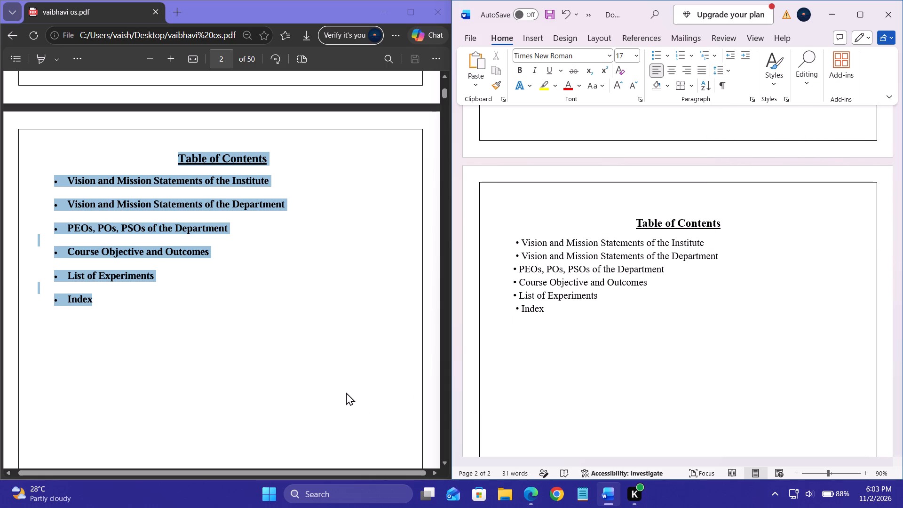
Format the six Table of Contents entries as a proper bulleted list.
{"action": "left_click_drag", "start_coordinate": [522, 241], "coordinate": [544, 294]}
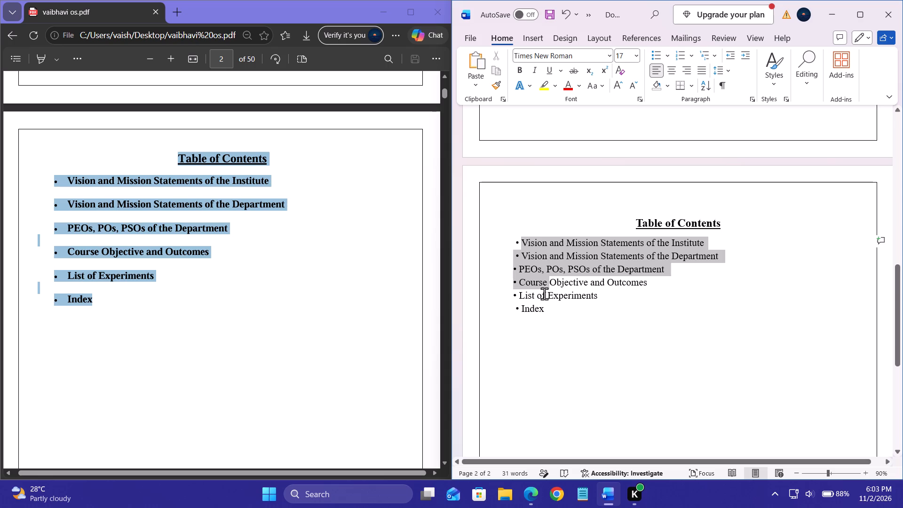
{"action": "left_click_drag", "start_coordinate": [544, 294], "coordinate": [551, 315]}
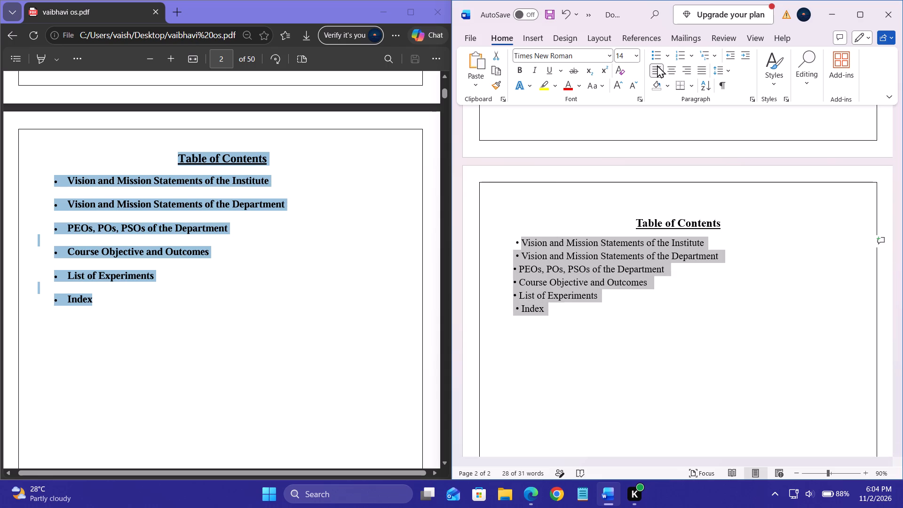
{"action": "left_click", "coordinate": [655, 61]}
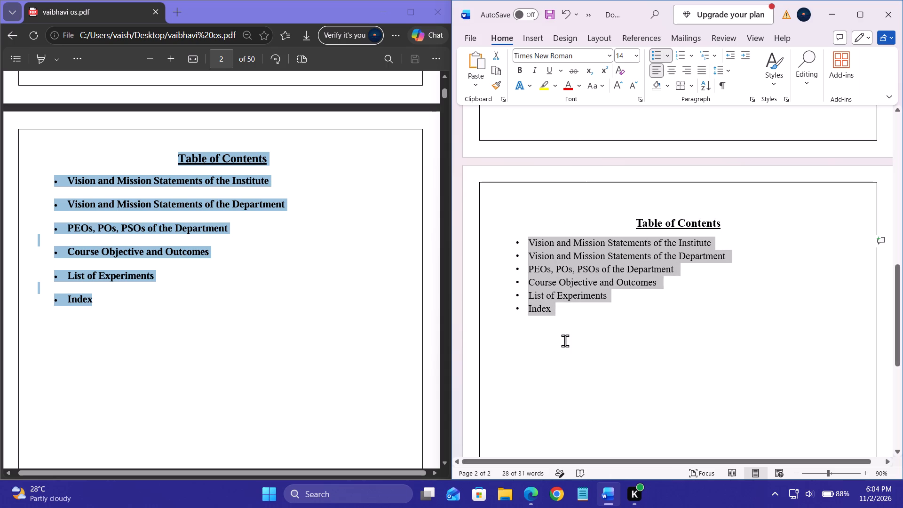
{"action": "left_click", "coordinate": [565, 341]}
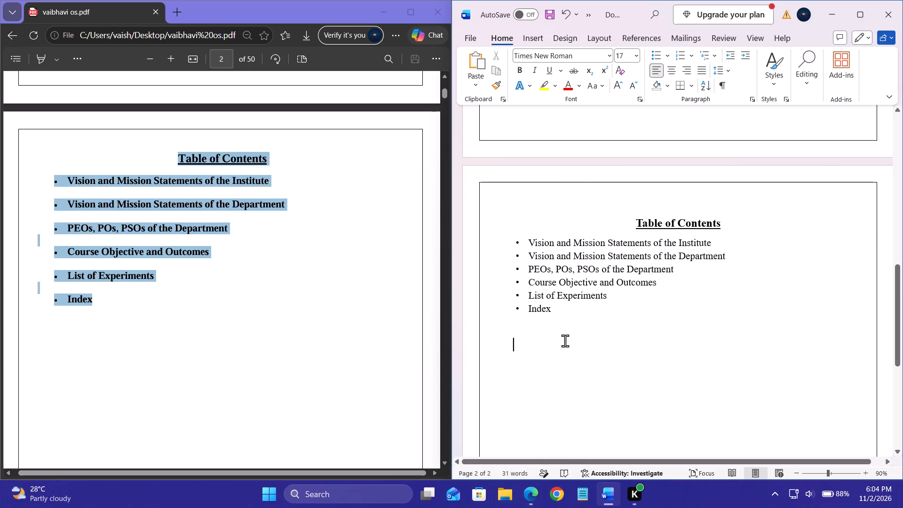
Copy the "Department Vision Statement" heading and paragraph from the PDF below the Table of Contents list, with the heading on its own line.
{"action": "left_click", "coordinate": [297, 263]}
{"action": "scroll", "coordinate": [297, 263], "scroll_direction": "down", "scroll_amount": 3}
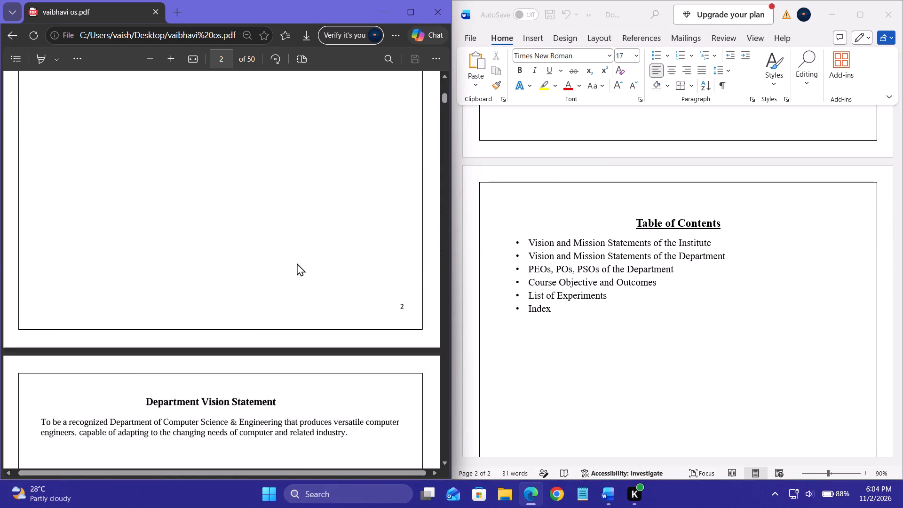
{"action": "scroll", "coordinate": [297, 263], "scroll_direction": "down", "scroll_amount": 1}
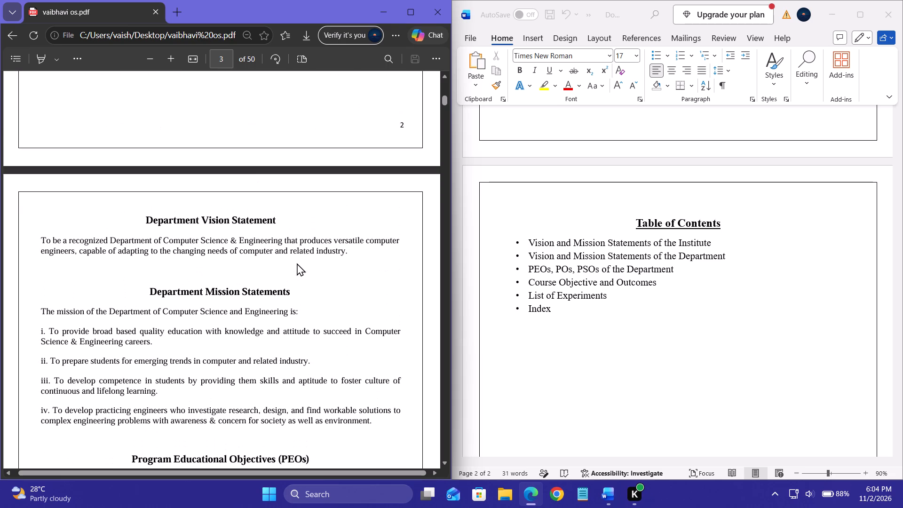
{"action": "left_click_drag", "start_coordinate": [143, 214], "coordinate": [358, 258]}
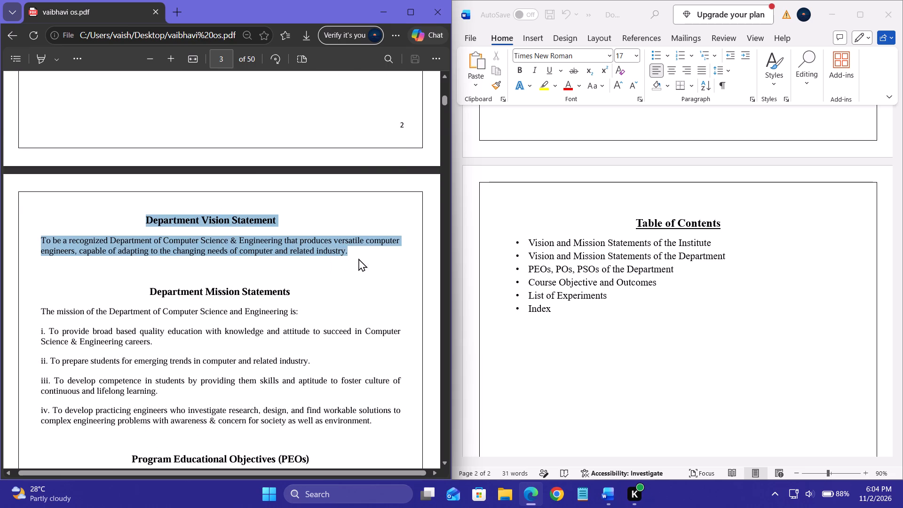
{"action": "key", "text": "ctrl+c"}
{"action": "left_click", "coordinate": [639, 355]}
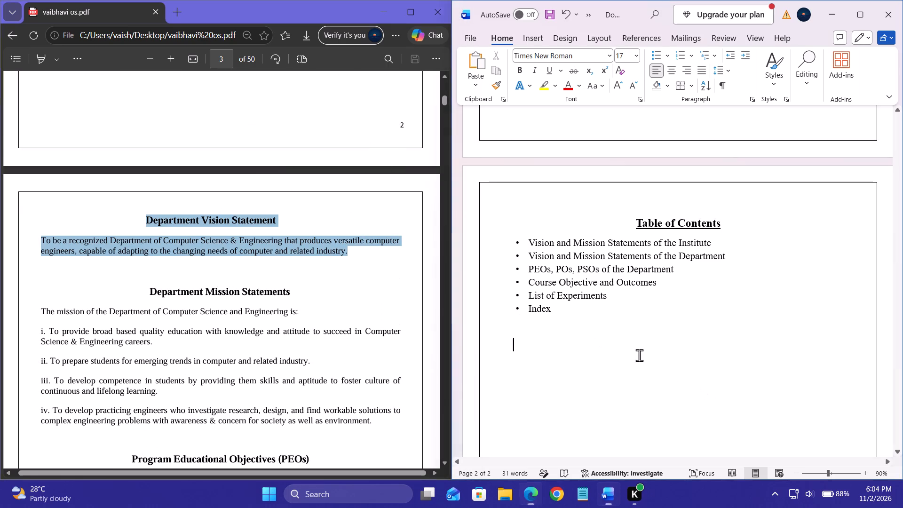
{"action": "key", "text": "ctrl+v"}
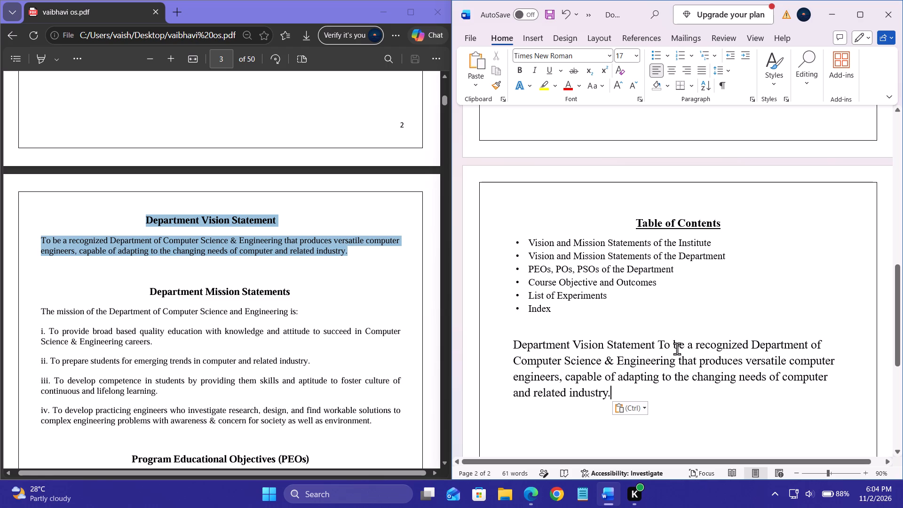
{"action": "left_click", "coordinate": [657, 345]}
{"action": "key", "text": "Return"}
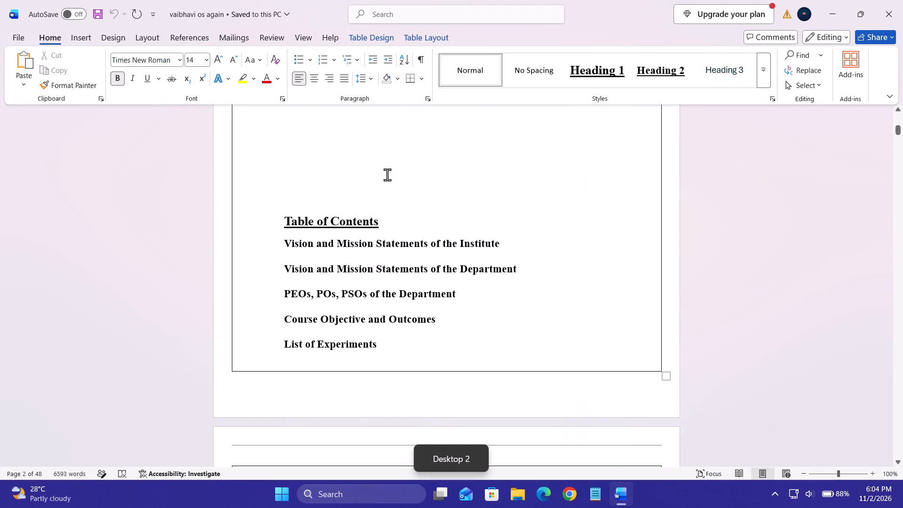
Check the font formatting of the "Department Vision Statement" heading and its paragraph in "vaibhavi os again".
{"action": "scroll", "coordinate": [373, 267], "scroll_direction": "down", "scroll_amount": 3}
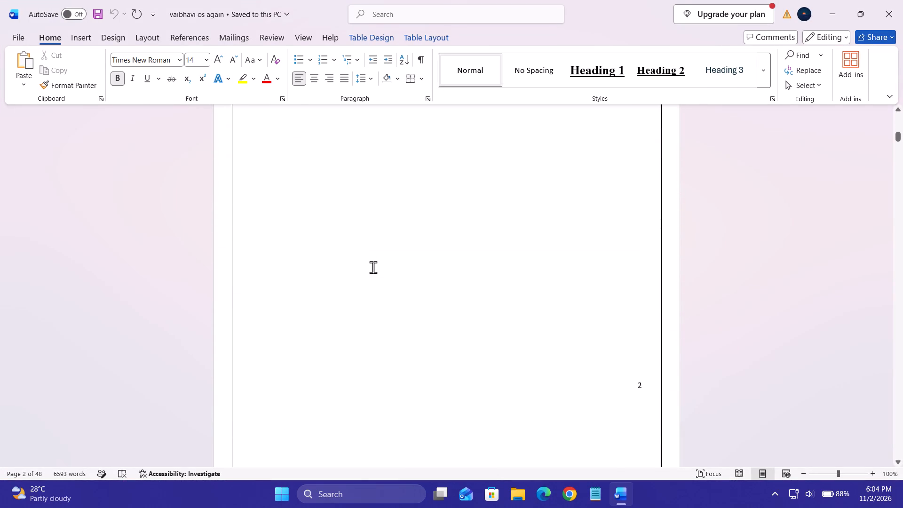
{"action": "scroll", "coordinate": [373, 267], "scroll_direction": "down", "scroll_amount": 1}
{"action": "left_click", "coordinate": [443, 146]}
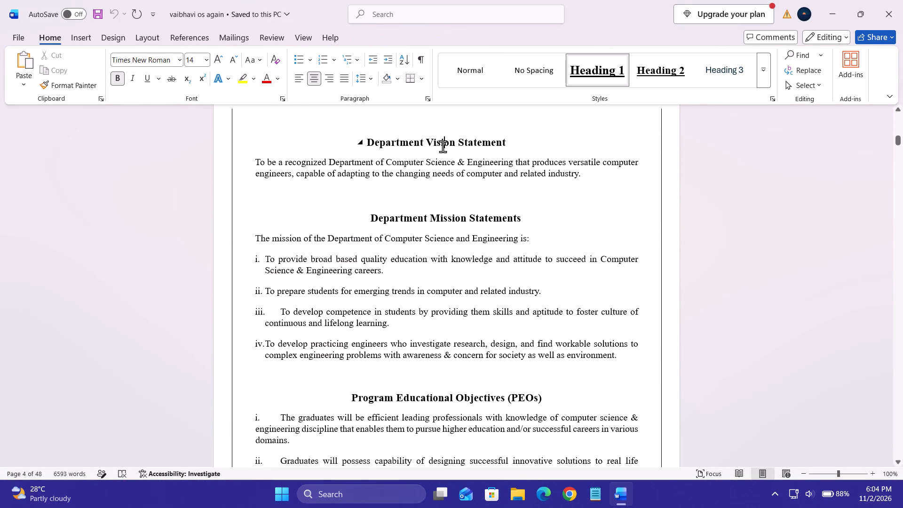
{"action": "left_click", "coordinate": [446, 169]}
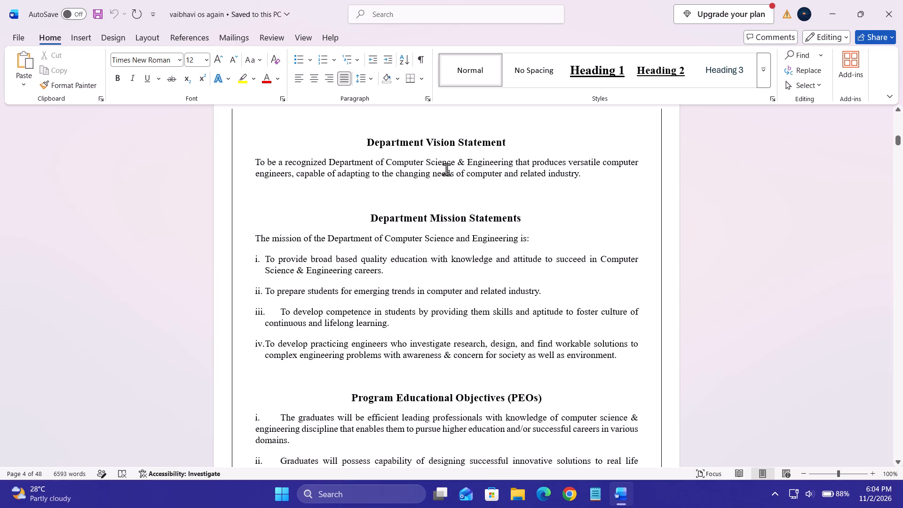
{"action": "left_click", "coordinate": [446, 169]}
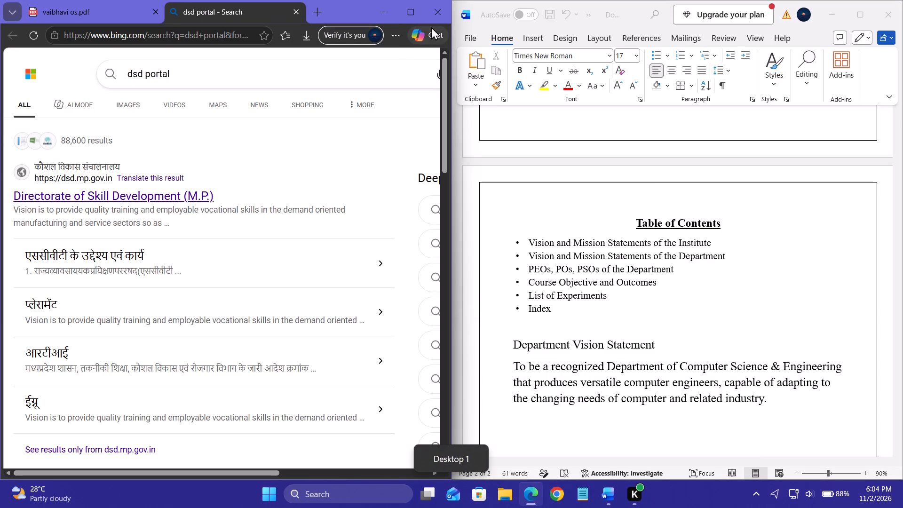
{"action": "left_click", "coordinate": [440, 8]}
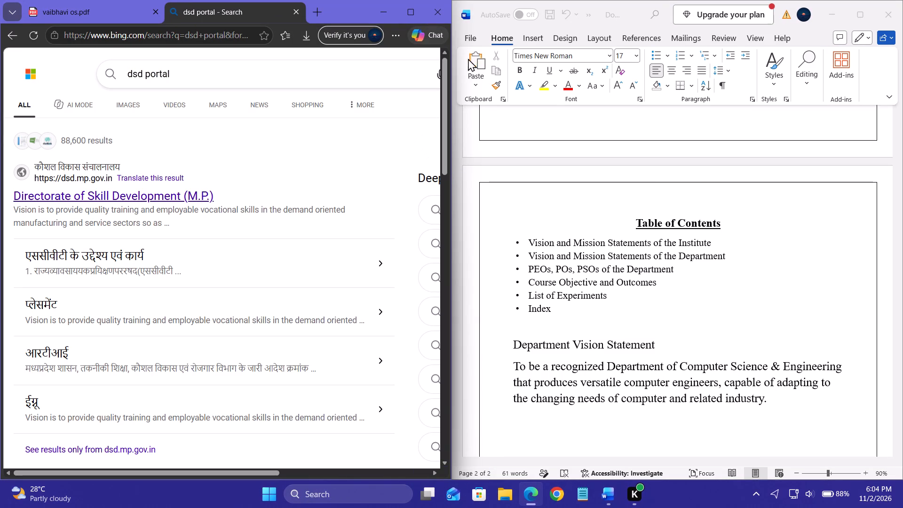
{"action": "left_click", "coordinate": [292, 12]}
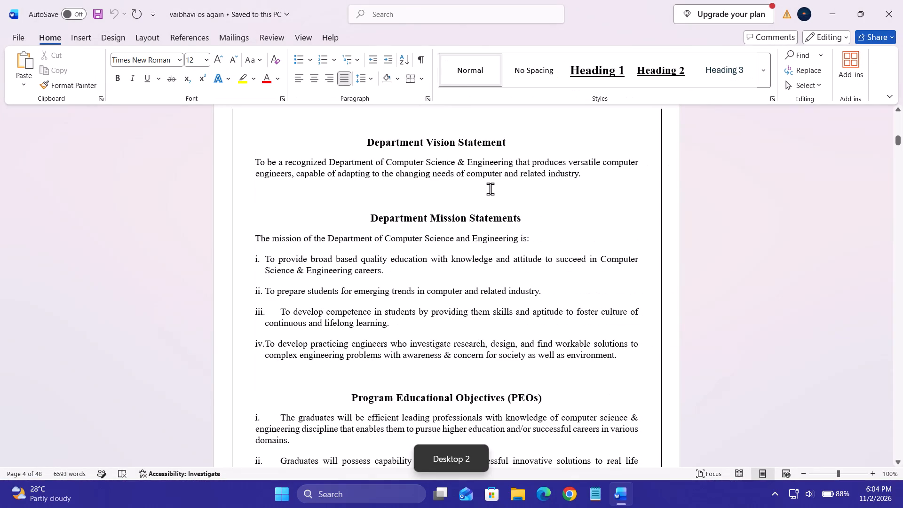
Recheck the formatting of the Department Vision Statement heading and paragraph in "vaibhavi os again".
{"action": "left_click", "coordinate": [491, 150]}
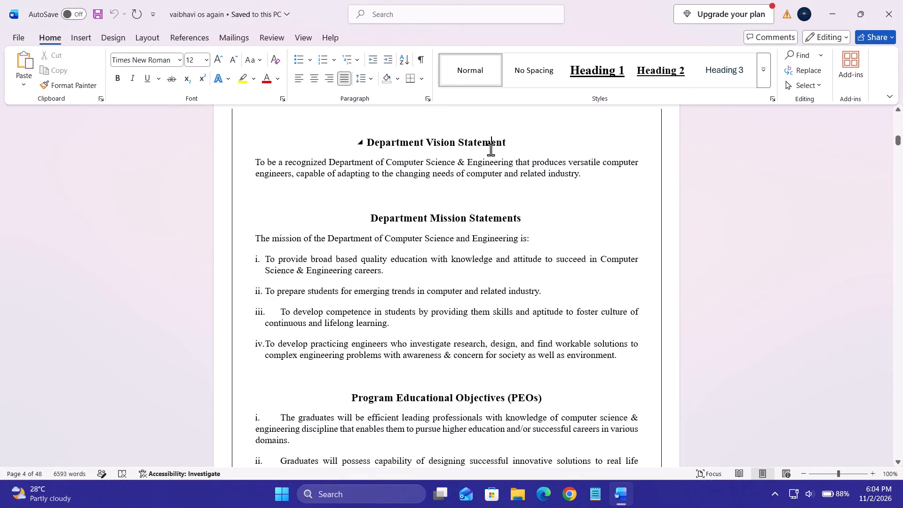
{"action": "left_click", "coordinate": [488, 165]}
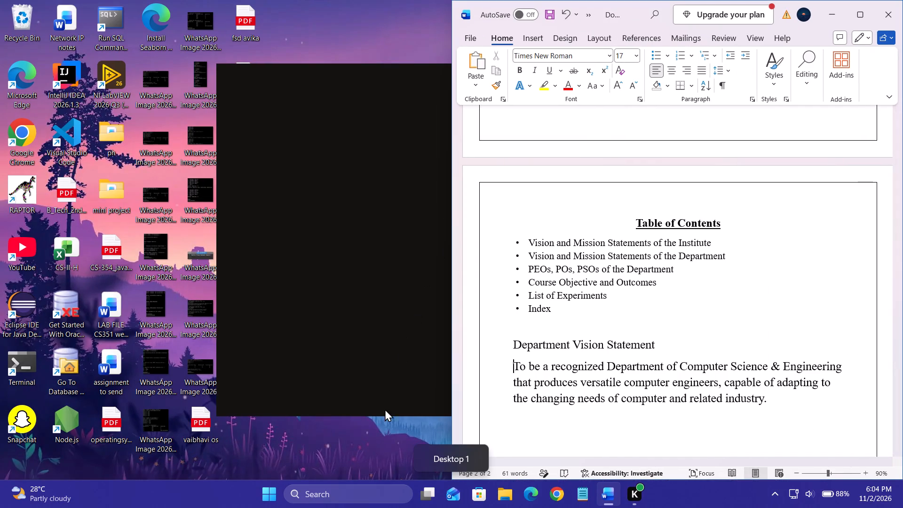
Reopen the "vaibhavi os" PDF from the desktop beside the new document.
{"action": "left_click", "coordinate": [374, 437]}
{"action": "double_click", "coordinate": [199, 436]}
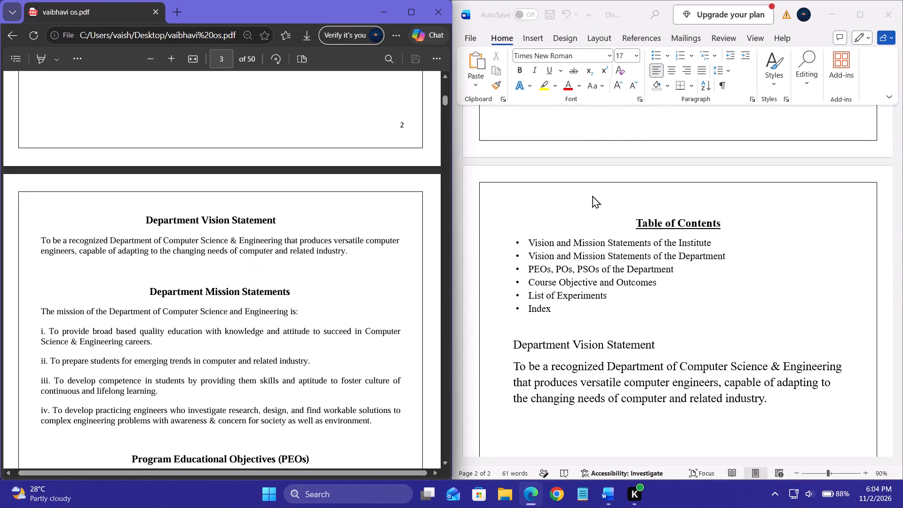
Make the pasted "Department Vision Statement" heading bold with font size 14.
{"action": "scroll", "coordinate": [620, 270], "scroll_direction": "down", "scroll_amount": 1}
{"action": "left_click_drag", "start_coordinate": [660, 313], "coordinate": [538, 311]}
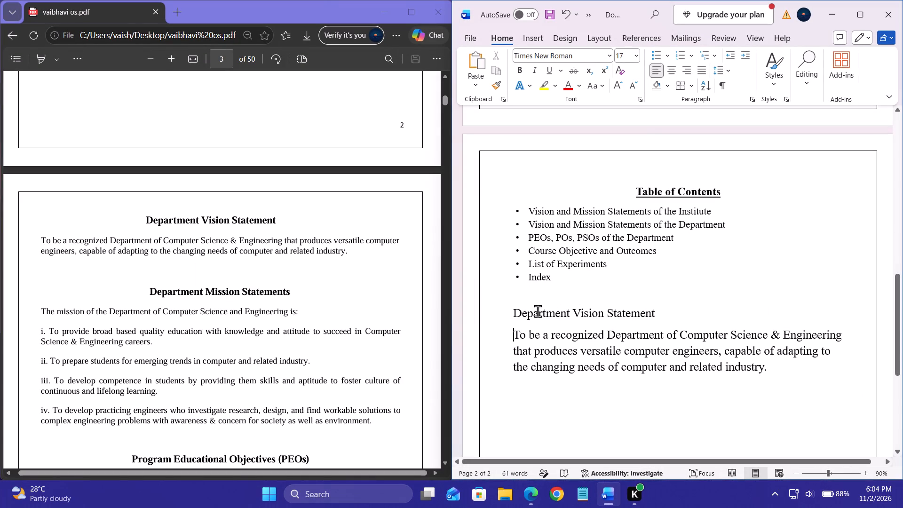
{"action": "left_click_drag", "start_coordinate": [538, 311], "coordinate": [517, 312]}
{"action": "left_click_drag", "start_coordinate": [517, 312], "coordinate": [666, 308]}
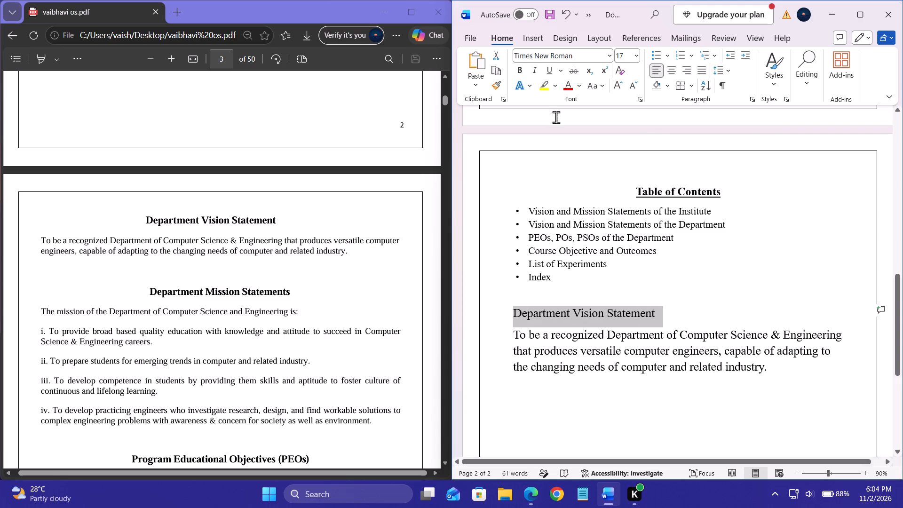
{"action": "left_click", "coordinate": [635, 56]}
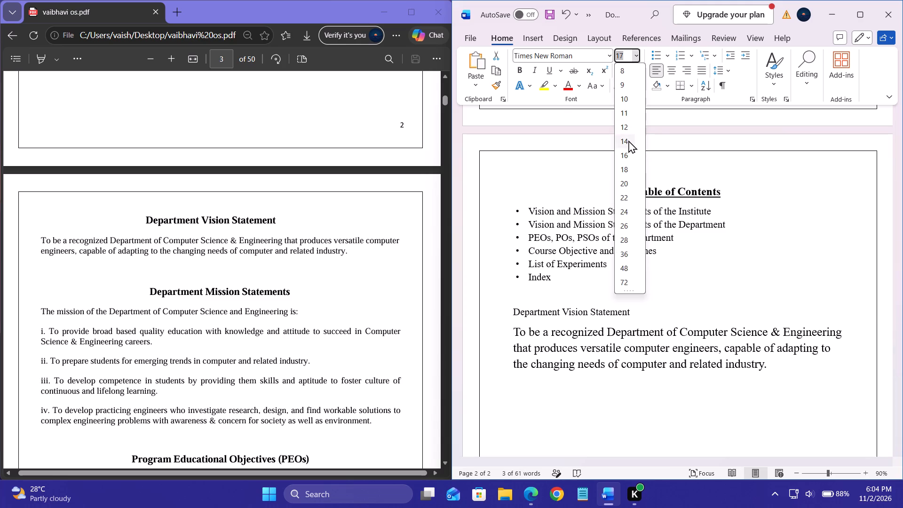
{"action": "left_click", "coordinate": [628, 140]}
{"action": "left_click", "coordinate": [522, 71]}
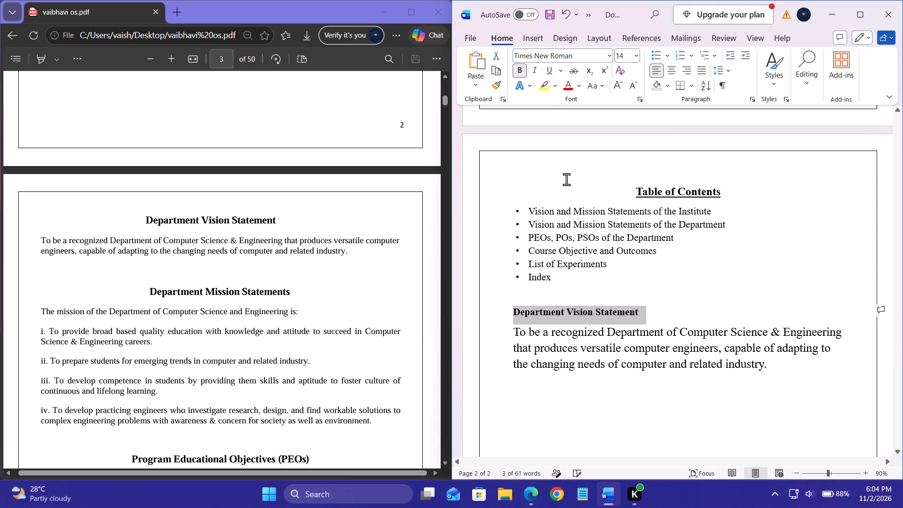
{"action": "left_click", "coordinate": [670, 304]}
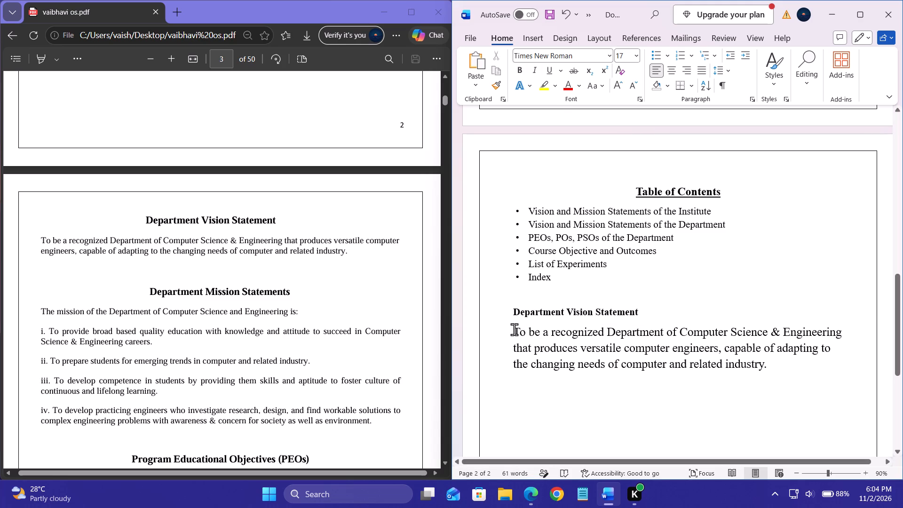
Set the font size of the paragraph below the "Department Vision Statement" heading to 12.
{"action": "left_click_drag", "start_coordinate": [514, 329], "coordinate": [798, 378]}
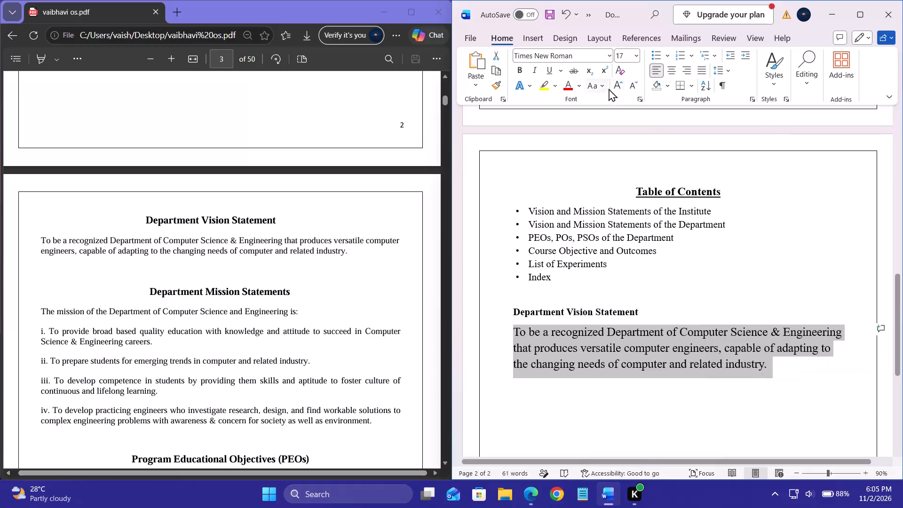
{"action": "left_click", "coordinate": [634, 59]}
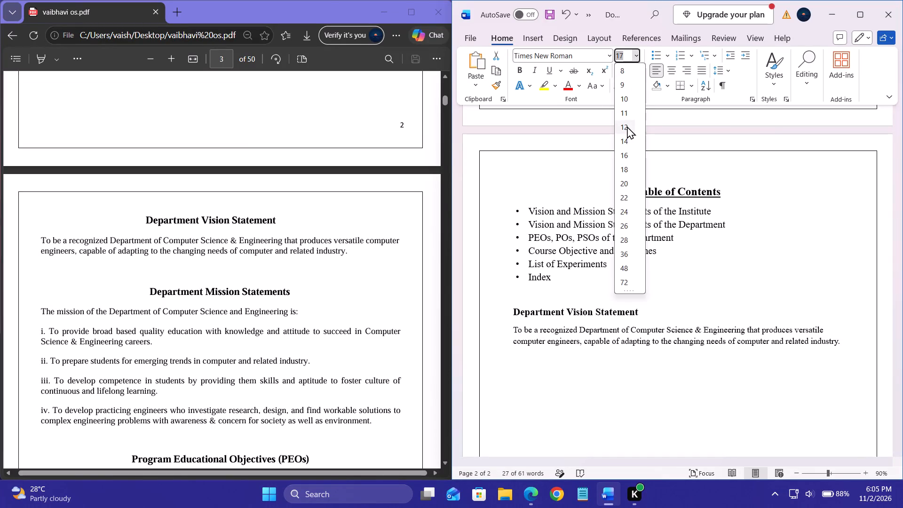
{"action": "left_click", "coordinate": [627, 126]}
{"action": "left_click", "coordinate": [653, 301]}
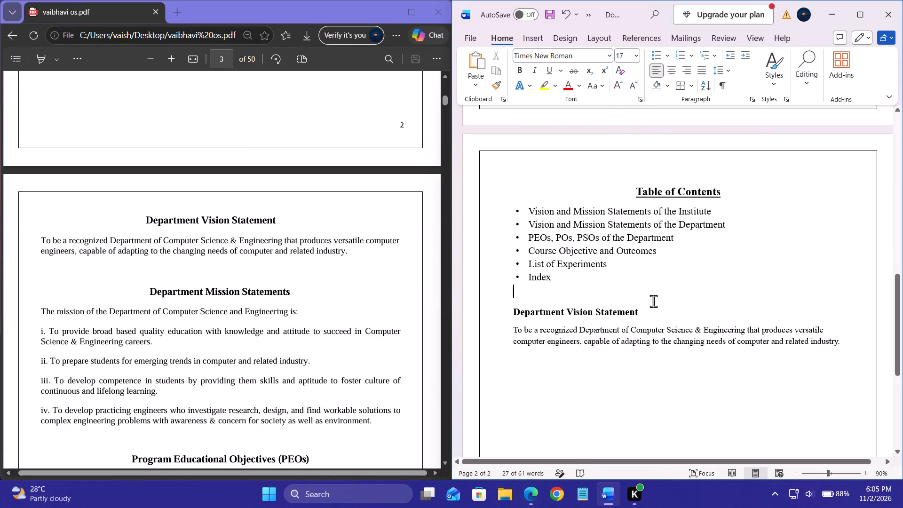
Centre the "Department Vision Statement" heading in the new document.
{"action": "left_click_drag", "start_coordinate": [512, 311], "coordinate": [645, 309]}
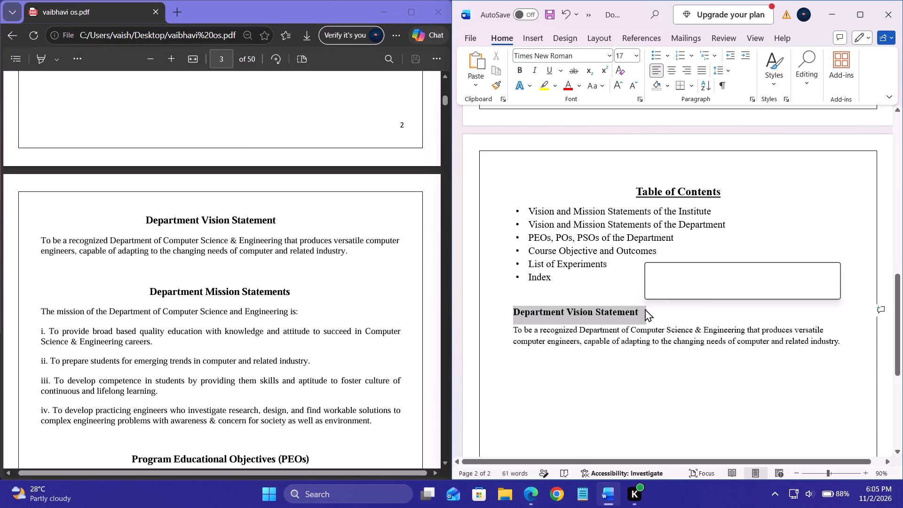
{"action": "left_click", "coordinate": [671, 72]}
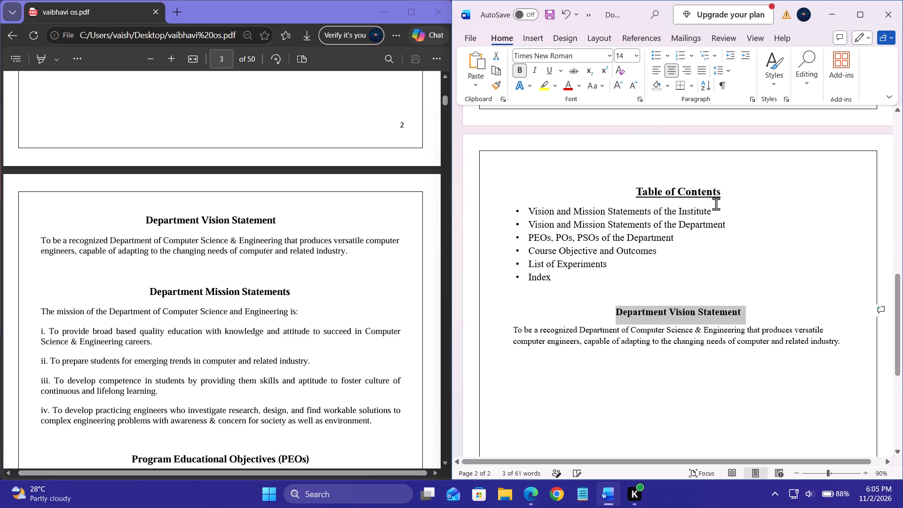
Justify the paragraph below the "Department Vision Statement" heading.
{"action": "scroll", "coordinate": [718, 226], "scroll_direction": "down", "scroll_amount": 2}
{"action": "left_click", "coordinate": [697, 317]}
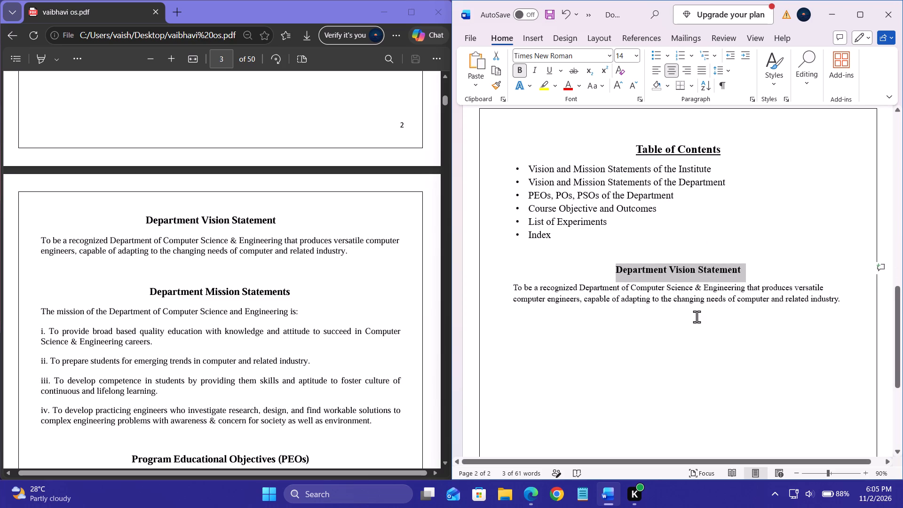
{"action": "left_click_drag", "start_coordinate": [514, 285], "coordinate": [609, 300]}
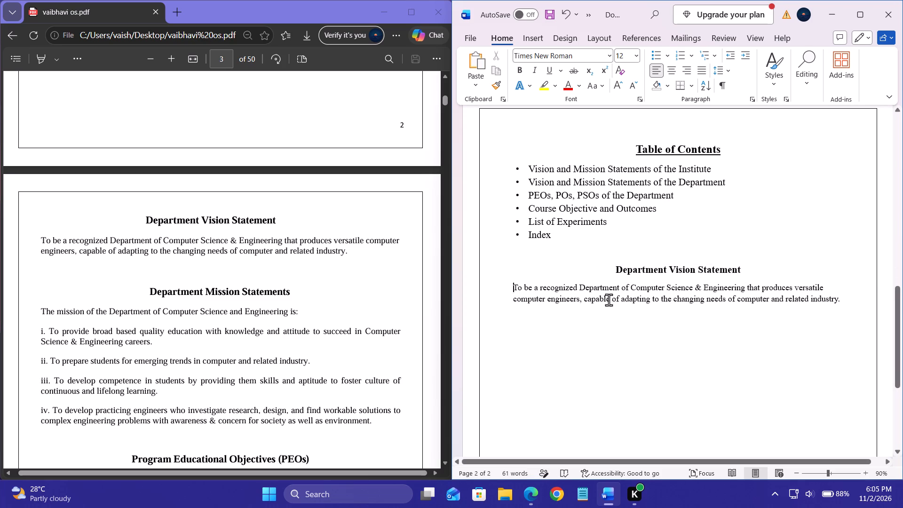
{"action": "left_click_drag", "start_coordinate": [609, 300], "coordinate": [876, 308]}
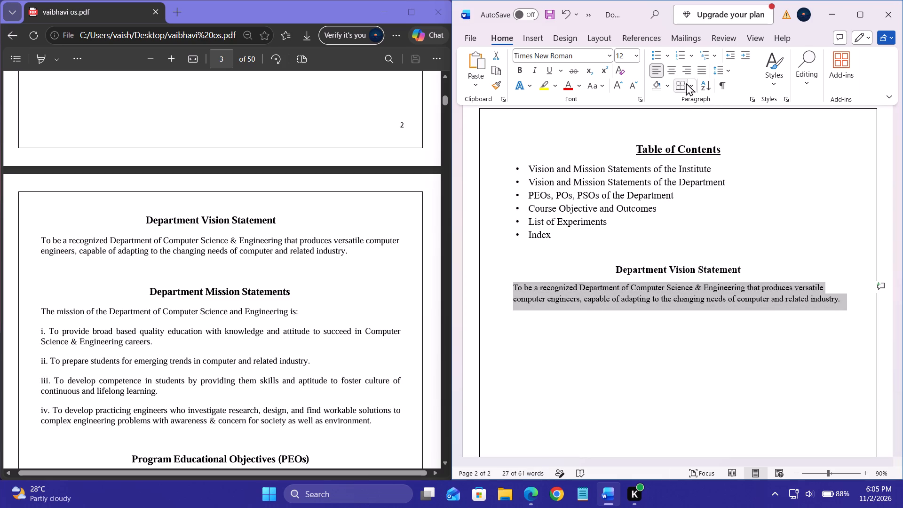
{"action": "left_click", "coordinate": [699, 71]}
{"action": "left_click", "coordinate": [654, 384]}
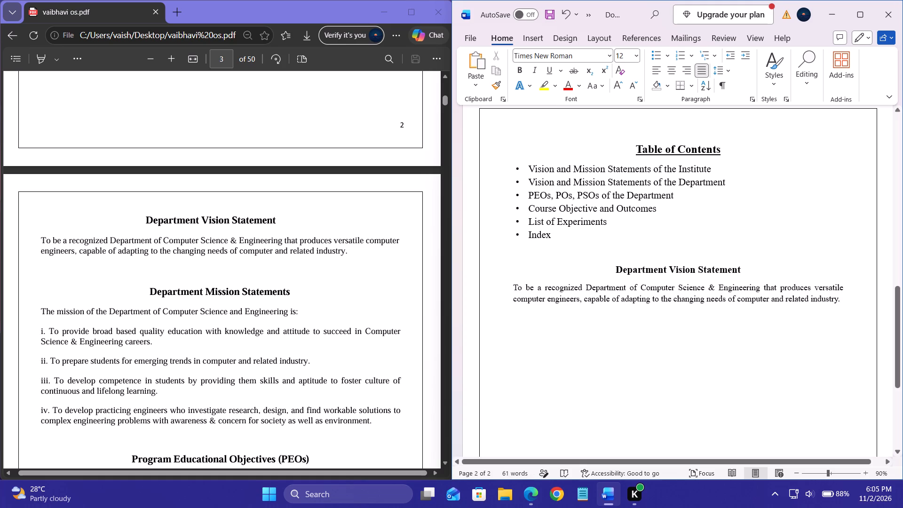
Copy the "Department Mission Statements" heading and its text from the PDF into the Word document, one blank line below the vision paragraph.
{"action": "scroll", "coordinate": [654, 384], "scroll_direction": "down", "scroll_amount": 1}
{"action": "left_click", "coordinate": [663, 292]}
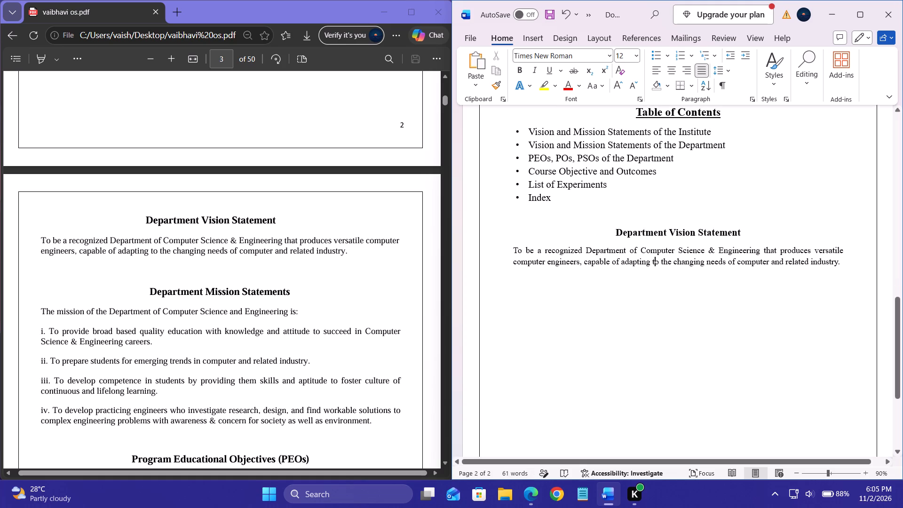
{"action": "left_click", "coordinate": [841, 266]}
{"action": "key", "text": "Return"}
{"action": "key", "text": "Return"}
{"action": "scroll", "coordinate": [401, 278], "scroll_direction": "down", "scroll_amount": 2}
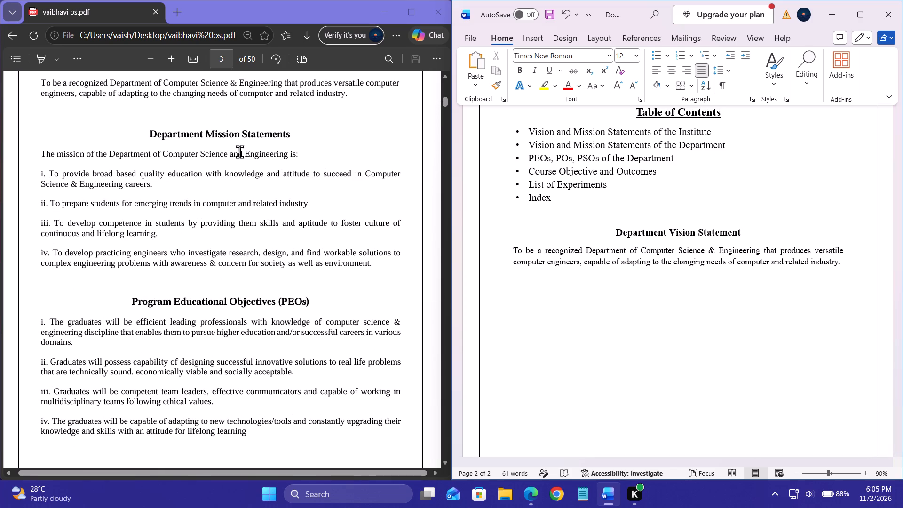
{"action": "left_click_drag", "start_coordinate": [146, 127], "coordinate": [378, 265]}
{"action": "key", "text": "ctrl+c"}
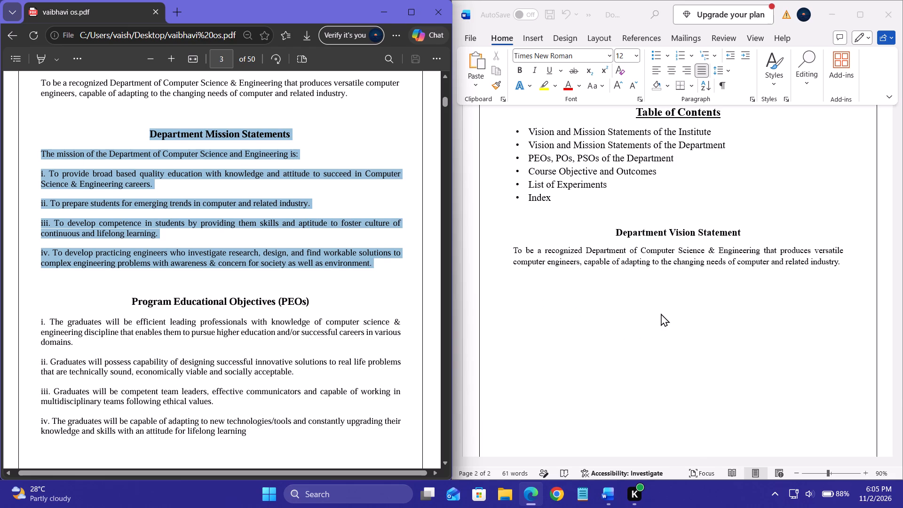
{"action": "left_click", "coordinate": [661, 313]}
{"action": "key", "text": "ctrl+v"}
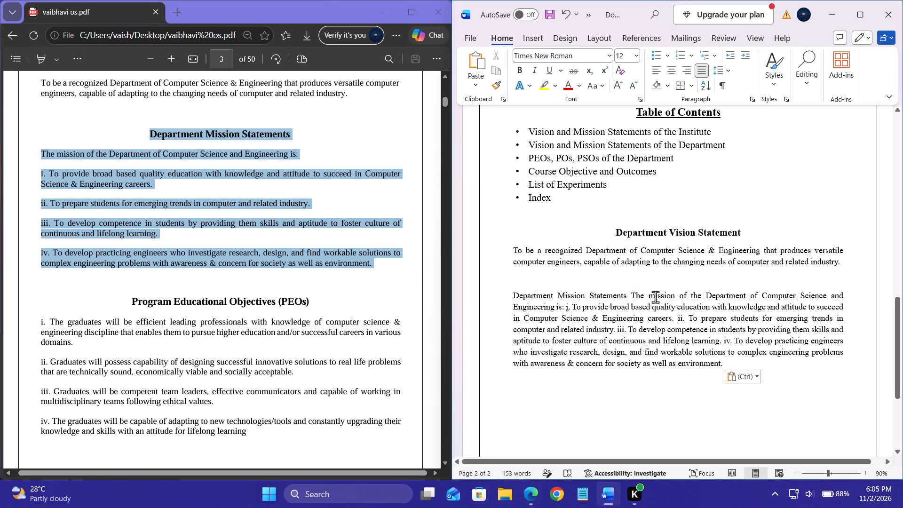
Split the pasted text so "Department Mission Statements" stands on its own line above the mission text.
{"action": "left_click", "coordinate": [632, 295]}
{"action": "key", "text": "Return"}
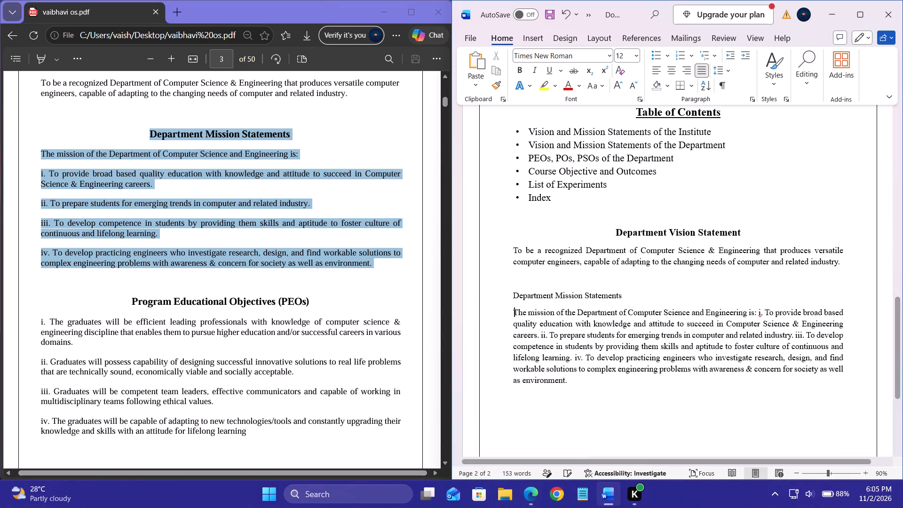
Switch to the "vaibhavi os again" document and check how the Department Vision and Mission headings and text are formatted.
{"action": "left_click", "coordinate": [384, 274]}
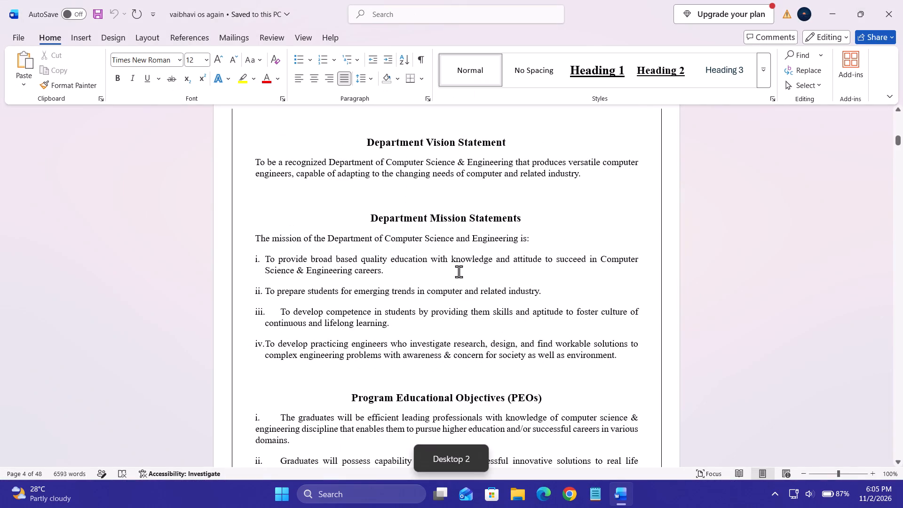
{"action": "left_click", "coordinate": [437, 140]}
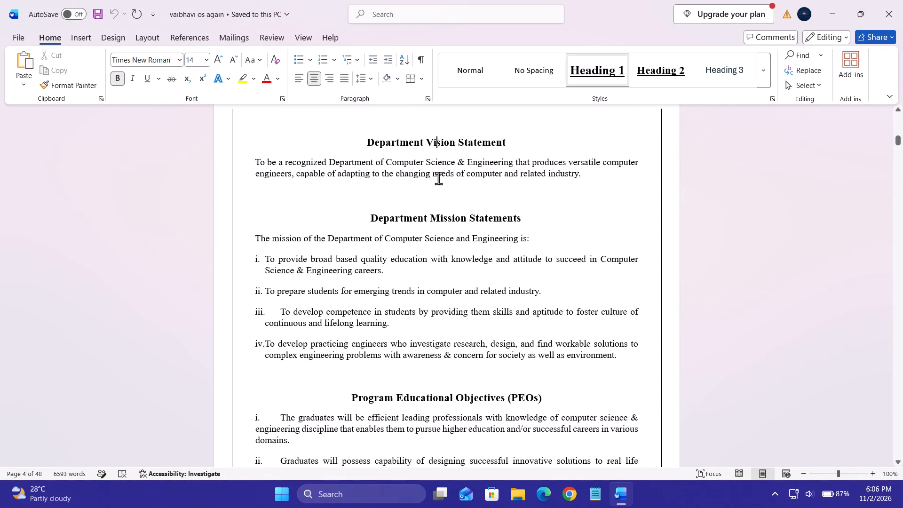
{"action": "scroll", "coordinate": [444, 201], "scroll_direction": "right", "scroll_amount": 1}
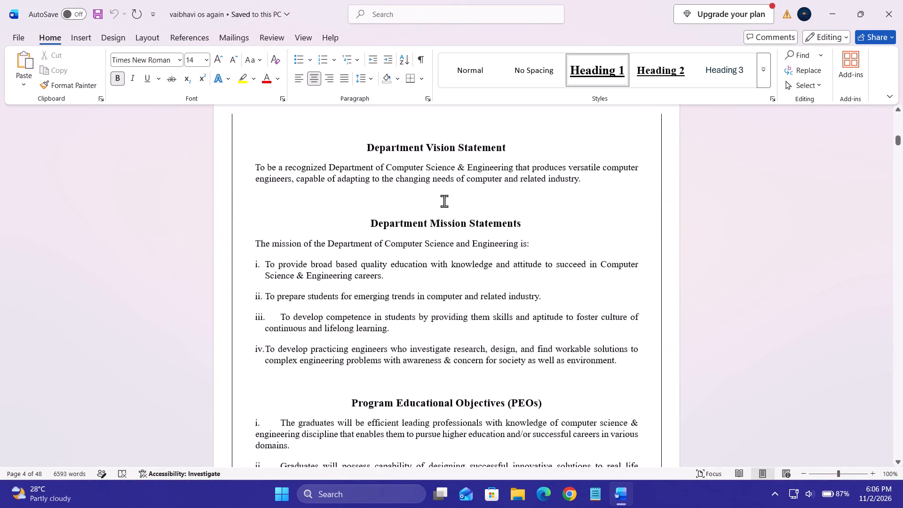
{"action": "left_click", "coordinate": [448, 219]}
{"action": "left_click", "coordinate": [445, 243]}
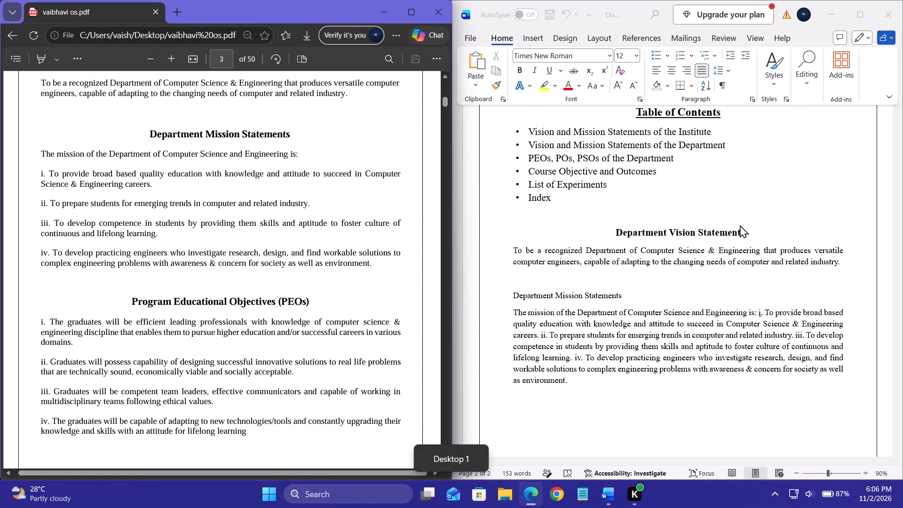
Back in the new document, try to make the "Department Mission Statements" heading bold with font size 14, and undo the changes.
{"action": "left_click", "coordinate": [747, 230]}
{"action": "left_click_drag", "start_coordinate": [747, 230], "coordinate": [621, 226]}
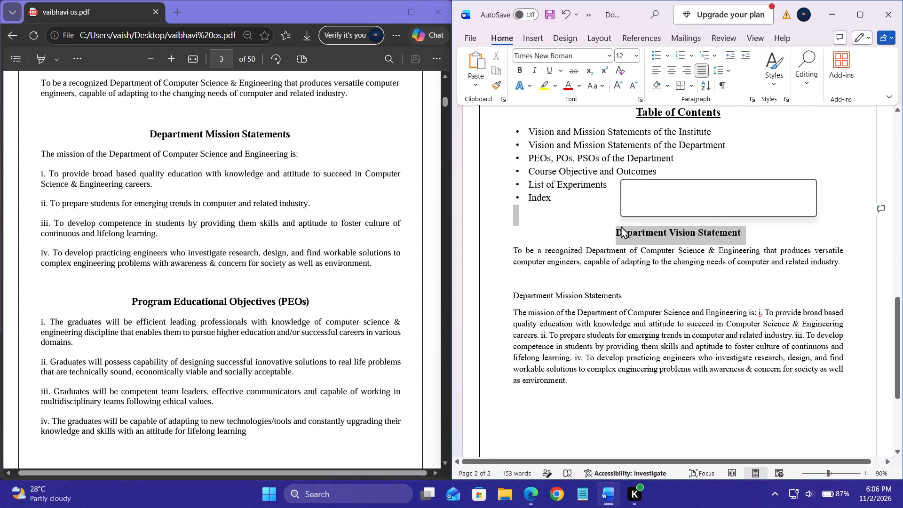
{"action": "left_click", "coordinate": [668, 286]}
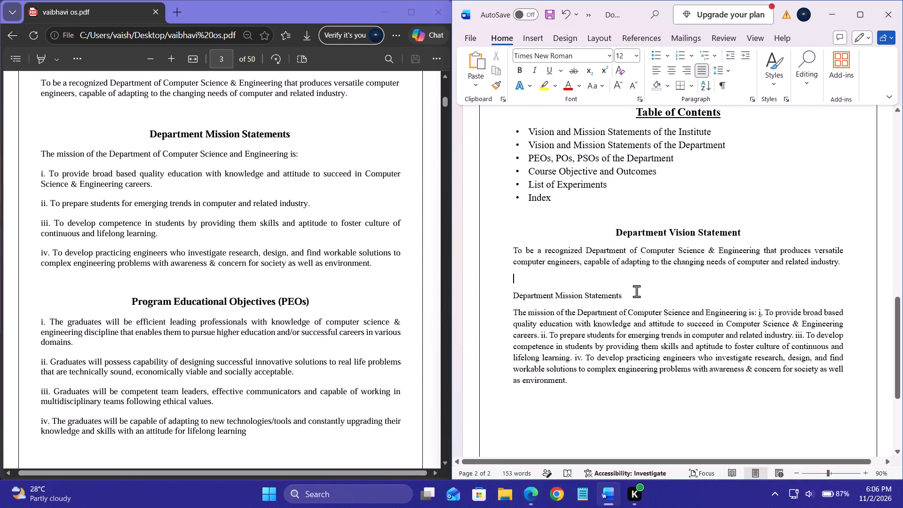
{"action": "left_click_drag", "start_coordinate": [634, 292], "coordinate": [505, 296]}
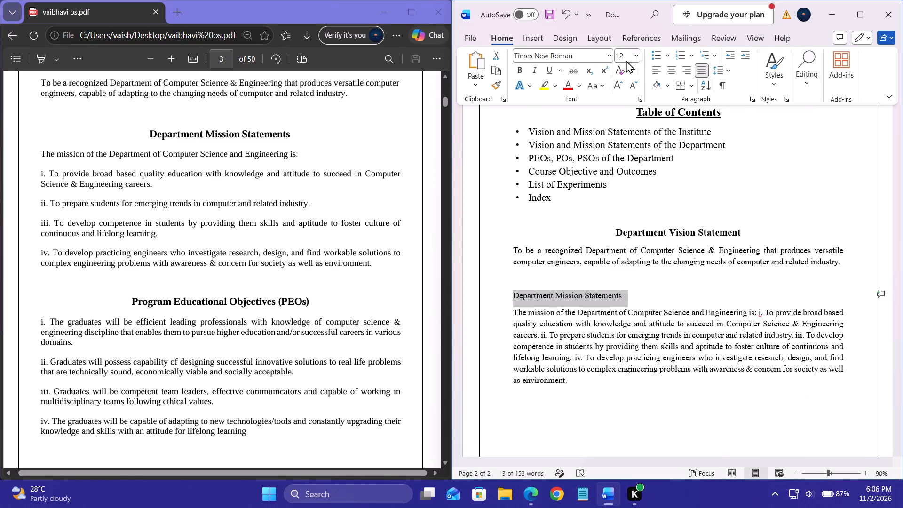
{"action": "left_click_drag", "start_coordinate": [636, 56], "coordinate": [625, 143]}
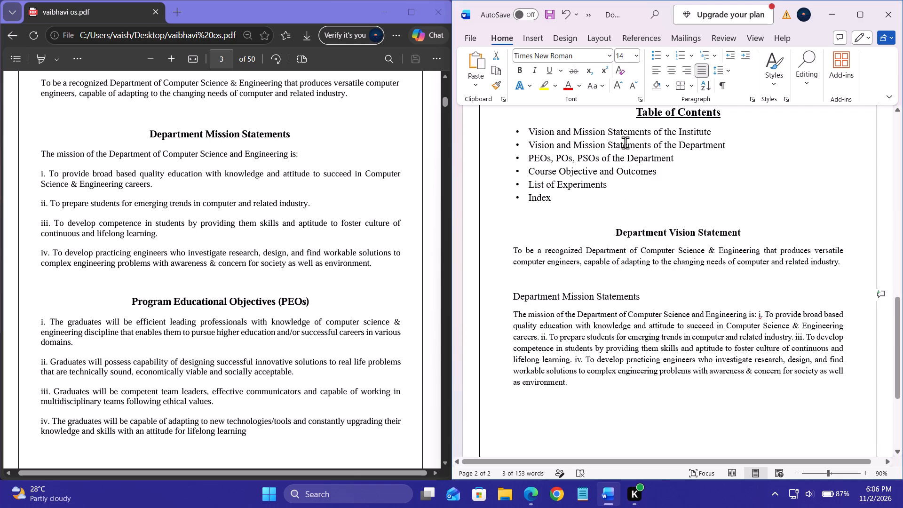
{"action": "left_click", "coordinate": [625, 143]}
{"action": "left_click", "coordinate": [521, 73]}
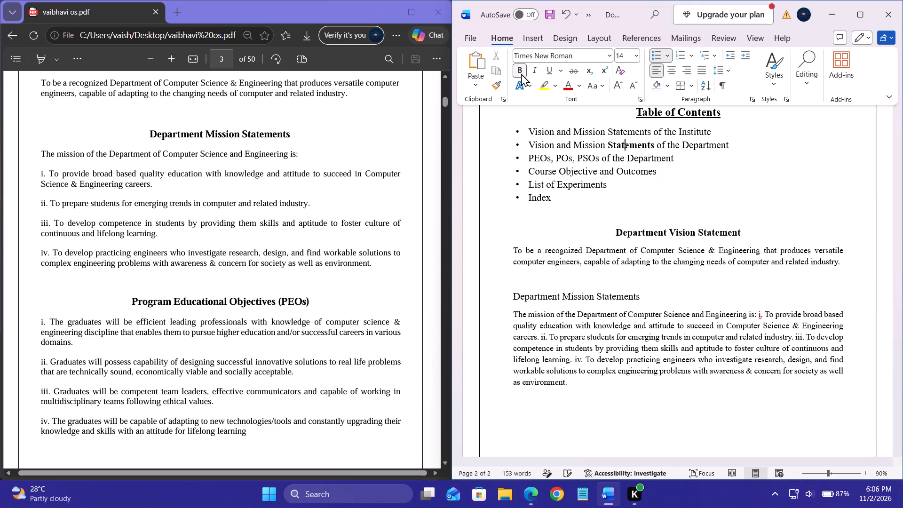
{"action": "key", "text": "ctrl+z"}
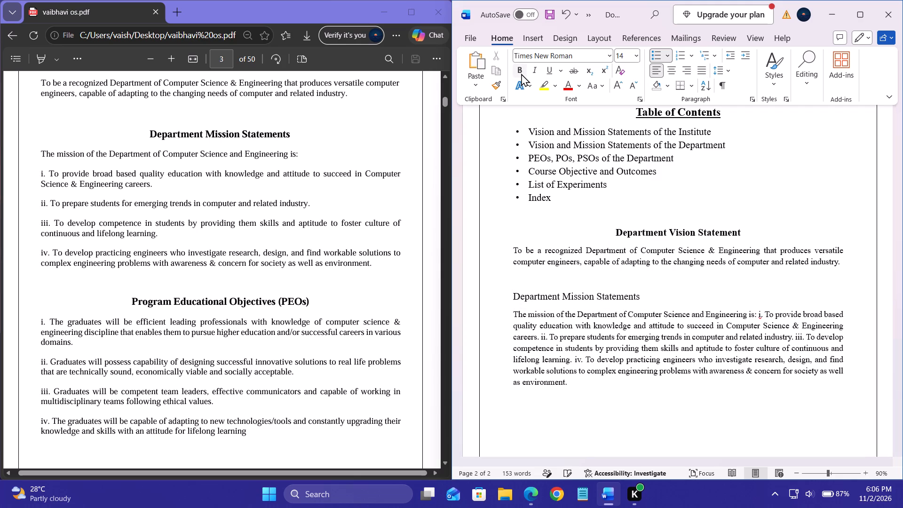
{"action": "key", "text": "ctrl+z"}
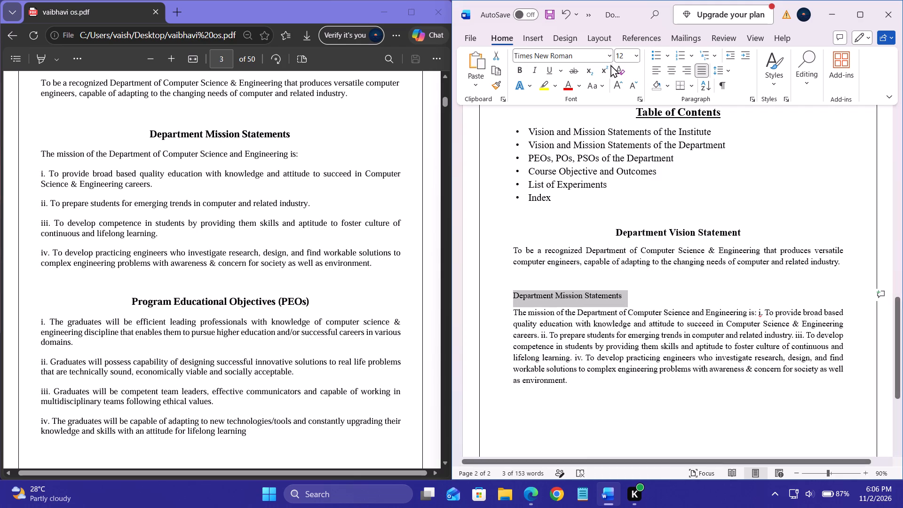
Format the "Department Mission Statements" heading with font size 14, bold and centred.
{"action": "left_click", "coordinate": [637, 57]}
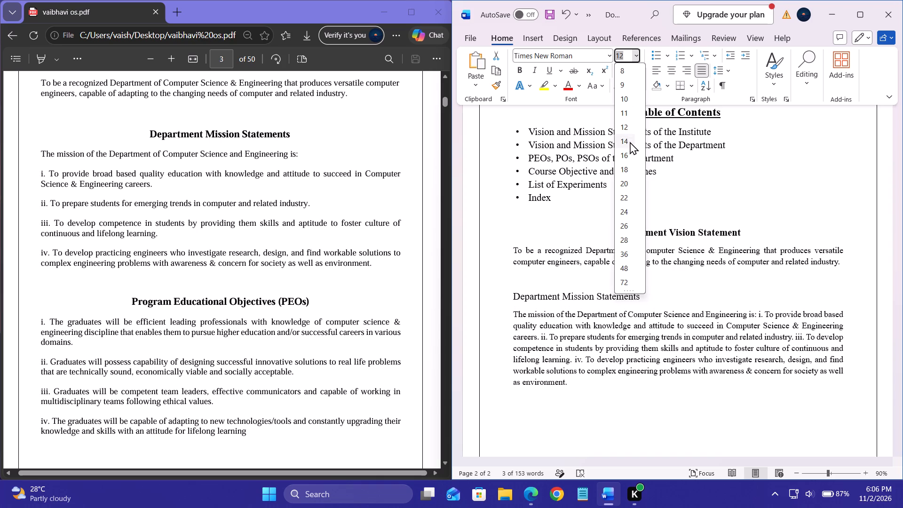
{"action": "left_click", "coordinate": [630, 142]}
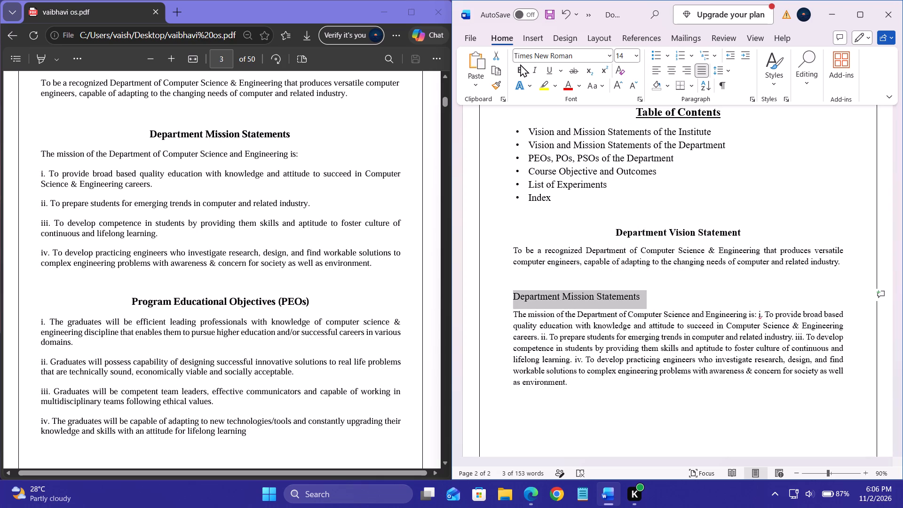
{"action": "left_click", "coordinate": [520, 64]}
{"action": "left_click", "coordinate": [676, 74]}
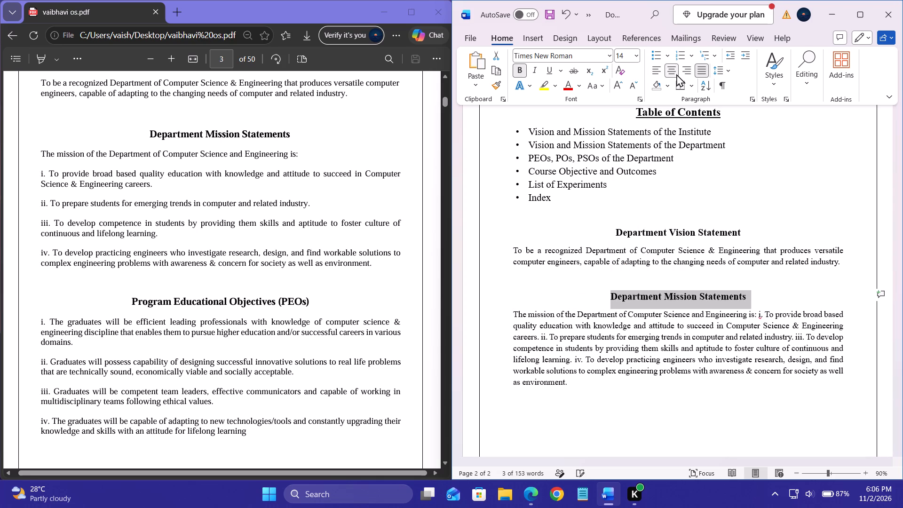
Set the font size of the mission text below the "Department Mission Statements" heading to 12.
{"action": "left_click", "coordinate": [579, 386]}
{"action": "left_click_drag", "start_coordinate": [579, 386], "coordinate": [509, 317]}
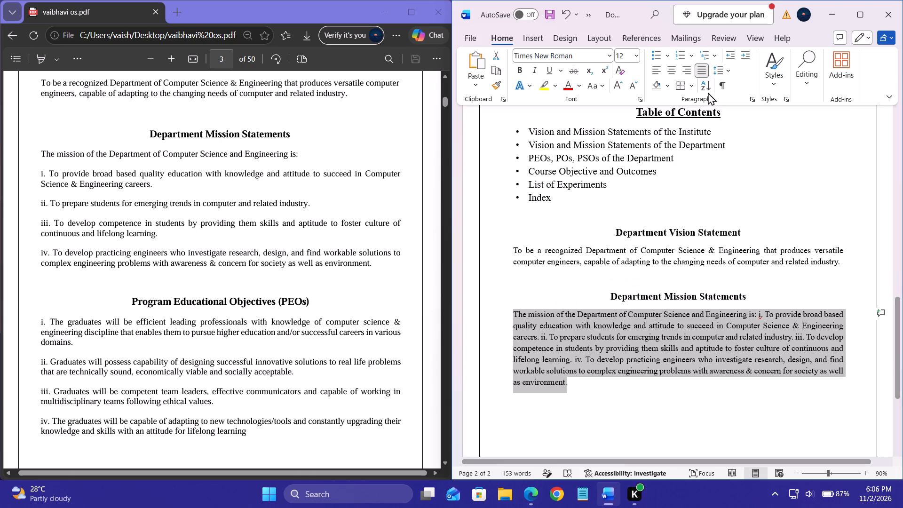
{"action": "left_click", "coordinate": [634, 53]}
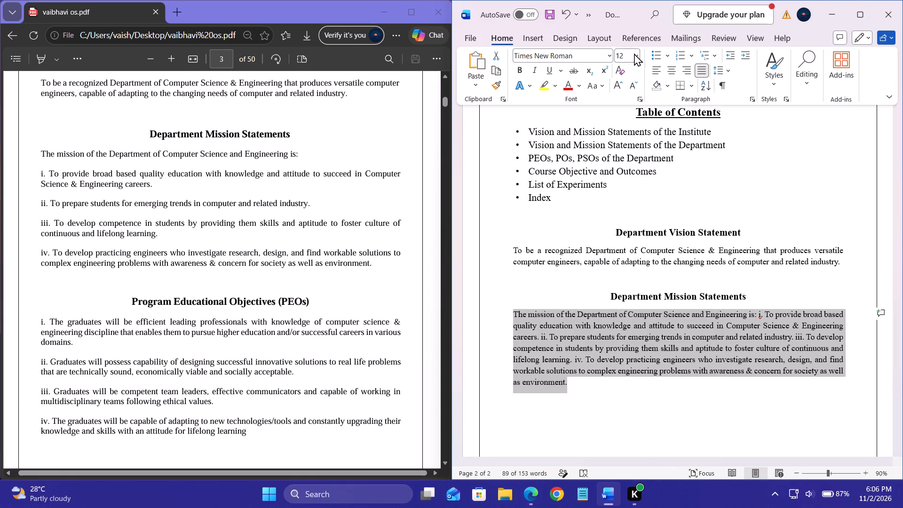
{"action": "left_click", "coordinate": [622, 128]}
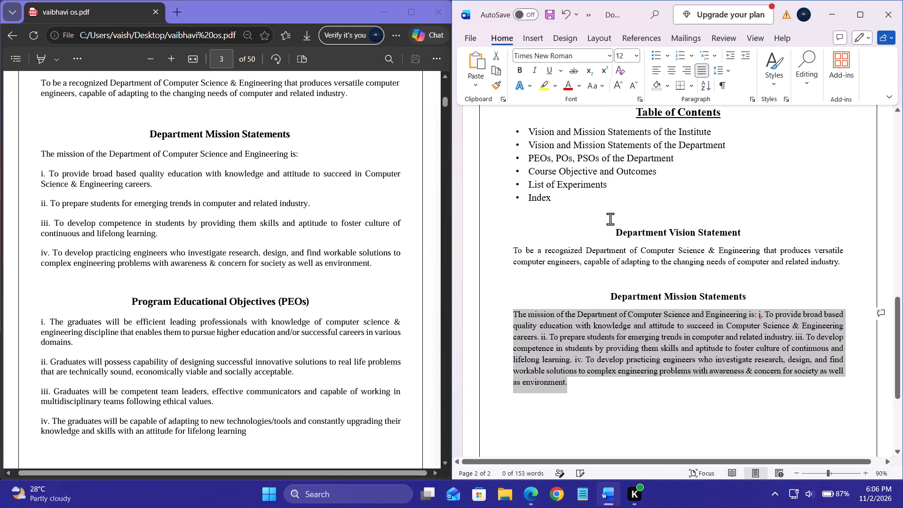
{"action": "left_click", "coordinate": [591, 384]}
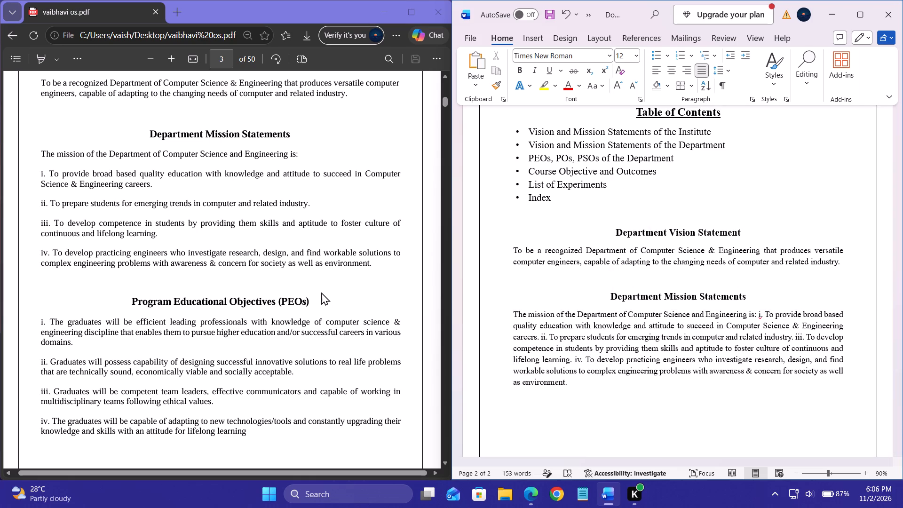
Copy the Program Educational Objectives (PEOs) heading and its four items from the PDF and paste them two paragraphs below the mission text in Word.
{"action": "scroll", "coordinate": [321, 292], "scroll_direction": "down", "scroll_amount": 2}
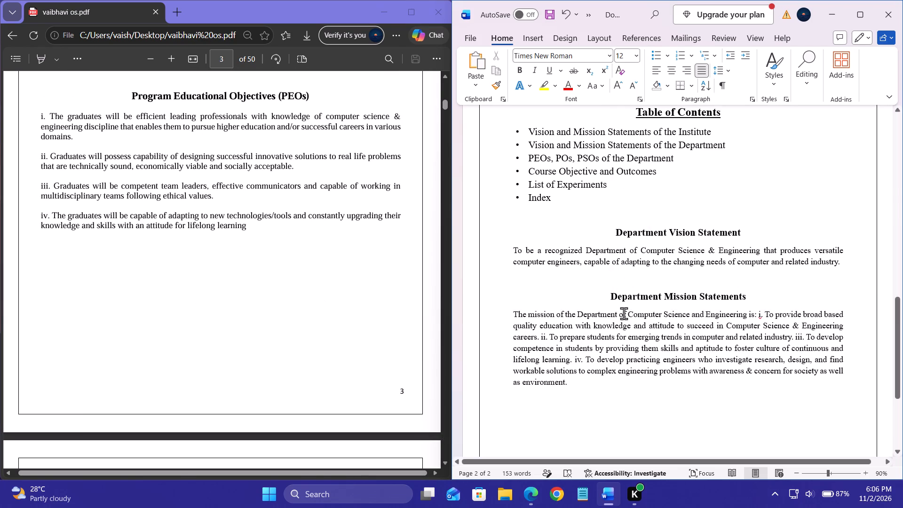
{"action": "scroll", "coordinate": [624, 313], "scroll_direction": "down", "scroll_amount": 6}
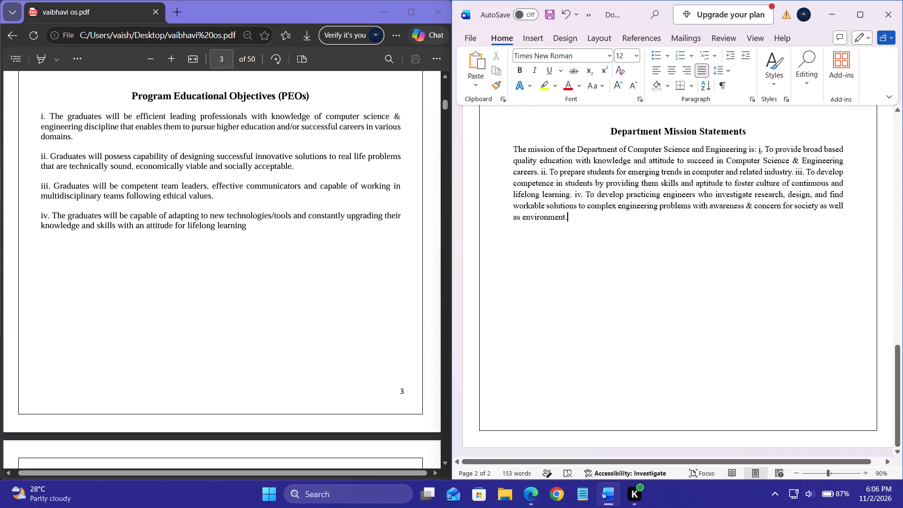
{"action": "scroll", "coordinate": [624, 313], "scroll_direction": "down", "scroll_amount": 1}
{"action": "scroll", "coordinate": [390, 258], "scroll_direction": "down", "scroll_amount": 1}
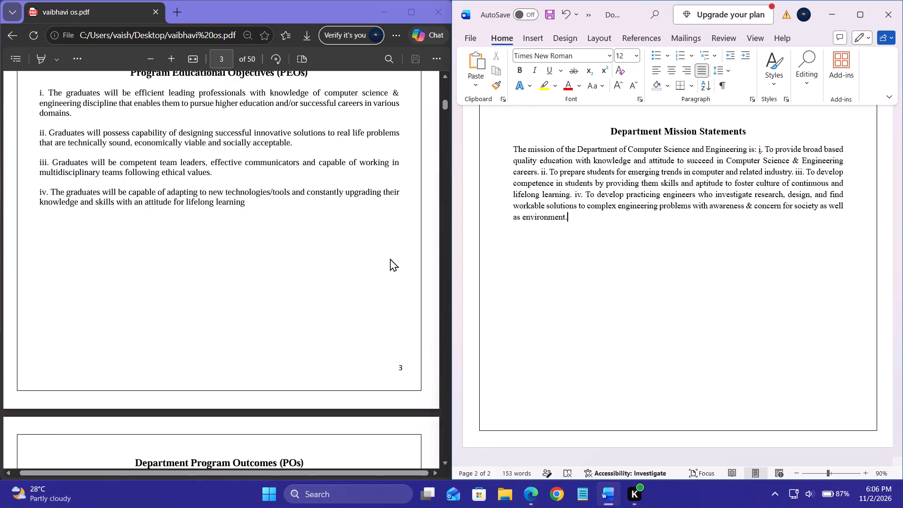
{"action": "scroll", "coordinate": [390, 258], "scroll_direction": "down", "scroll_amount": 5}
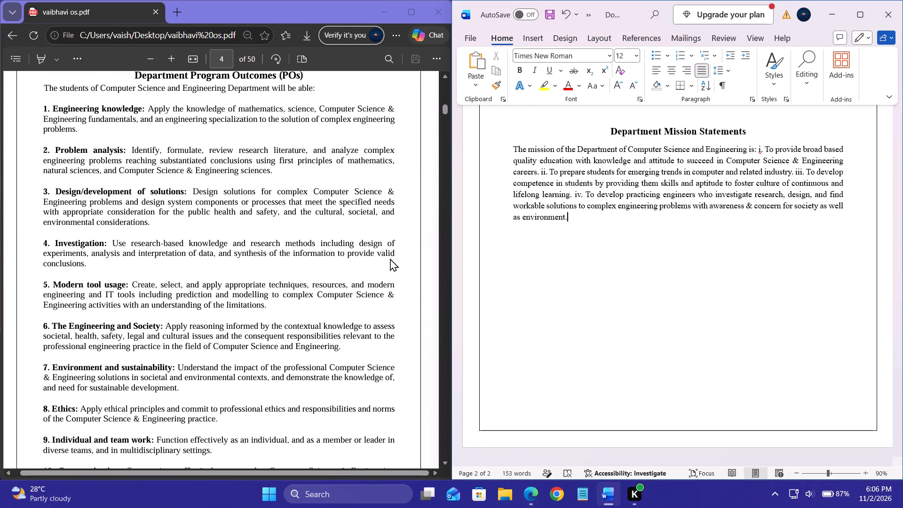
{"action": "scroll", "coordinate": [390, 258], "scroll_direction": "down", "scroll_amount": 3}
{"action": "scroll", "coordinate": [390, 258], "scroll_direction": "up", "scroll_amount": 1}
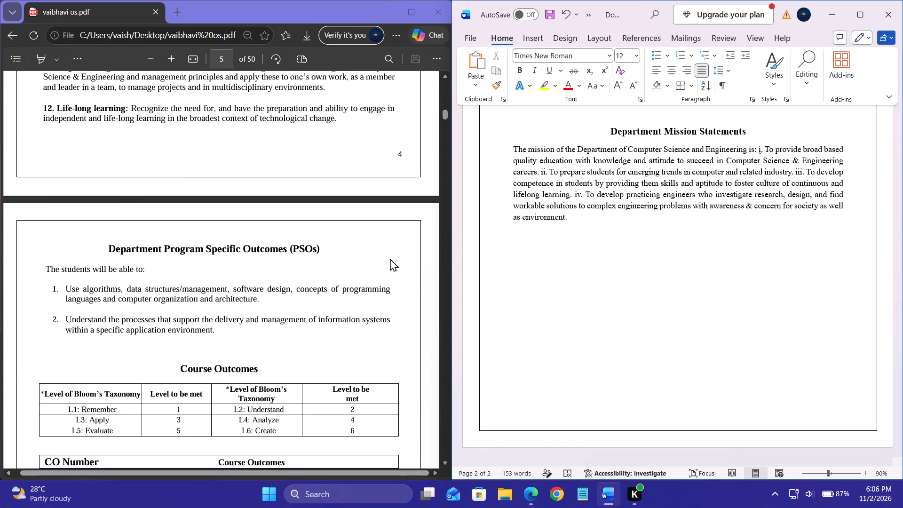
{"action": "scroll", "coordinate": [390, 258], "scroll_direction": "up", "scroll_amount": 3}
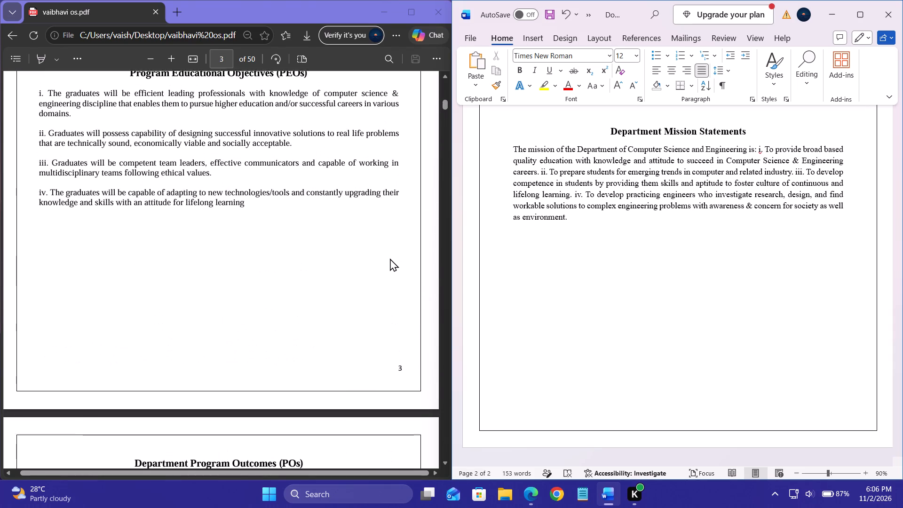
{"action": "scroll", "coordinate": [390, 258], "scroll_direction": "up", "scroll_amount": 3}
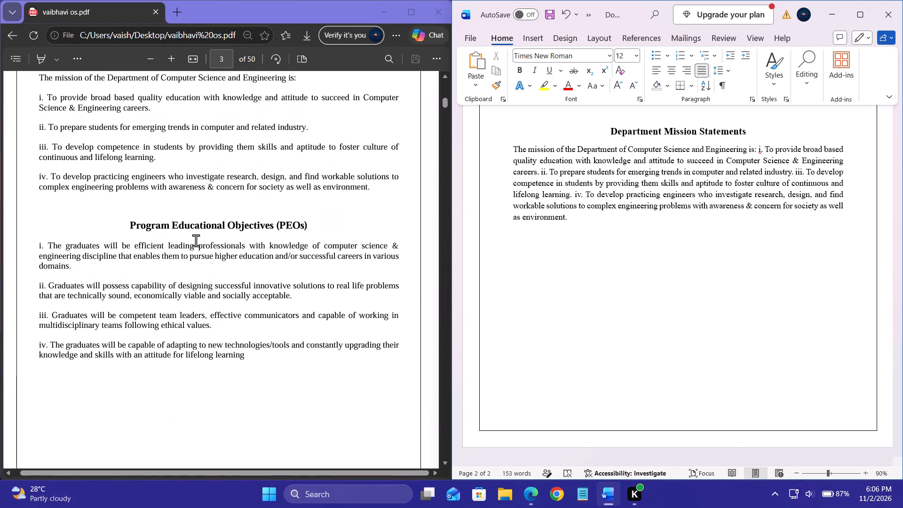
{"action": "left_click_drag", "start_coordinate": [127, 214], "coordinate": [253, 361]}
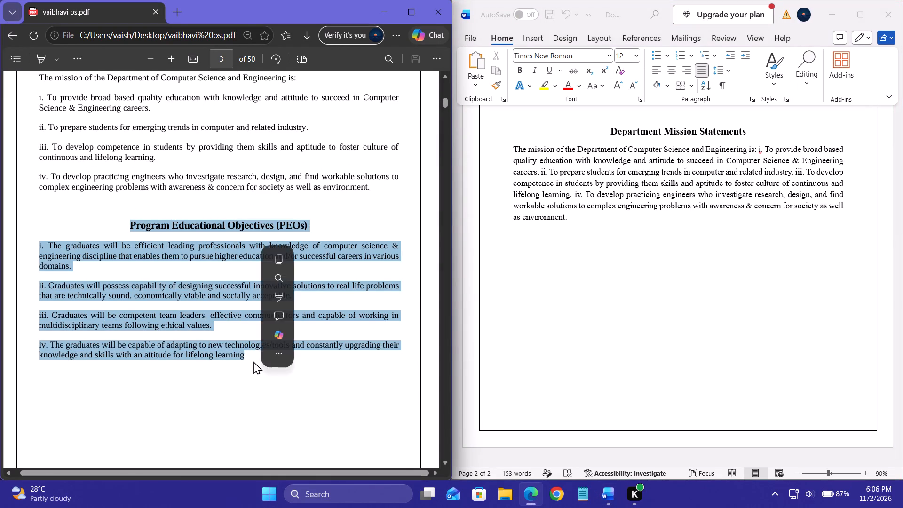
{"action": "key", "text": "ctrl+c"}
{"action": "left_click", "coordinate": [612, 282]}
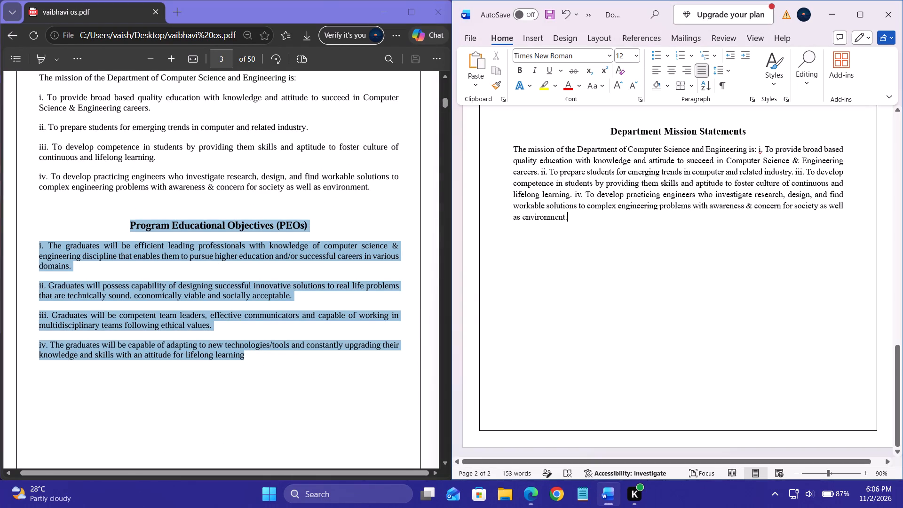
{"action": "key", "text": "Return"}
{"action": "key", "text": "Return"}
{"action": "key", "text": "ctrl+v"}
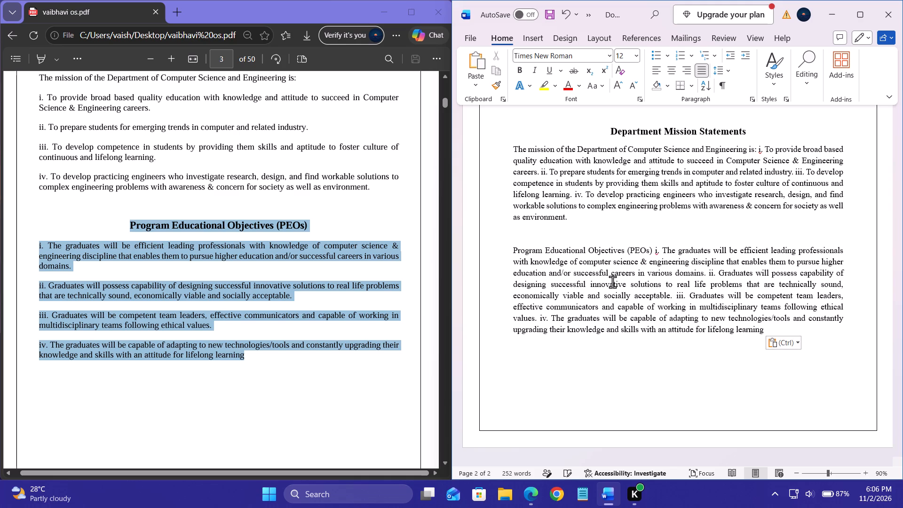
Separate the "Program Educational Objectives (PEOs)" heading from the objectives text by placing it on its own line.
{"action": "left_click", "coordinate": [655, 249]}
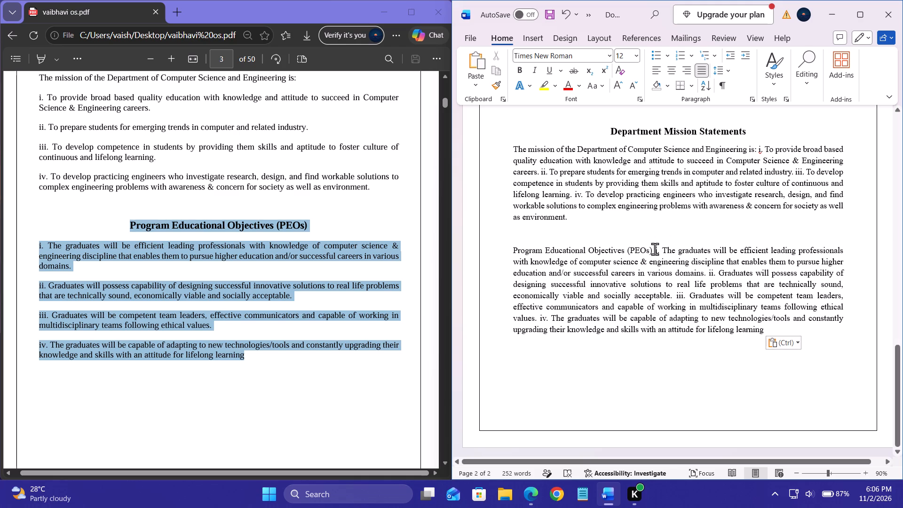
{"action": "key", "text": "Return"}
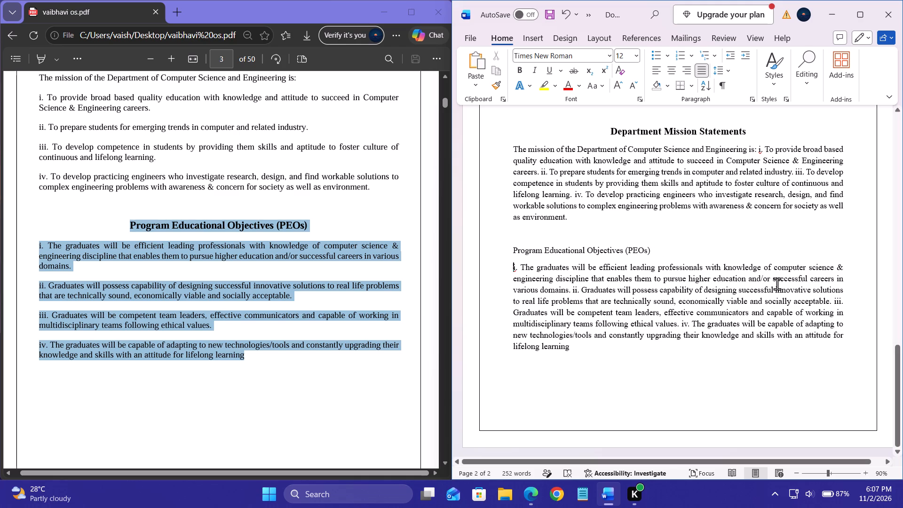
Split the second objective, "Graduates will possess capability...", into its own list item ii and delete its duplicate typed numeral.
{"action": "left_click", "coordinate": [573, 290]}
{"action": "key", "text": "Return"}
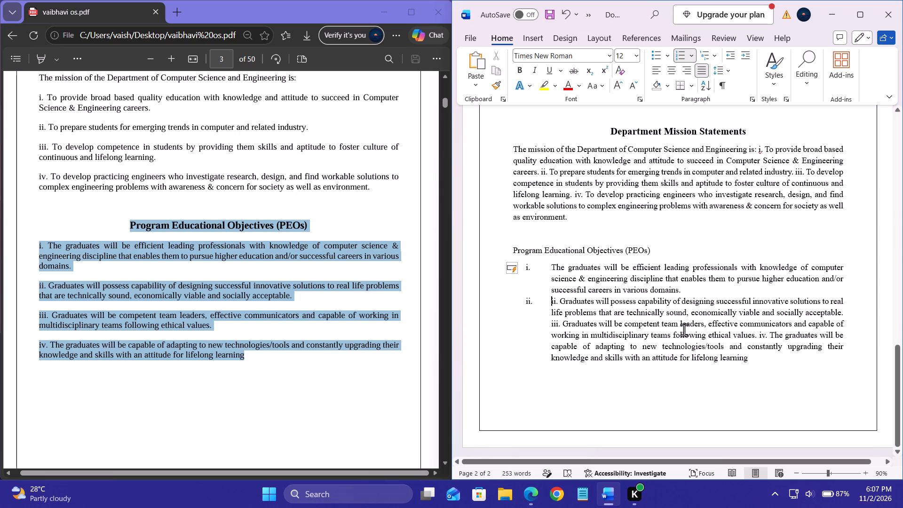
{"action": "left_click", "coordinate": [562, 304]}
{"action": "left_click", "coordinate": [562, 304]}
{"action": "key", "text": "BackSpace"}
{"action": "key", "text": "BackSpace"}
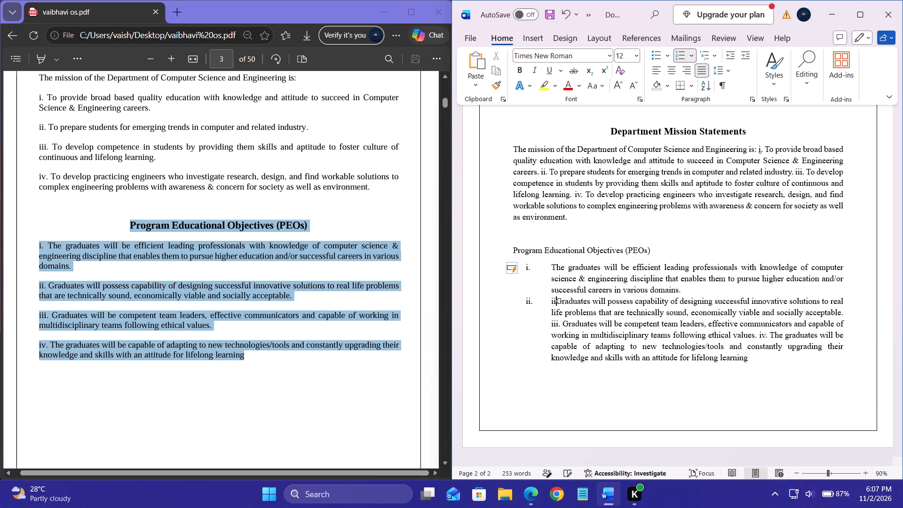
{"action": "key", "text": "BackSpace"}
{"action": "key", "text": "BackSpace"}
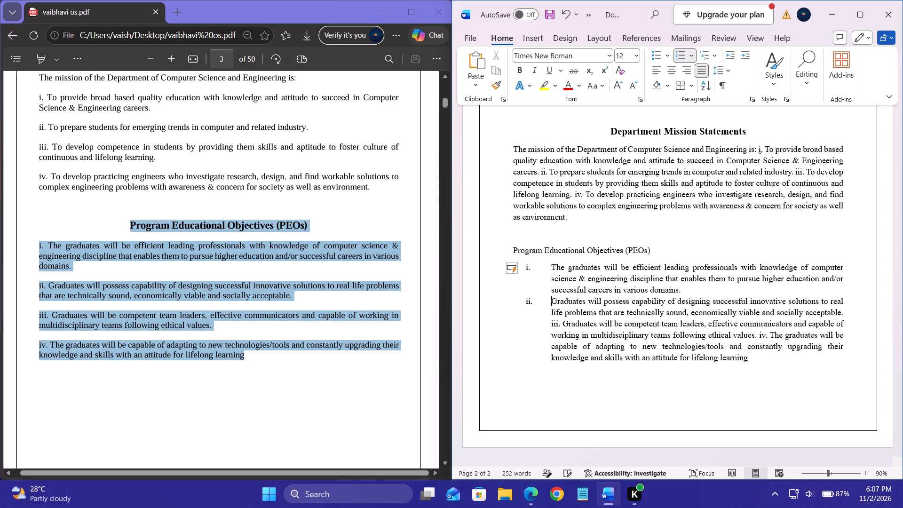
Split the third objective, "Graduates will be competent team leaders...", into its own list item iii and delete its duplicate typed numeral.
{"action": "left_click", "coordinate": [840, 312]}
{"action": "key", "text": "Right"}
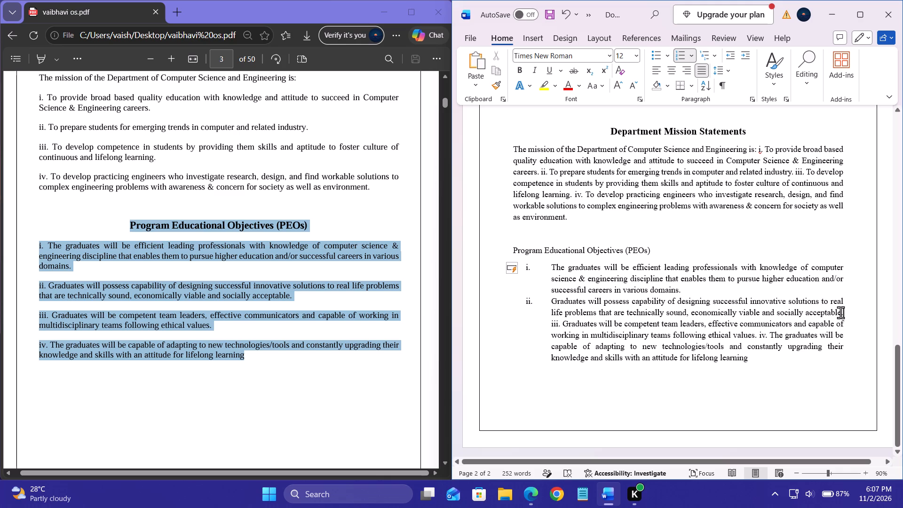
{"action": "key", "text": "Return"}
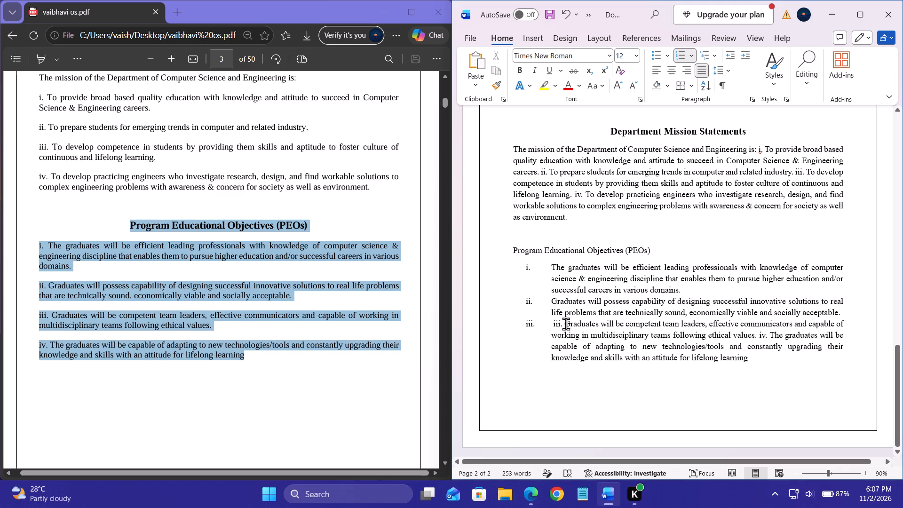
{"action": "left_click", "coordinate": [566, 322]}
{"action": "key", "text": "BackSpace"}
{"action": "key", "text": "BackSpace"}
{"action": "key", "text": "BackSpace"}
{"action": "key", "text": "BackSpace"}
{"action": "key", "text": "BackSpace"}
{"action": "key", "text": "BackSpace"}
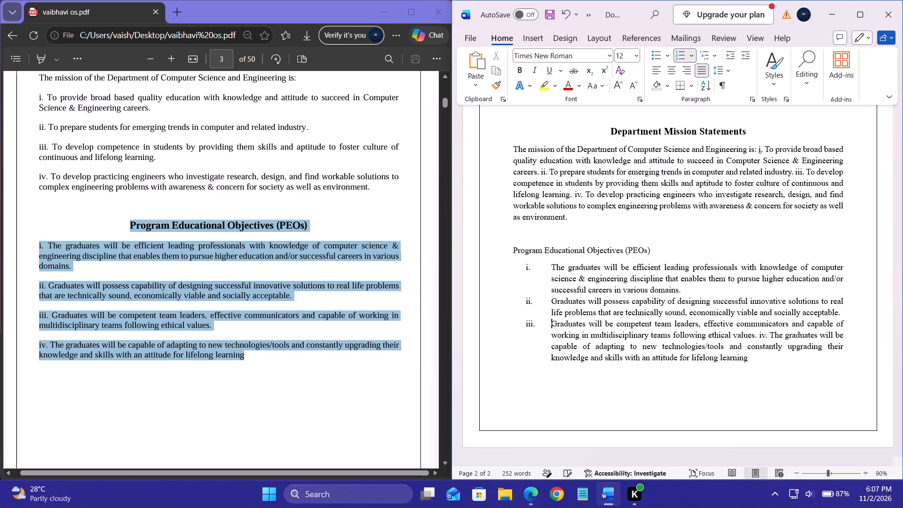
Split the fourth objective, "The graduates will be capable of adapting...", into its own list item iv and delete its duplicate typed numeral.
{"action": "left_click", "coordinate": [760, 334]}
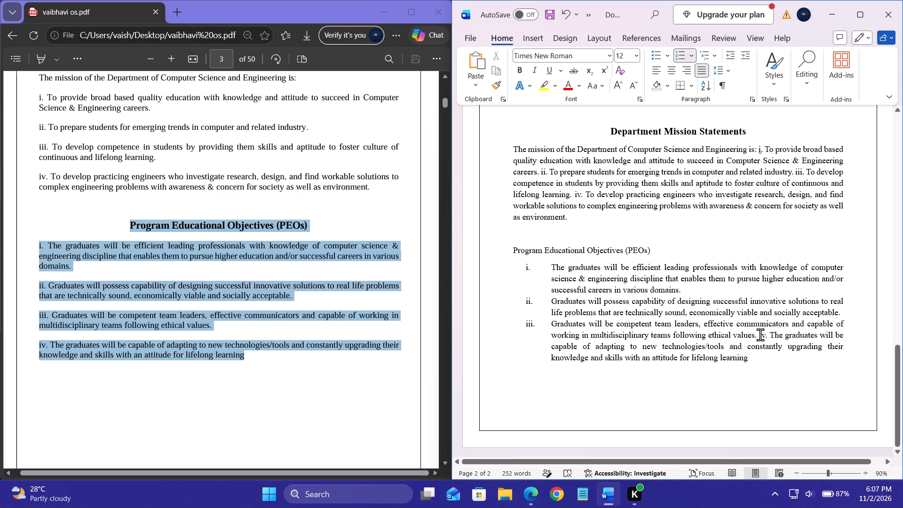
{"action": "key", "text": "Return"}
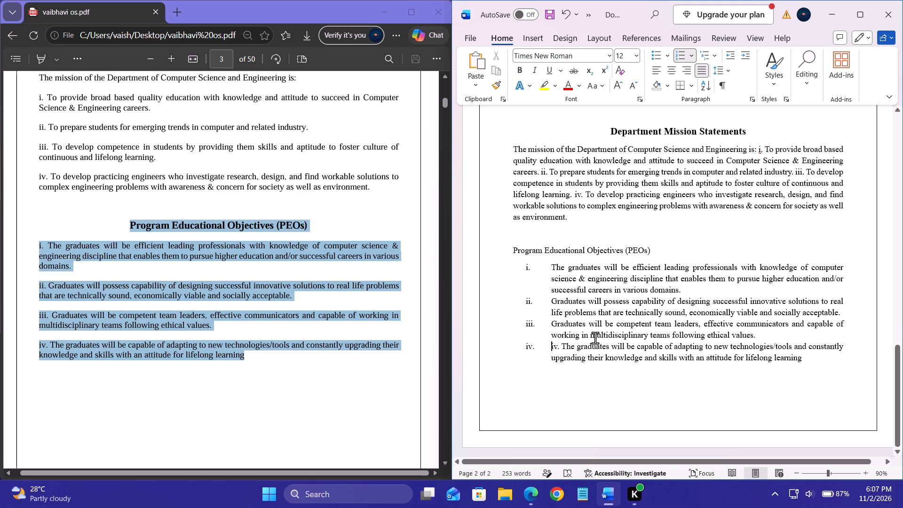
{"action": "left_click", "coordinate": [564, 348]}
{"action": "key", "text": "BackSpace"}
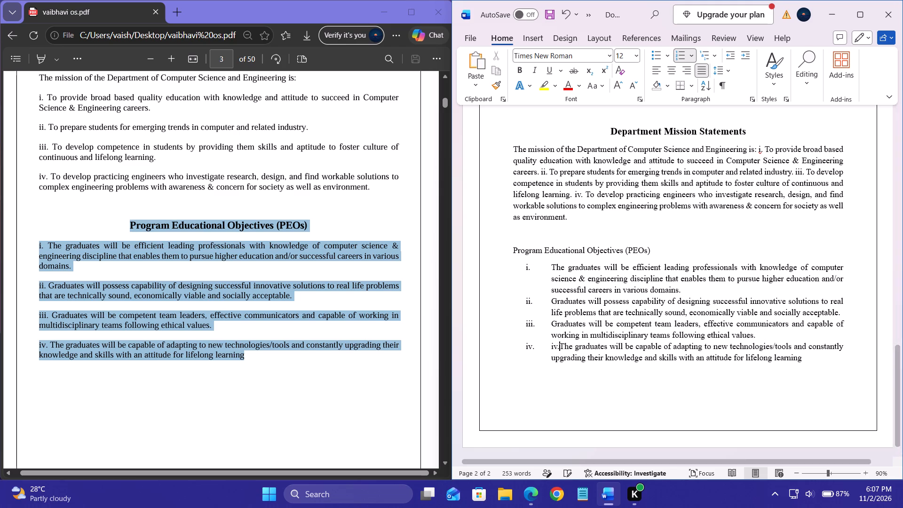
{"action": "key", "text": "BackSpace"}
{"action": "key", "text": "BackSpace"}
{"action": "key", "text": "BackSpace"}
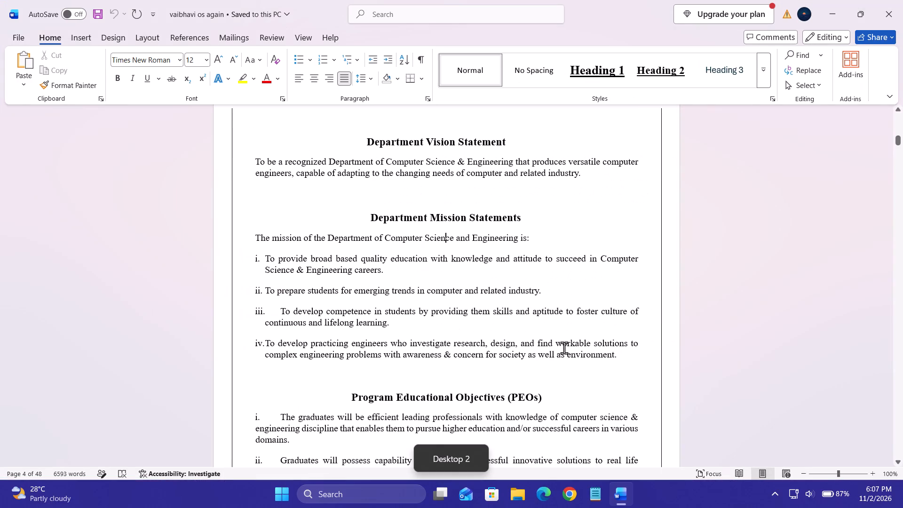
Check the Mission Statements and PEOs layout in the "vaibhavi os again" document, then compare the new document with the PDF.
{"action": "scroll", "coordinate": [530, 333], "scroll_direction": "down", "scroll_amount": 1}
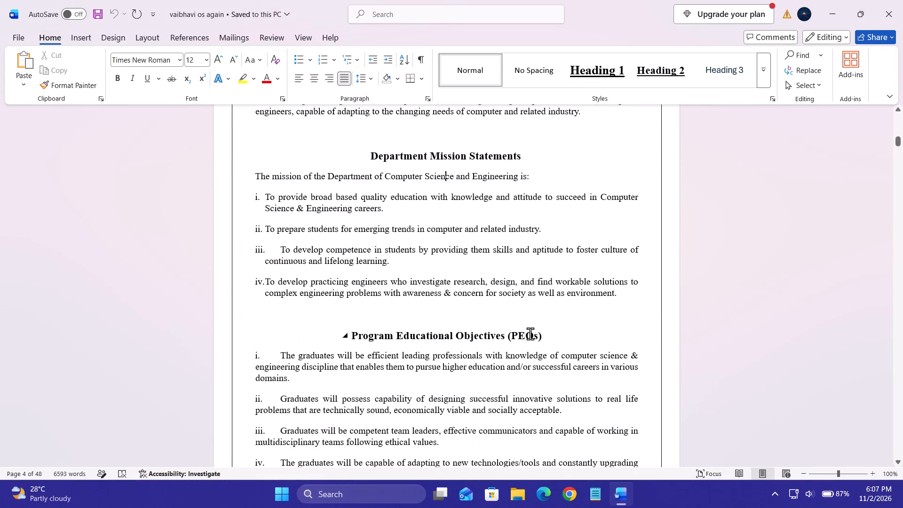
{"action": "scroll", "coordinate": [530, 333], "scroll_direction": "up", "scroll_amount": 2}
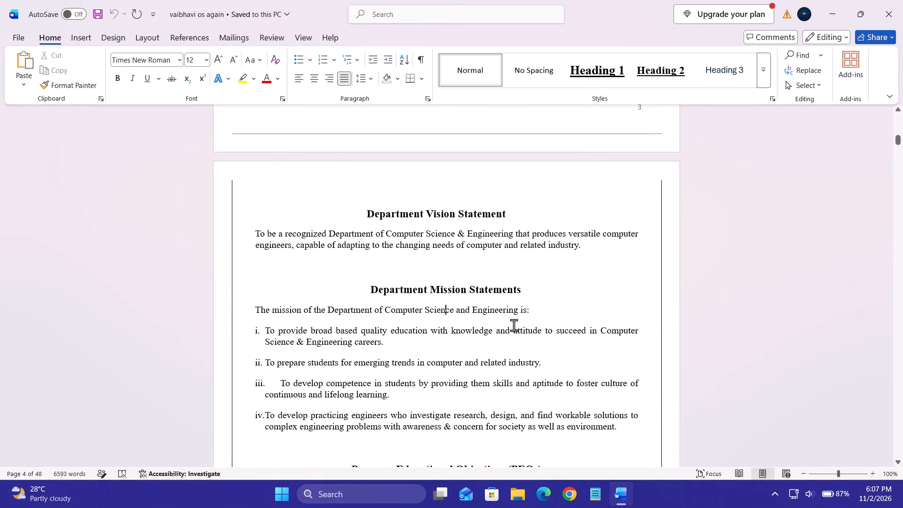
{"action": "scroll", "coordinate": [493, 340], "scroll_direction": "down", "scroll_amount": 1}
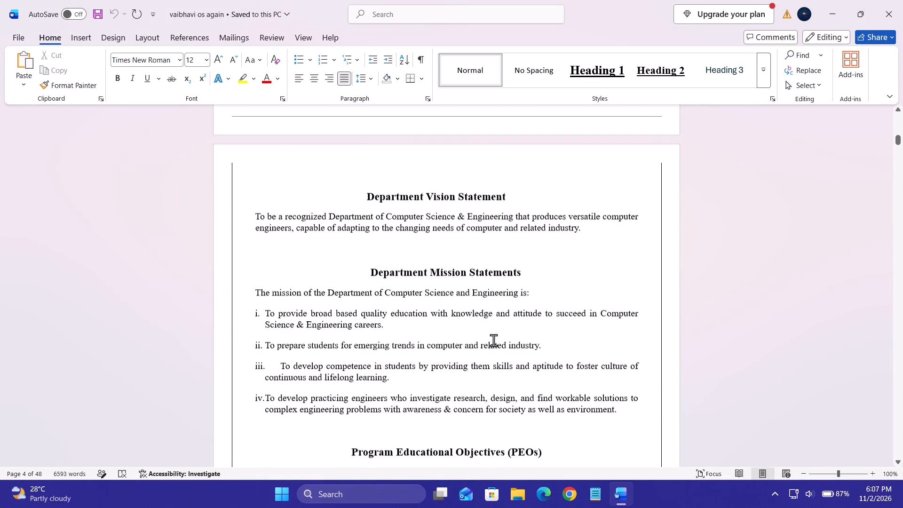
{"action": "scroll", "coordinate": [493, 340], "scroll_direction": "down", "scroll_amount": 2}
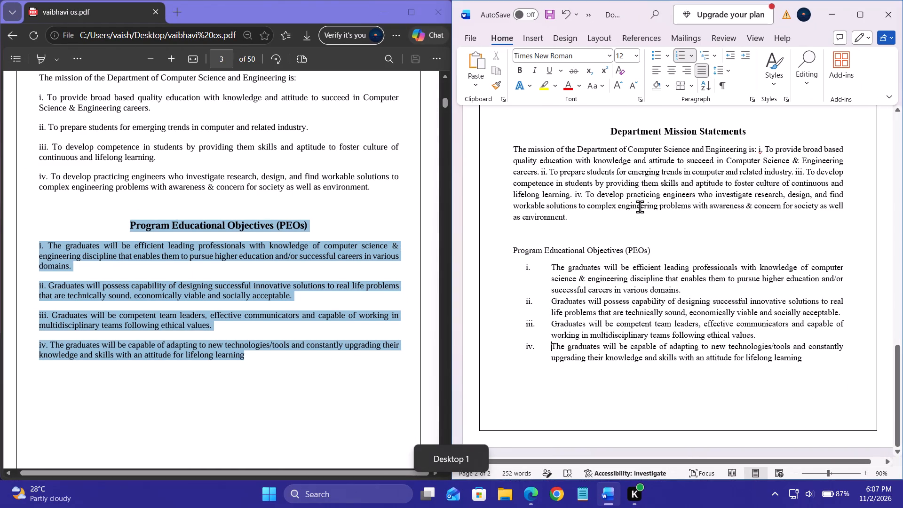
{"action": "scroll", "coordinate": [640, 206], "scroll_direction": "up", "scroll_amount": 4}
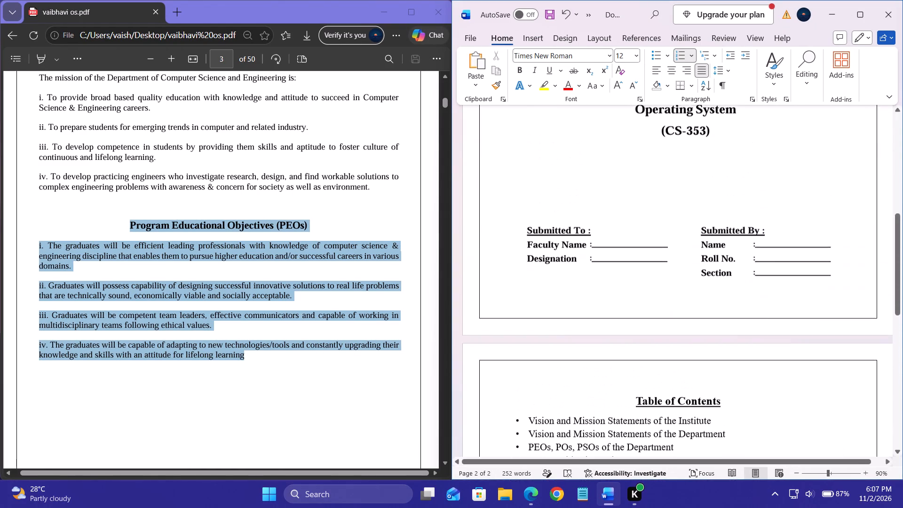
{"action": "scroll", "coordinate": [640, 206], "scroll_direction": "up", "scroll_amount": 1}
{"action": "scroll", "coordinate": [206, 243], "scroll_direction": "up", "scroll_amount": 7}
{"action": "scroll", "coordinate": [206, 243], "scroll_direction": "down", "scroll_amount": 2}
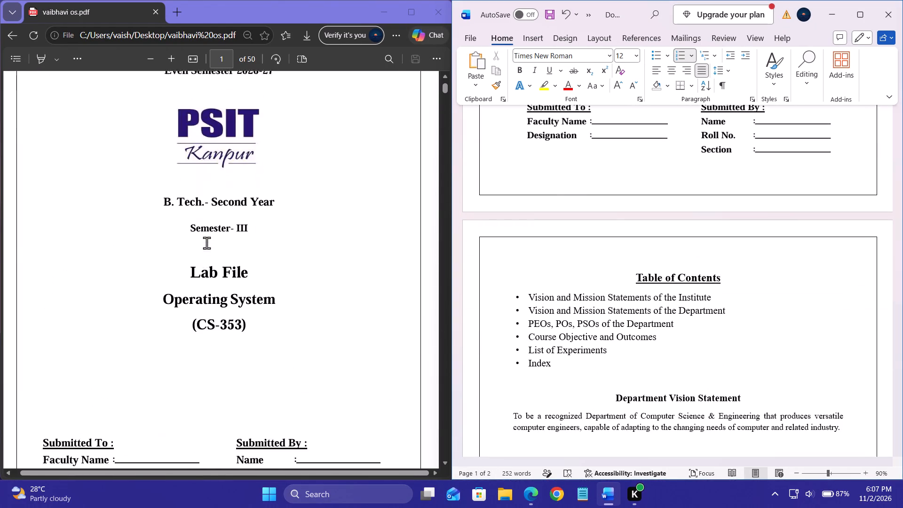
{"action": "scroll", "coordinate": [206, 243], "scroll_direction": "down", "scroll_amount": 10}
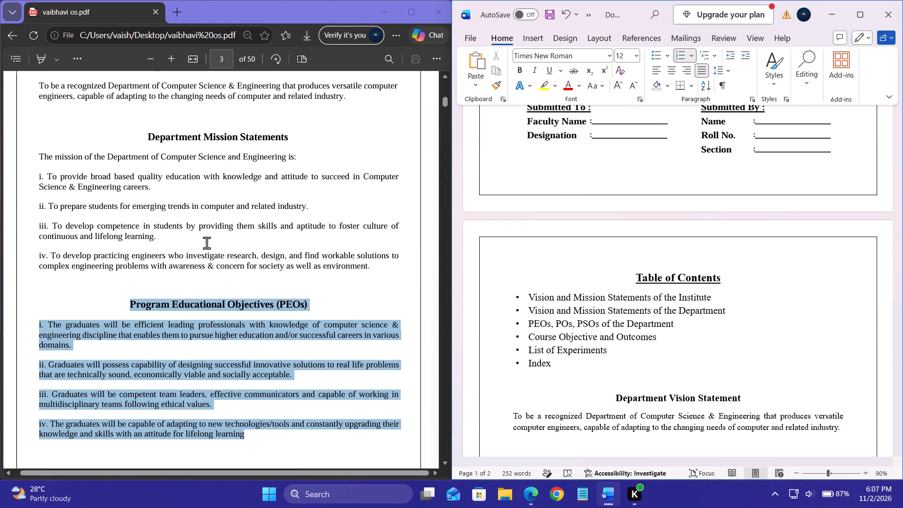
{"action": "scroll", "coordinate": [206, 243], "scroll_direction": "up", "scroll_amount": 2}
{"action": "scroll", "coordinate": [608, 296], "scroll_direction": "down", "scroll_amount": 1}
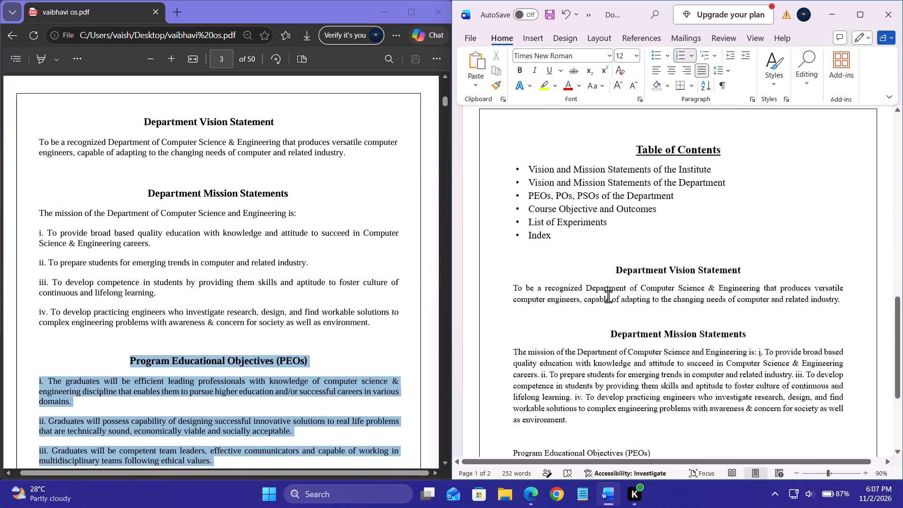
{"action": "scroll", "coordinate": [608, 296], "scroll_direction": "down", "scroll_amount": 2}
{"action": "scroll", "coordinate": [352, 245], "scroll_direction": "down", "scroll_amount": 1}
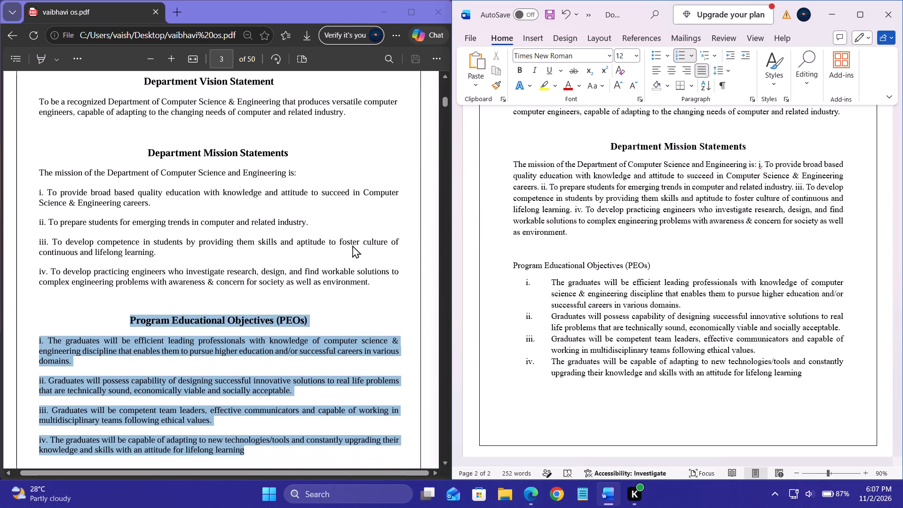
{"action": "scroll", "coordinate": [352, 245], "scroll_direction": "down", "scroll_amount": 2}
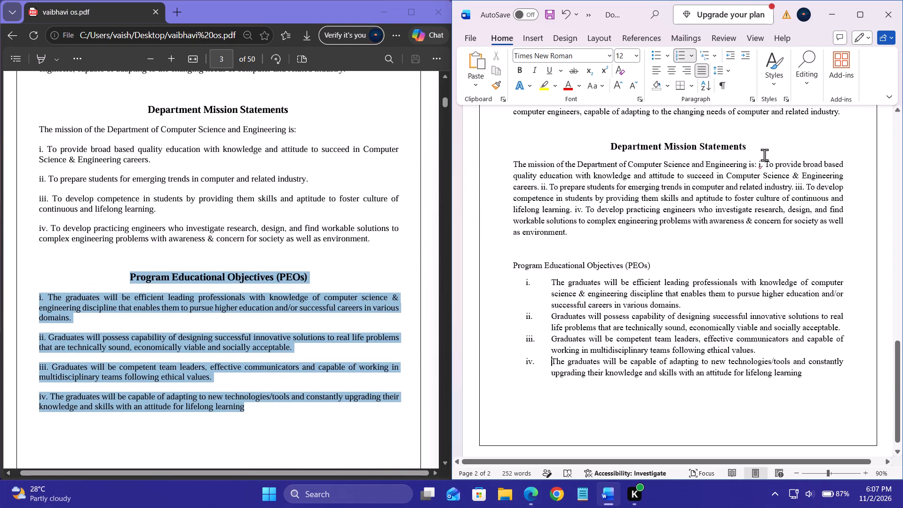
Split the Department Mission Statements text after the intro line and after the first statement, making statements i and ii separate list items.
{"action": "left_click", "coordinate": [758, 166]}
{"action": "key", "text": "Return"}
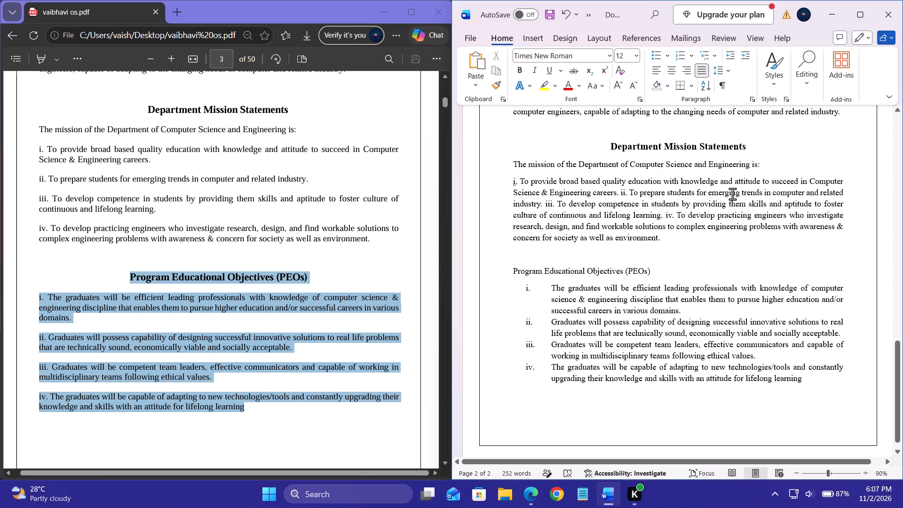
{"action": "left_click", "coordinate": [619, 192]}
{"action": "key", "text": "Return"}
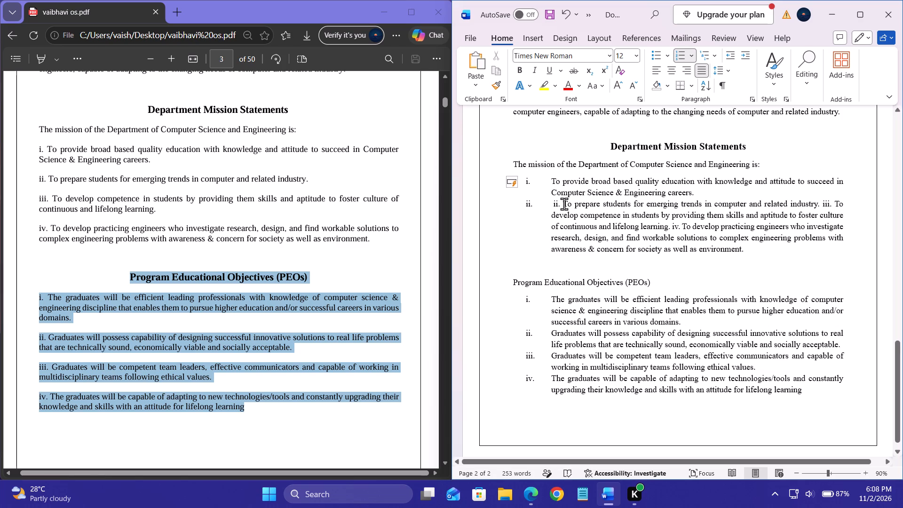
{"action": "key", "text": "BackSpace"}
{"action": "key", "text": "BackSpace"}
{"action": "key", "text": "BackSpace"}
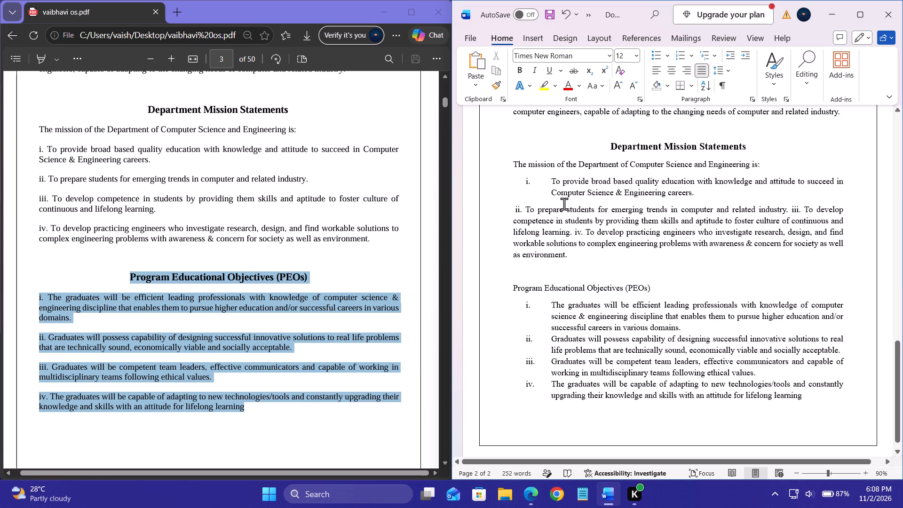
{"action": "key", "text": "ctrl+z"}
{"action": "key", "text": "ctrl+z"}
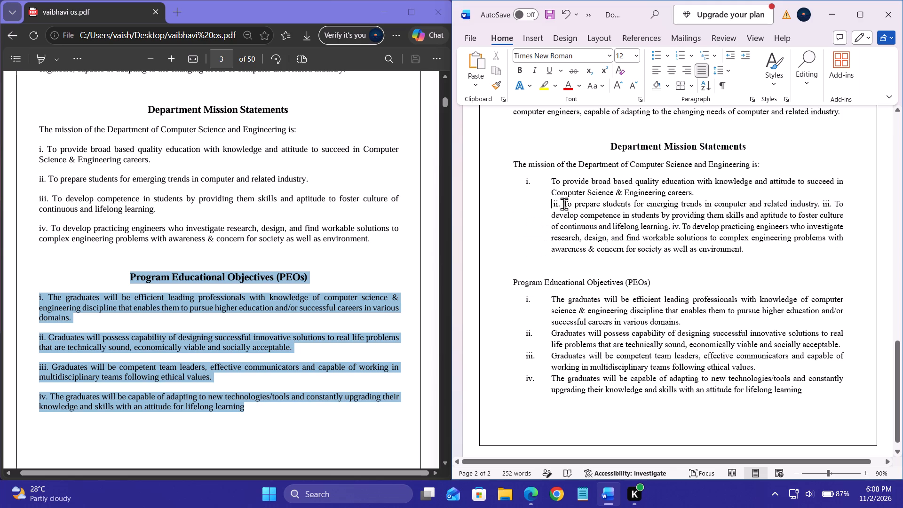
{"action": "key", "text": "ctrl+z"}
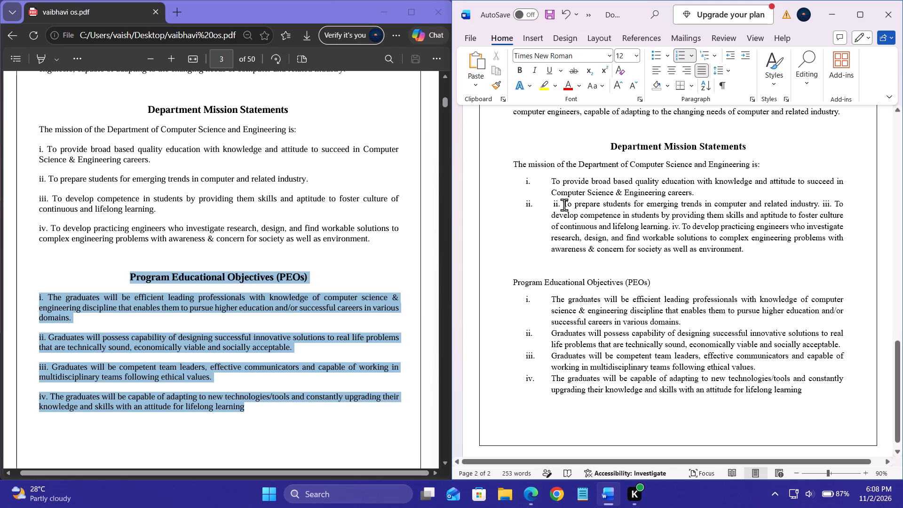
Delete the duplicate typed numeral and extra space before "To prepare students for emerging trends..." in Mission list item ii.
{"action": "left_click", "coordinate": [564, 205]}
{"action": "key", "text": "BackSpace"}
{"action": "key", "text": "BackSpace"}
{"action": "key", "text": "BackSpace"}
{"action": "key", "text": "BackSpace"}
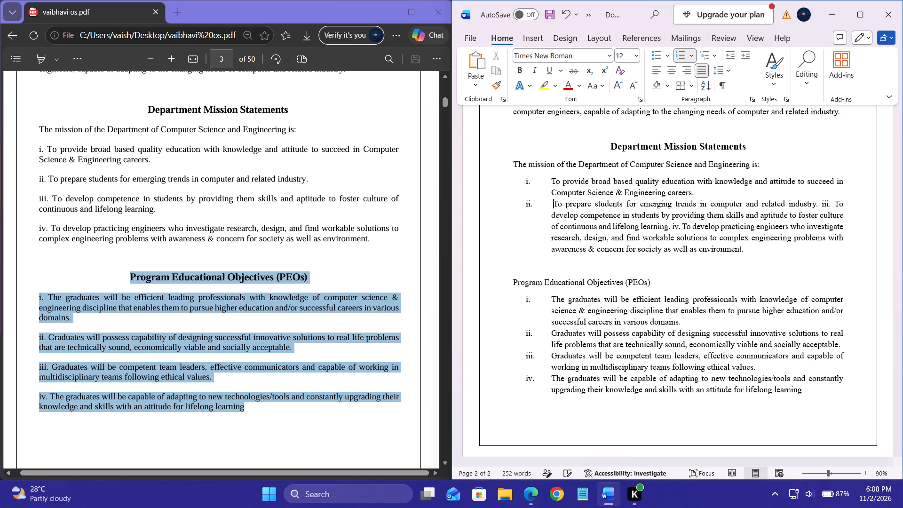
{"action": "key", "text": "BackSpace"}
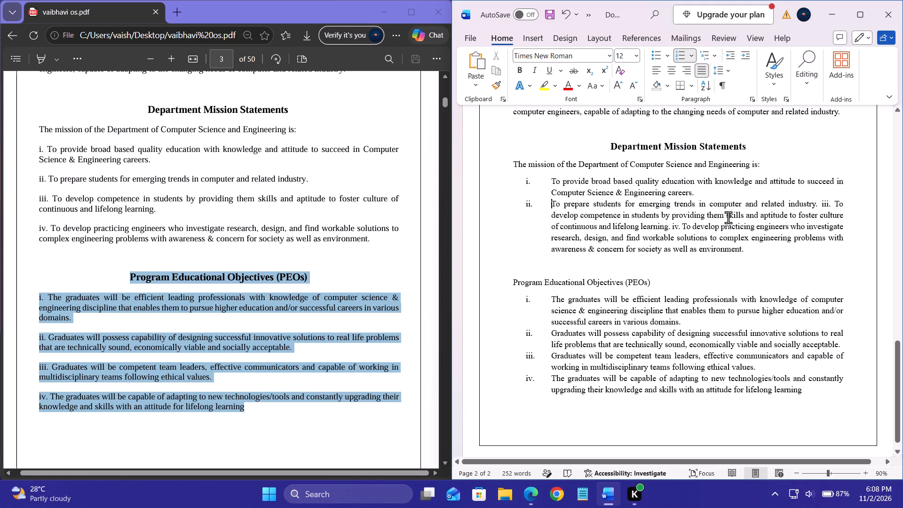
Split the third Mission statement, "To develop competence in students...", into its own list item iii and delete its duplicate typed numeral.
{"action": "left_click", "coordinate": [822, 199]}
{"action": "key", "text": "Return"}
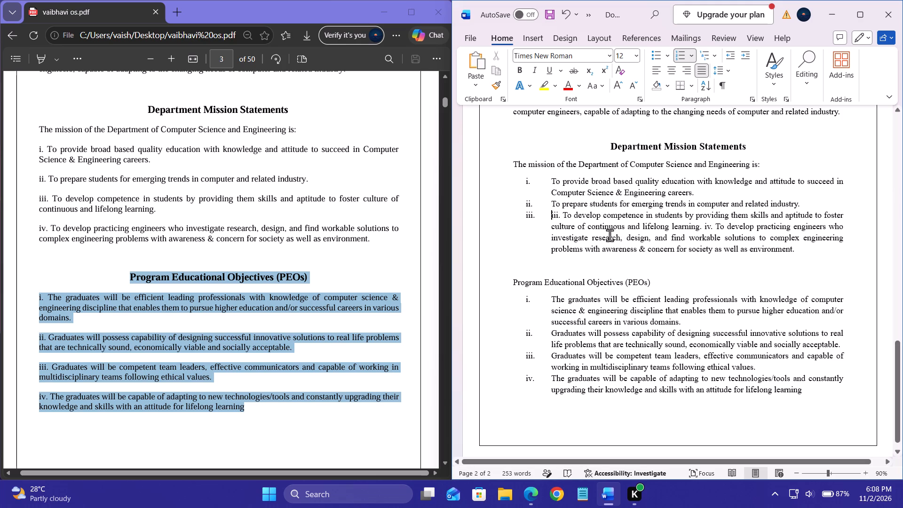
{"action": "left_click", "coordinate": [562, 220]}
{"action": "key", "text": "BackSpace"}
{"action": "key", "text": "BackSpace"}
{"action": "key", "text": "BackSpace"}
{"action": "key", "text": "BackSpace"}
{"action": "key", "text": "BackSpace"}
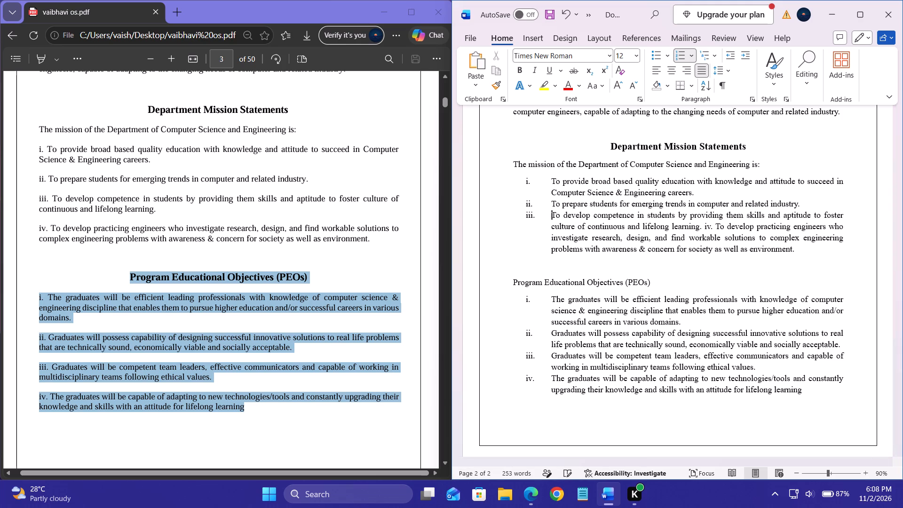
Split the fourth Mission statement, "To develop practicing engineers...", into its own list item iv without its duplicate typed numeral or leading space.
{"action": "left_click", "coordinate": [713, 226]}
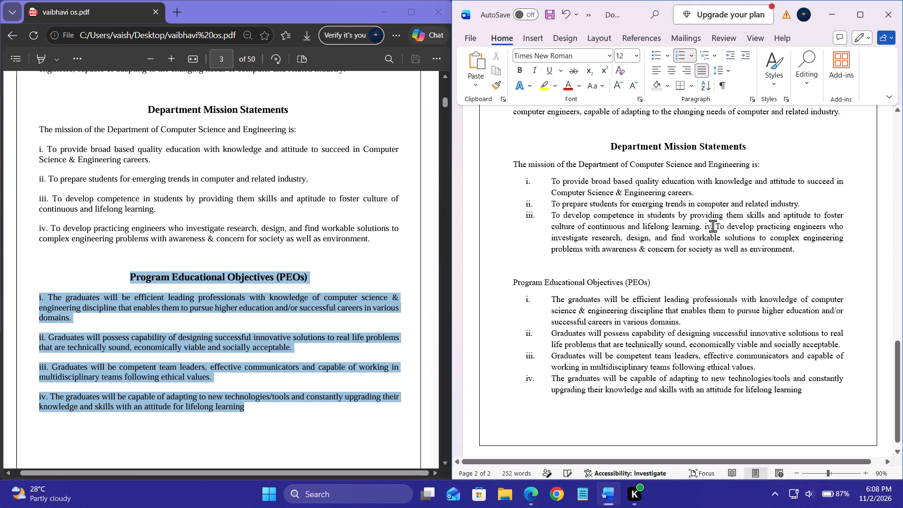
{"action": "key", "text": "BackSpace"}
{"action": "key", "text": "BackSpace"}
{"action": "key", "text": "BackSpace"}
{"action": "key", "text": "BackSpace"}
{"action": "key", "text": "Return"}
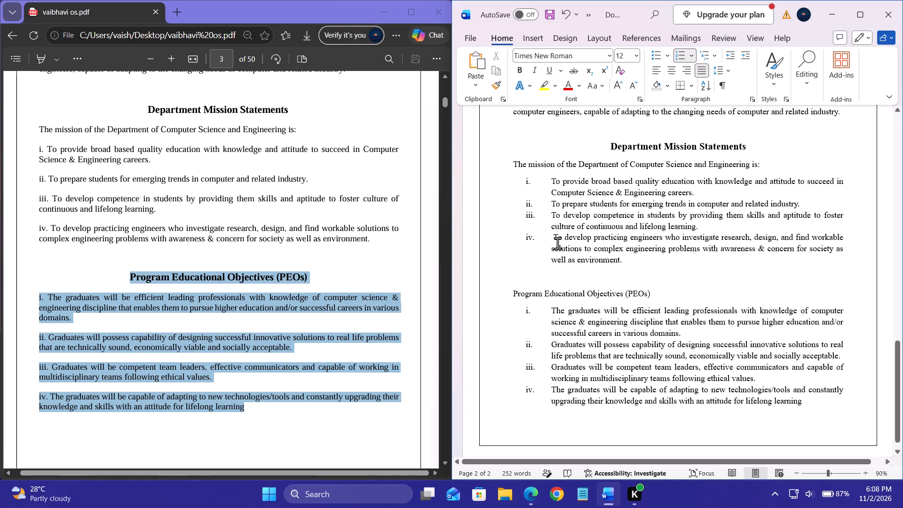
{"action": "left_click", "coordinate": [556, 238]}
{"action": "key", "text": "Left"}
{"action": "key", "text": "BackSpace"}
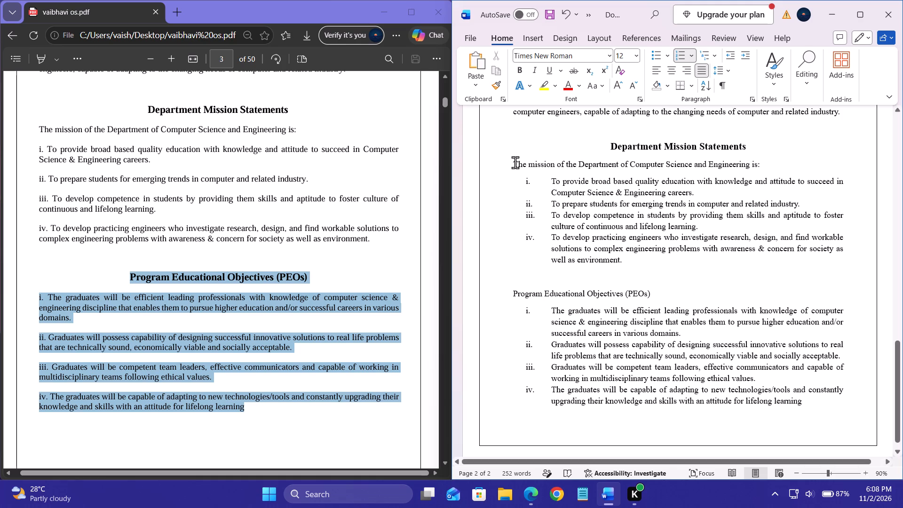
Remove the space after paragraphs for the four Mission list items and the blank line below them.
{"action": "left_click_drag", "start_coordinate": [552, 179], "coordinate": [624, 276]}
{"action": "left_click", "coordinate": [735, 71]}
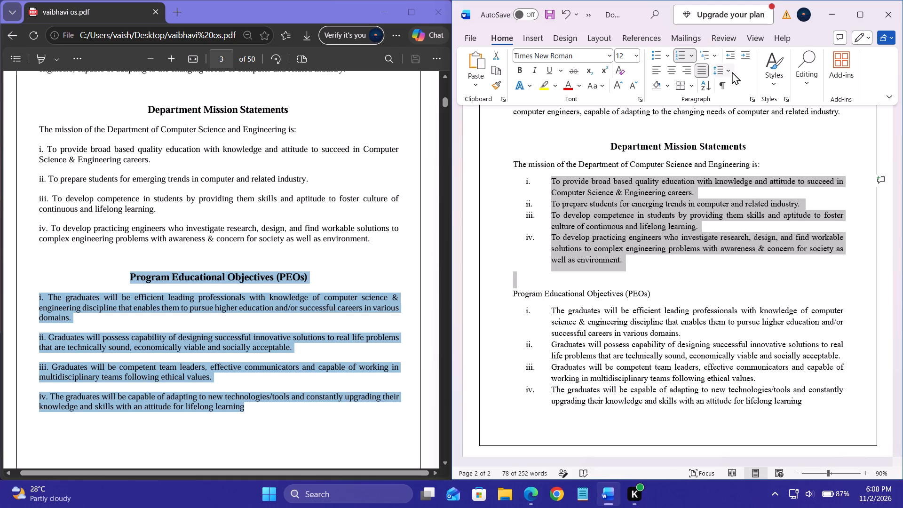
{"action": "left_click", "coordinate": [729, 71]}
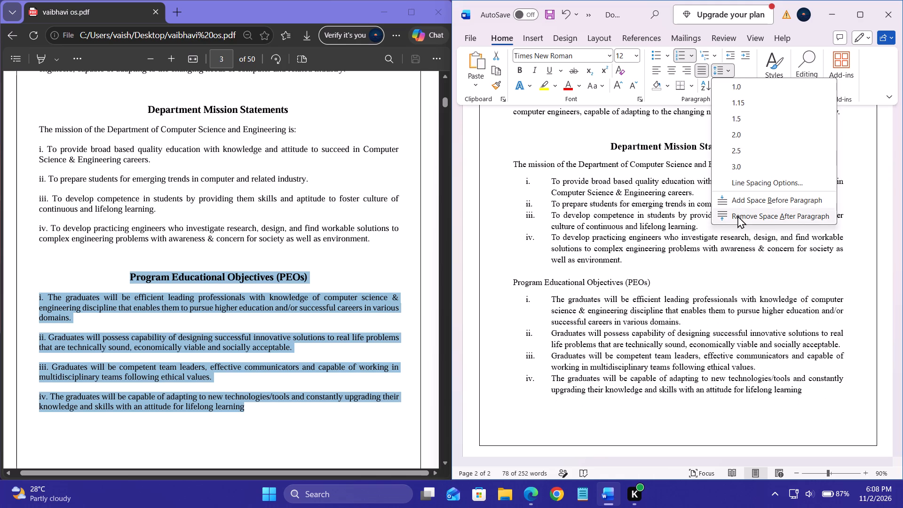
{"action": "left_click", "coordinate": [737, 215]}
{"action": "left_click", "coordinate": [691, 265]}
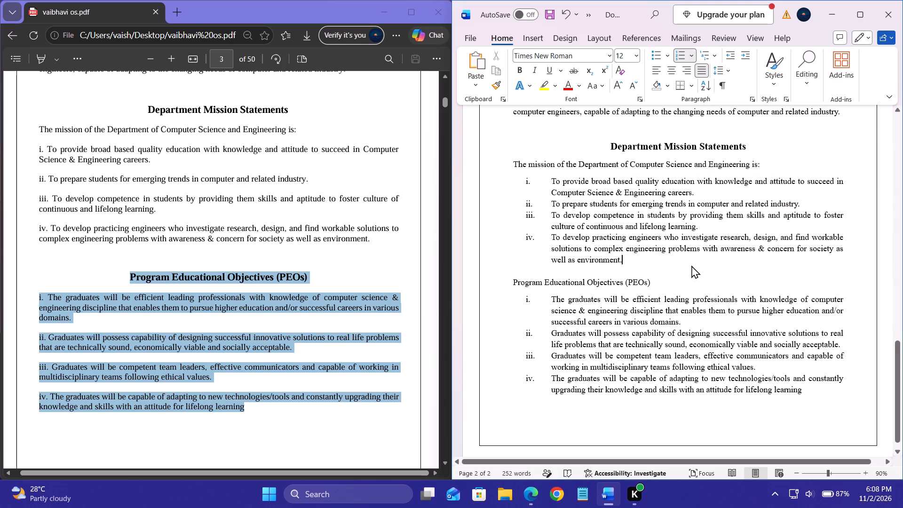
Check the PEOs heading in the "vaibhavi os again" document, then format the new document's "Program Educational Objectives (PEOs)" heading as 14 pt, bold and centred.
{"action": "scroll", "coordinate": [691, 265], "scroll_direction": "down", "scroll_amount": 2}
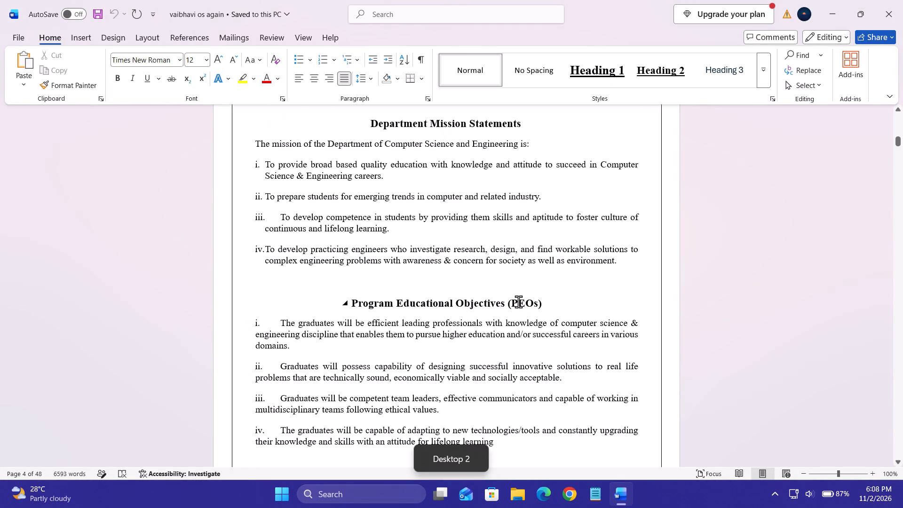
{"action": "left_click", "coordinate": [518, 302]}
{"action": "left_click", "coordinate": [491, 339]}
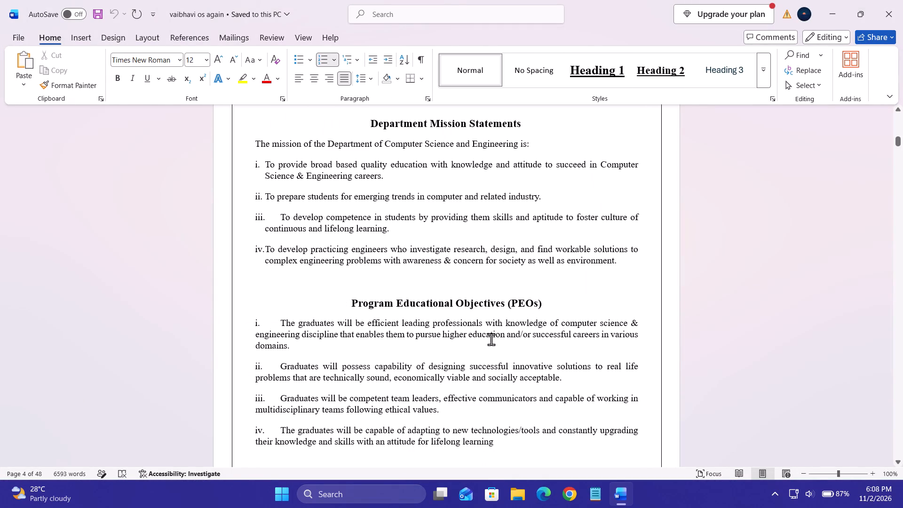
{"action": "left_click_drag", "start_coordinate": [664, 270], "coordinate": [573, 263]}
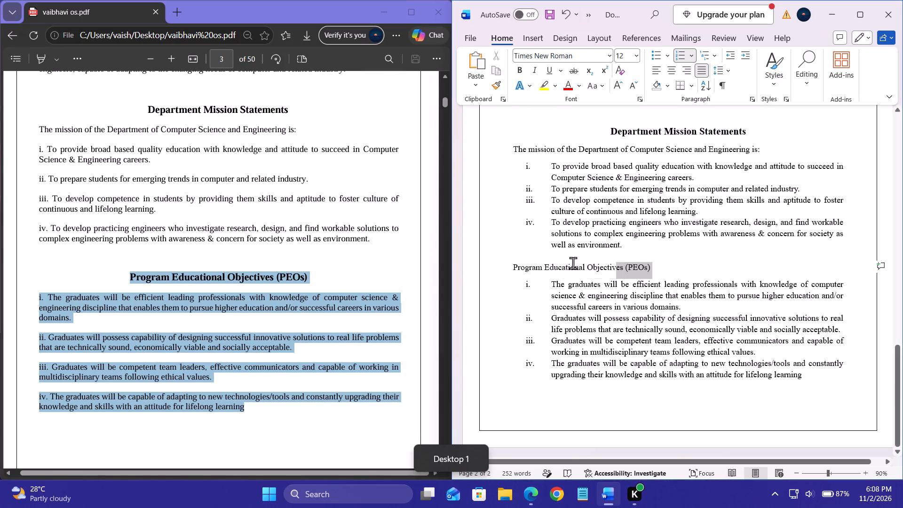
{"action": "left_click_drag", "start_coordinate": [573, 263], "coordinate": [506, 267]}
{"action": "left_click", "coordinate": [639, 56]}
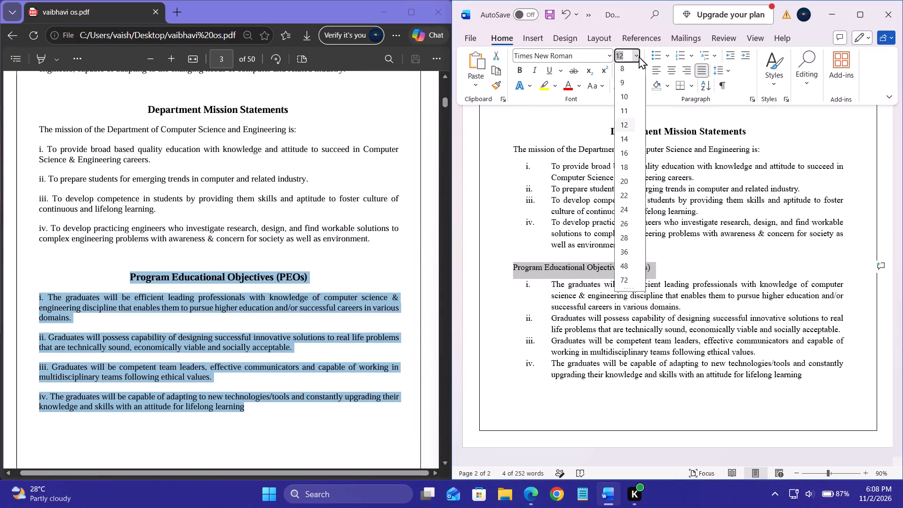
{"action": "left_click", "coordinate": [629, 147]}
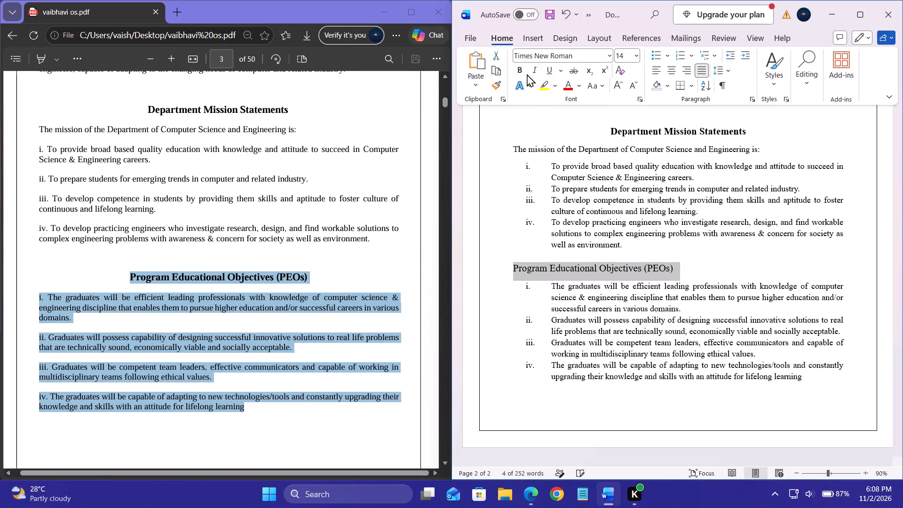
{"action": "left_click", "coordinate": [522, 69]}
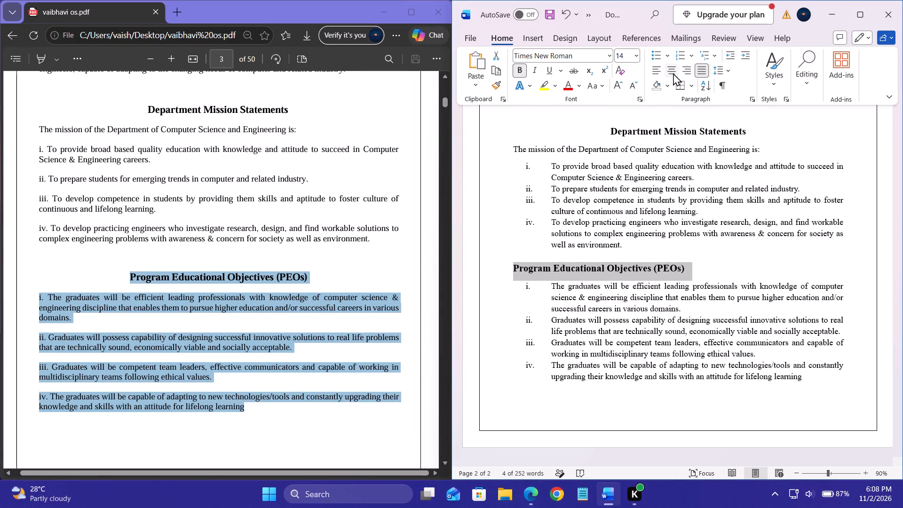
{"action": "left_click", "coordinate": [673, 73]}
{"action": "left_click", "coordinate": [582, 263]}
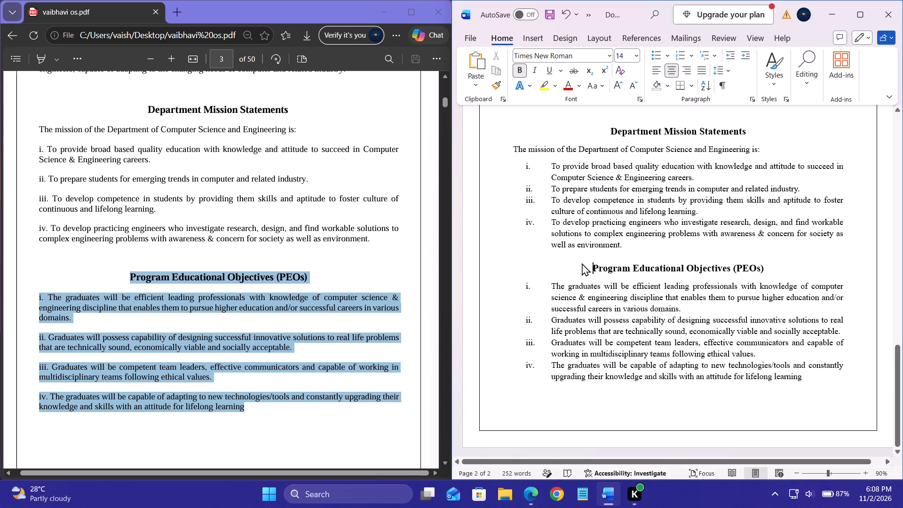
Remove the space after paragraphs for the four Program Educational Objectives list items.
{"action": "left_click_drag", "start_coordinate": [551, 287], "coordinate": [817, 388]}
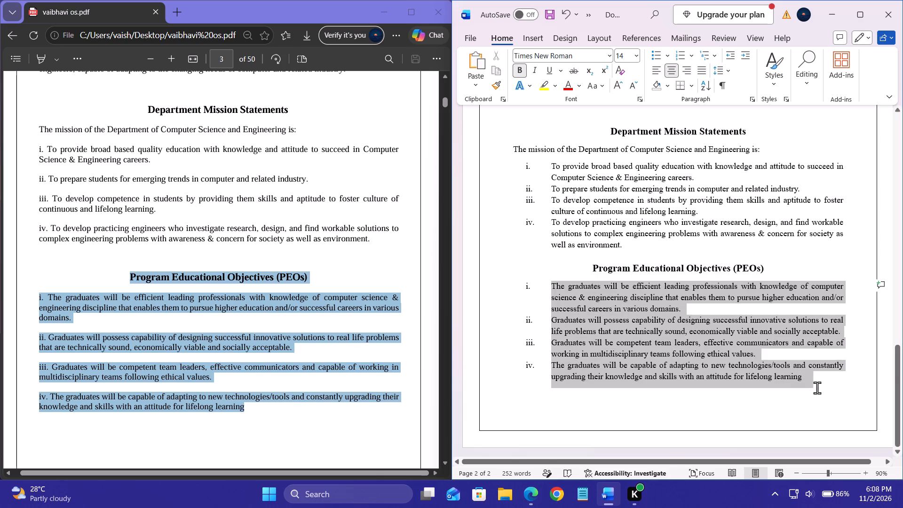
{"action": "left_click_drag", "start_coordinate": [817, 388], "coordinate": [836, 386]}
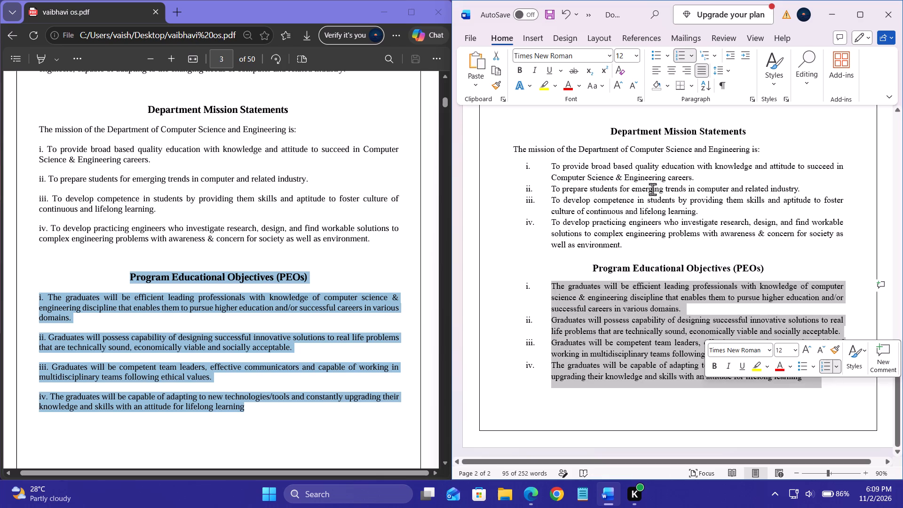
{"action": "left_click", "coordinate": [727, 71]}
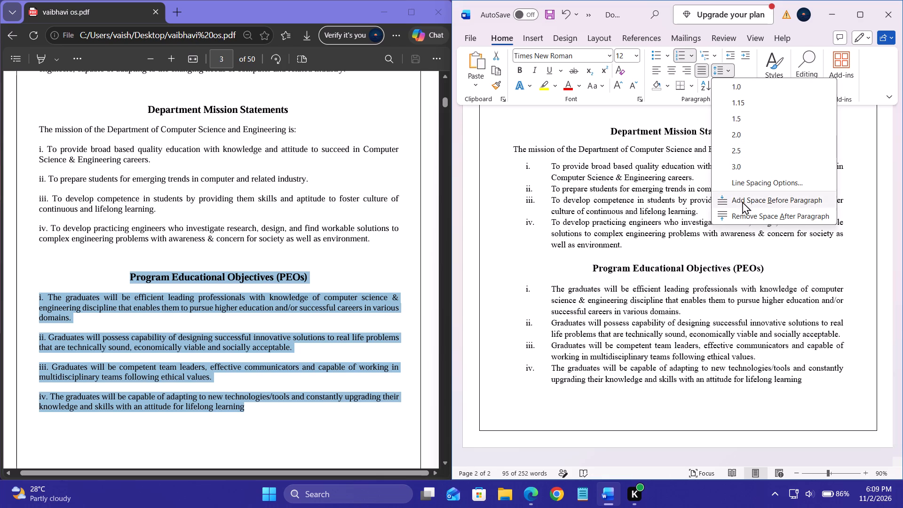
{"action": "left_click", "coordinate": [745, 212]}
{"action": "left_click", "coordinate": [733, 254]}
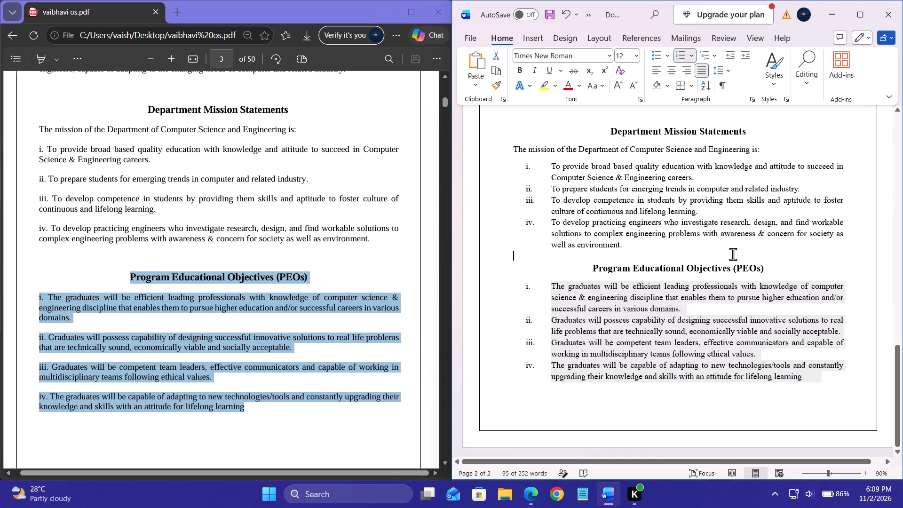
Locate the Department Program Outcomes in the PDF, then start a new unnumbered page after the fourth Program Educational Objectives item.
{"action": "scroll", "coordinate": [307, 276], "scroll_direction": "down", "scroll_amount": 2}
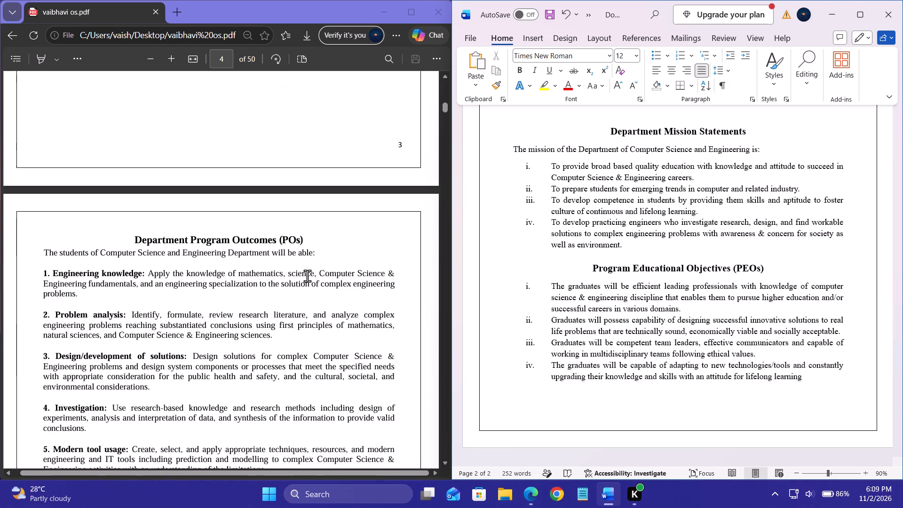
{"action": "scroll", "coordinate": [307, 276], "scroll_direction": "down", "scroll_amount": 2}
{"action": "left_click", "coordinate": [307, 284]}
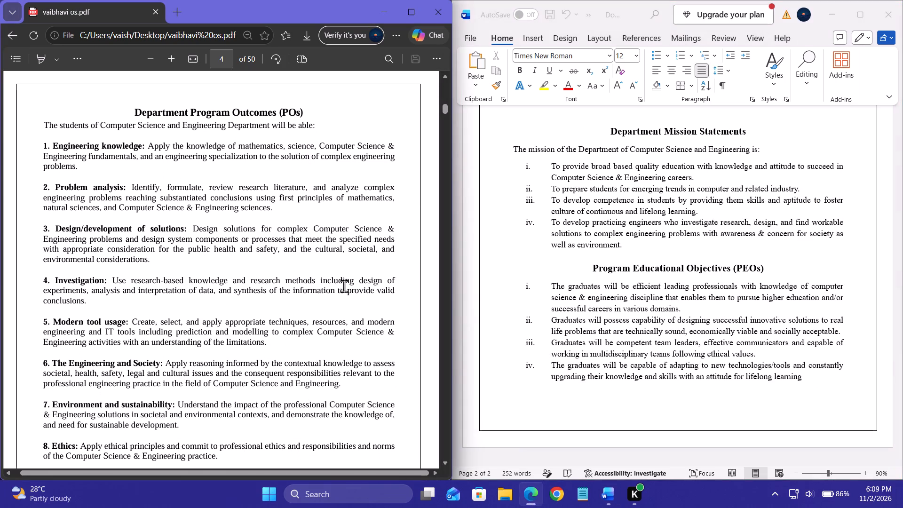
{"action": "scroll", "coordinate": [570, 294], "scroll_direction": "down", "scroll_amount": 1}
{"action": "left_click", "coordinate": [814, 379]}
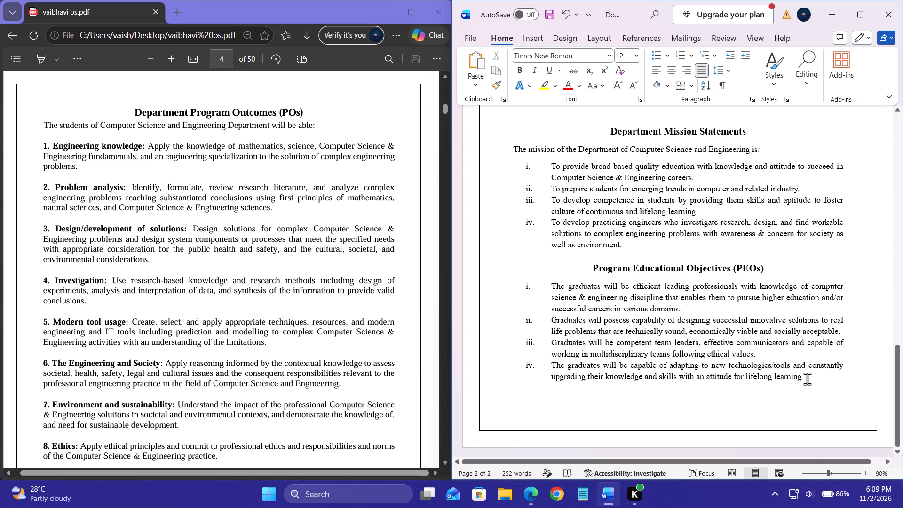
{"action": "left_click", "coordinate": [807, 379]}
{"action": "key", "text": "Return"}
{"action": "key", "text": "BackSpace"}
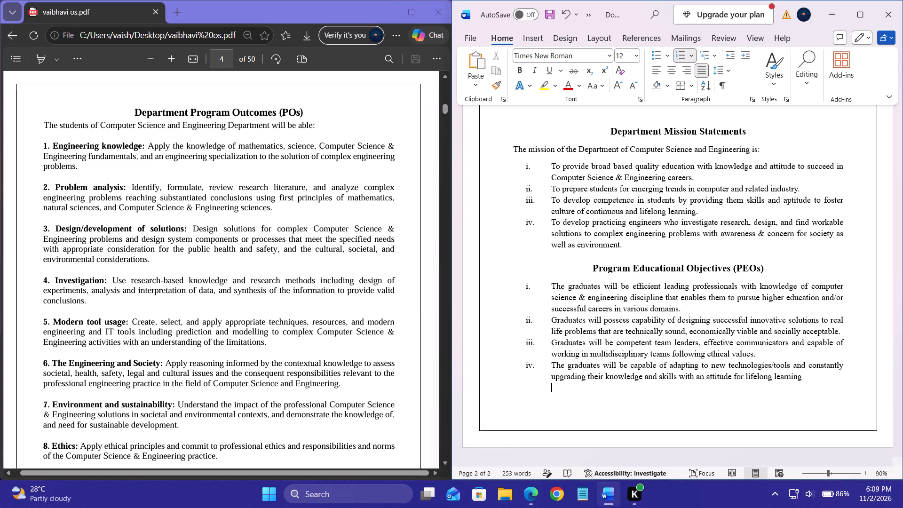
{"action": "key", "text": "Return"}
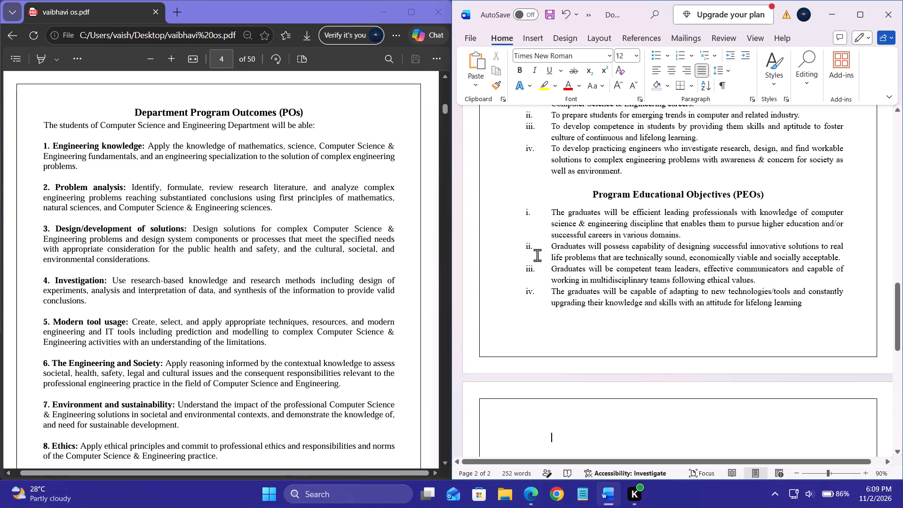
Copy the PDF's Department Program Outcomes section, from its heading through outcome 12 "Life-long learning", and paste it onto the new Word page.
{"action": "left_click_drag", "start_coordinate": [130, 100], "coordinate": [138, 113]}
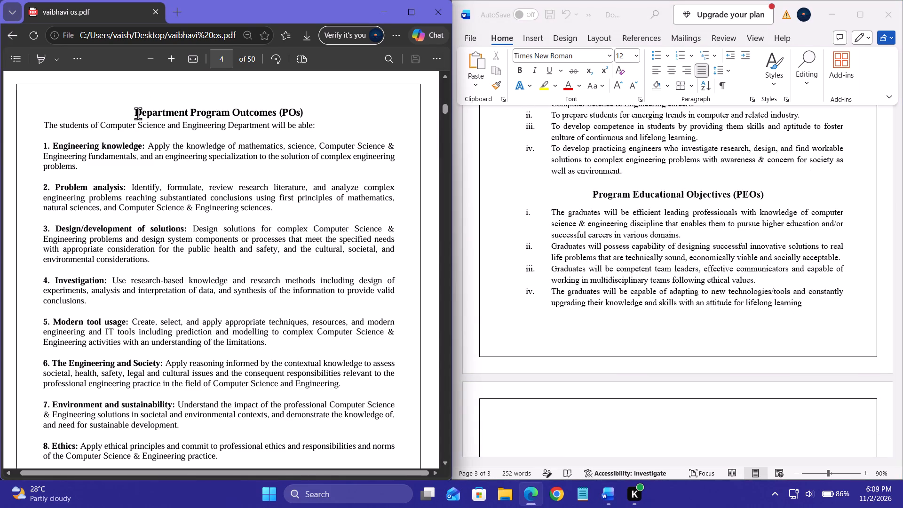
{"action": "left_click_drag", "start_coordinate": [138, 113], "coordinate": [135, 110]}
{"action": "left_click_drag", "start_coordinate": [135, 110], "coordinate": [220, 488]}
{"action": "scroll", "coordinate": [241, 369], "scroll_direction": "right", "scroll_amount": 1}
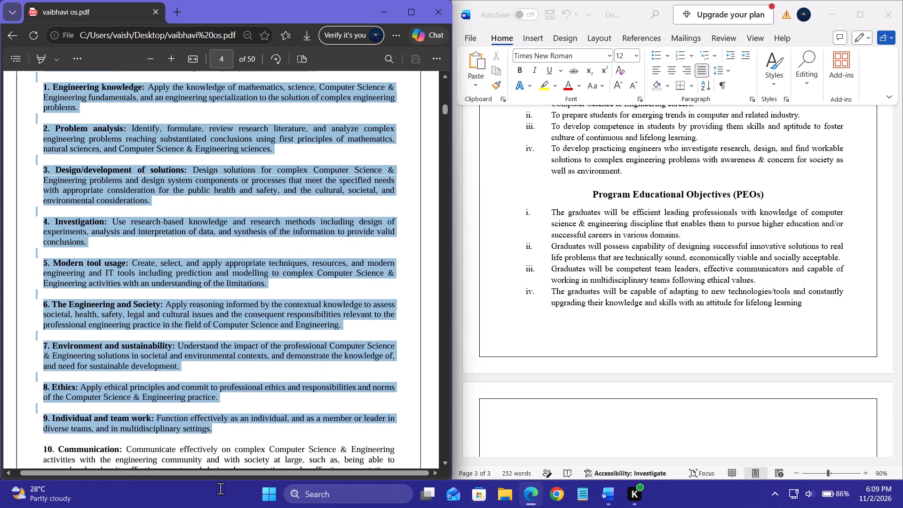
{"action": "left_click_drag", "start_coordinate": [220, 488], "coordinate": [364, 365]}
{"action": "scroll", "coordinate": [220, 488], "scroll_direction": "right", "scroll_amount": 1}
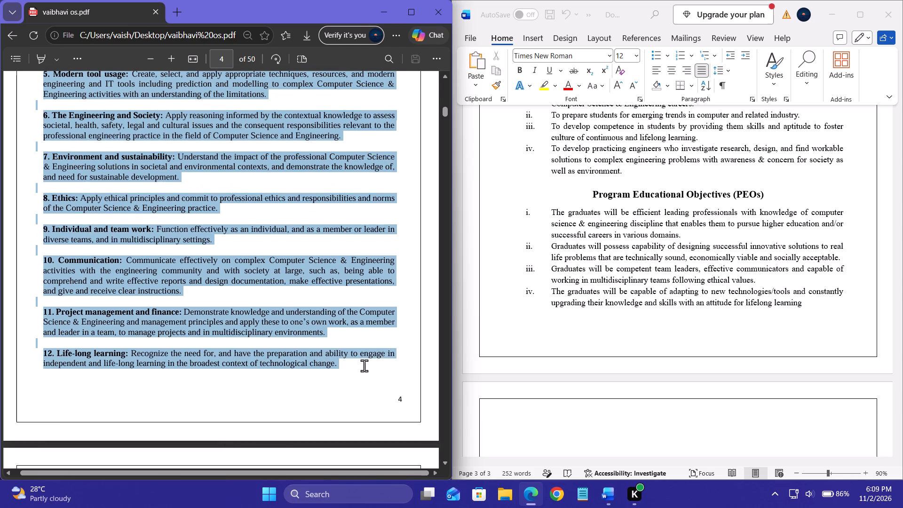
{"action": "left_click_drag", "start_coordinate": [364, 365], "coordinate": [366, 364]}
{"action": "scroll", "coordinate": [364, 365], "scroll_direction": "right", "scroll_amount": 1}
{"action": "key", "text": "ctrl+c"}
{"action": "left_click", "coordinate": [546, 429]}
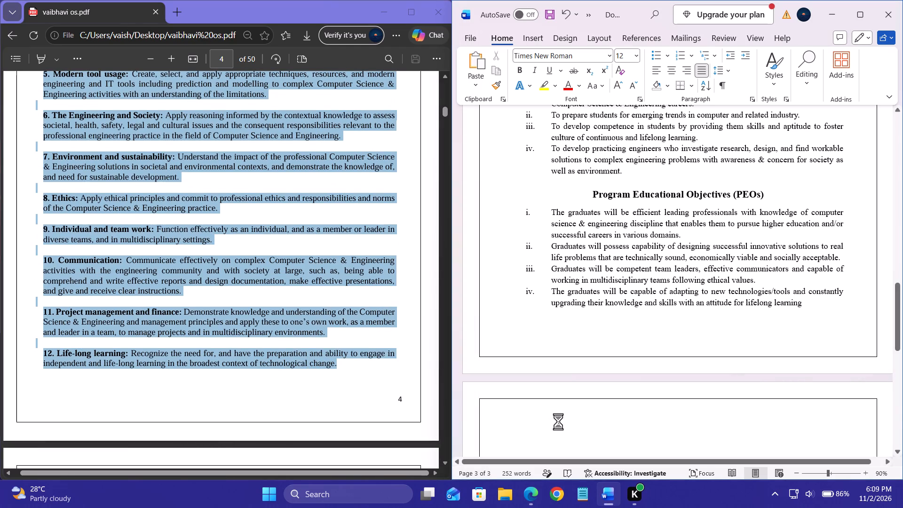
{"action": "key", "text": "ctrl+v"}
Separate the "Department Program Outcomes (POs)" heading from the pasted text so it stands on its own line.
{"action": "scroll", "coordinate": [584, 356], "scroll_direction": "up", "scroll_amount": 2}
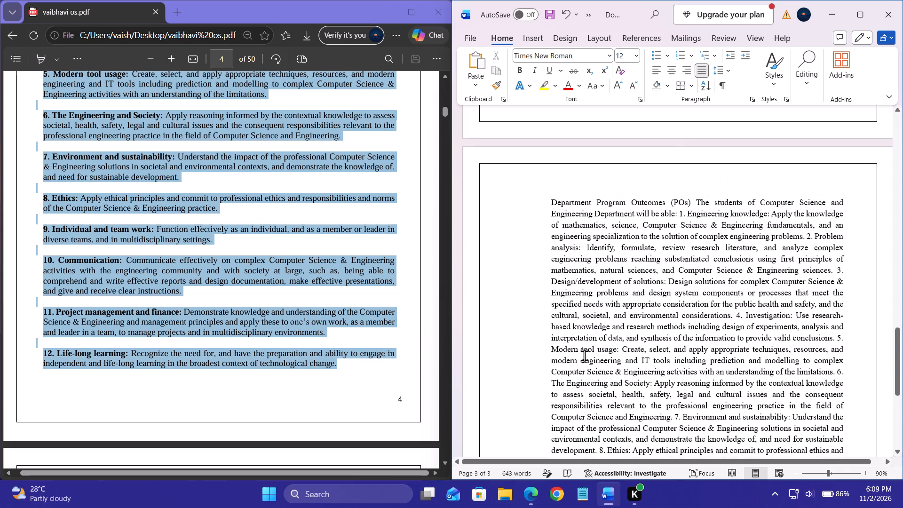
{"action": "left_click", "coordinate": [293, 245]}
{"action": "scroll", "coordinate": [293, 245], "scroll_direction": "up", "scroll_amount": 2}
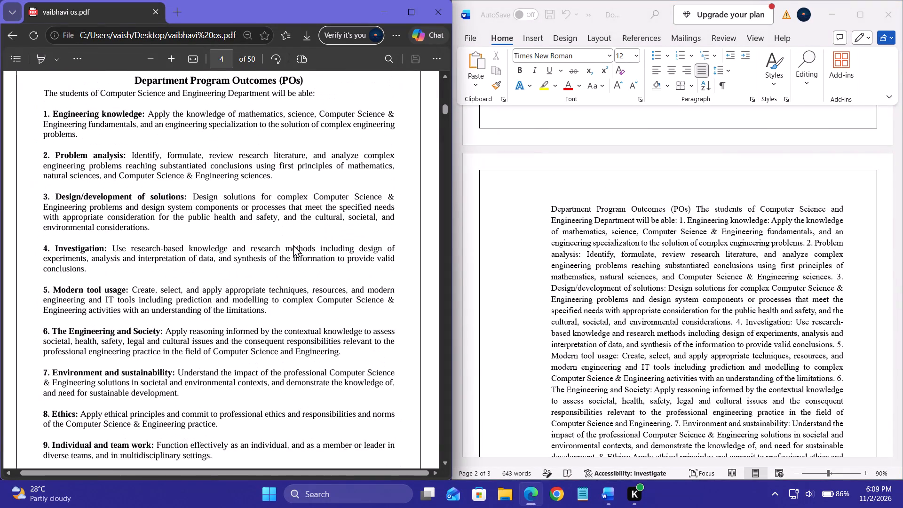
{"action": "scroll", "coordinate": [293, 245], "scroll_direction": "up", "scroll_amount": 1}
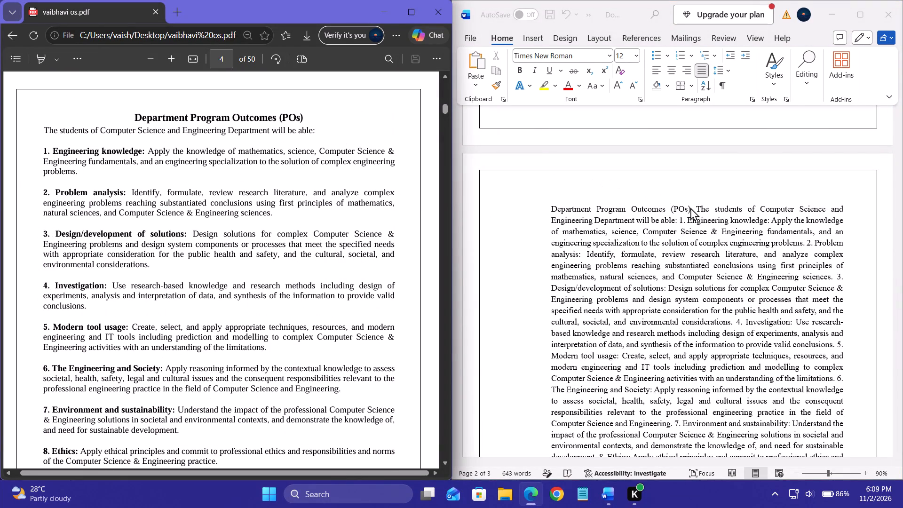
{"action": "left_click", "coordinate": [690, 207]}
{"action": "key", "text": "Return"}
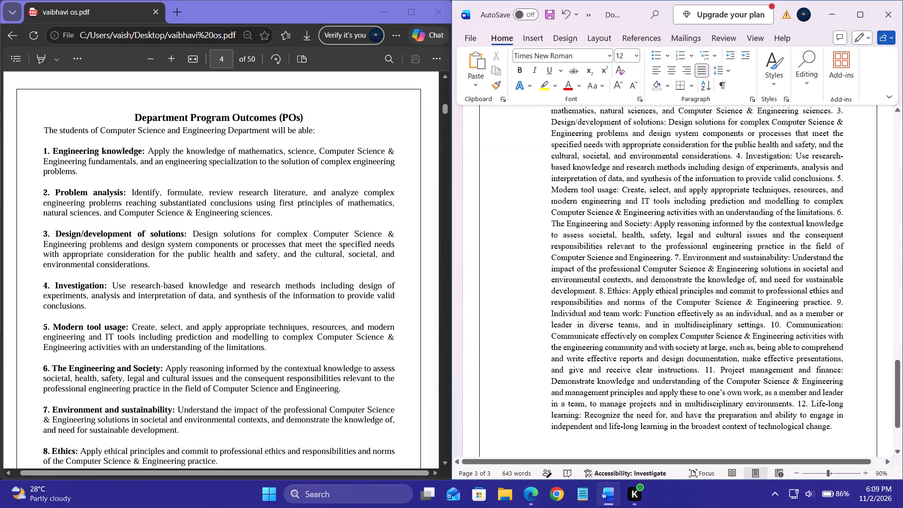
{"action": "scroll", "coordinate": [690, 207], "scroll_direction": "up", "scroll_amount": 2}
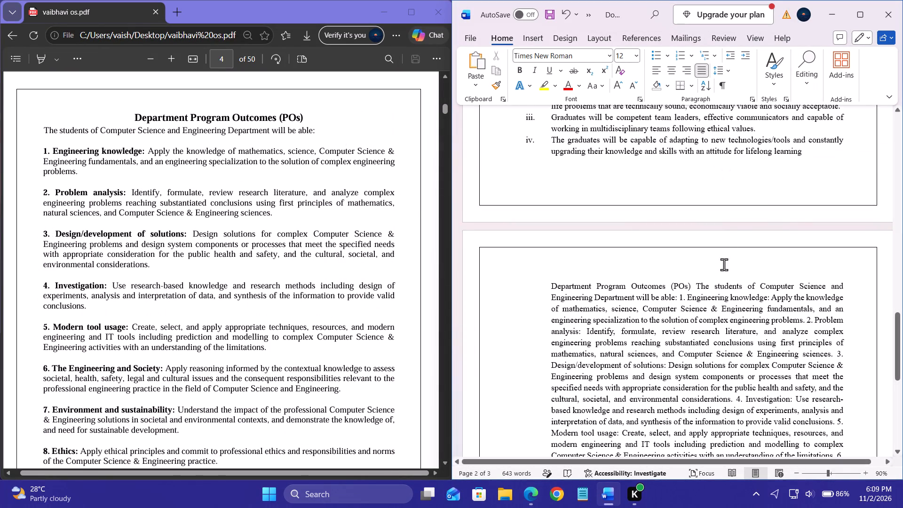
{"action": "left_click", "coordinate": [699, 290]}
{"action": "key", "text": "Left"}
{"action": "key", "text": "Left"}
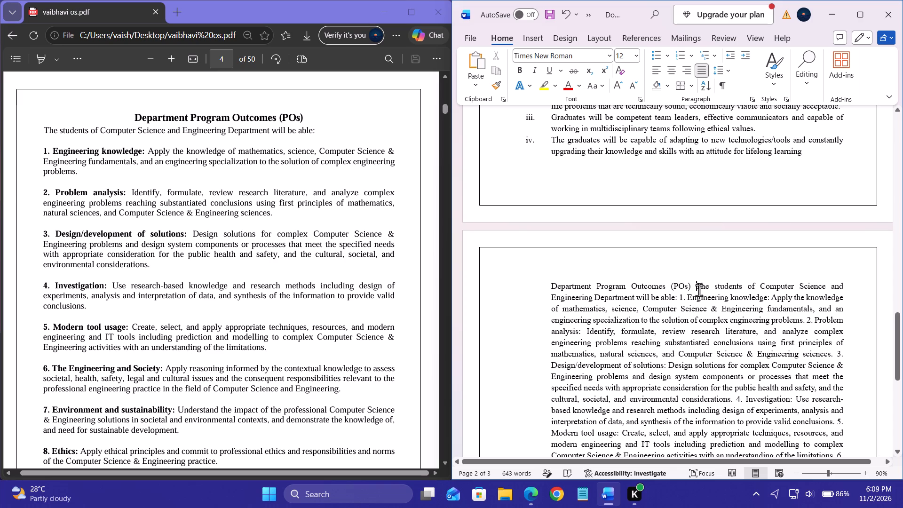
{"action": "key", "text": "Return"}
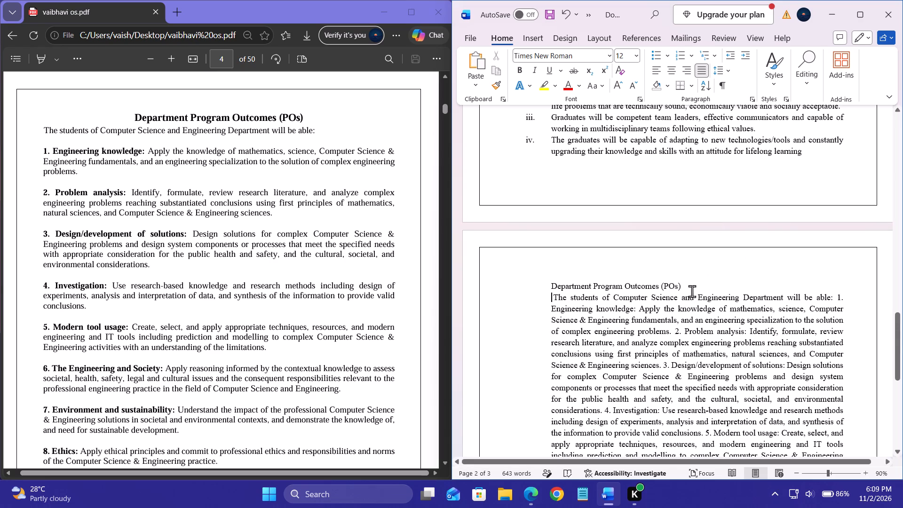
Format the "Department Program Outcomes (POs)" heading as 14 pt, bold and centred.
{"action": "left_click_drag", "start_coordinate": [681, 285], "coordinate": [545, 279]}
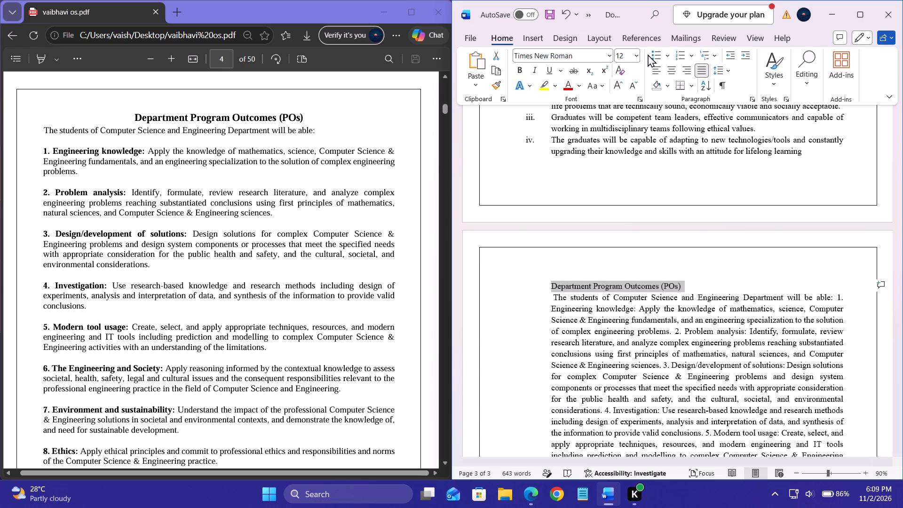
{"action": "left_click", "coordinate": [614, 87]}
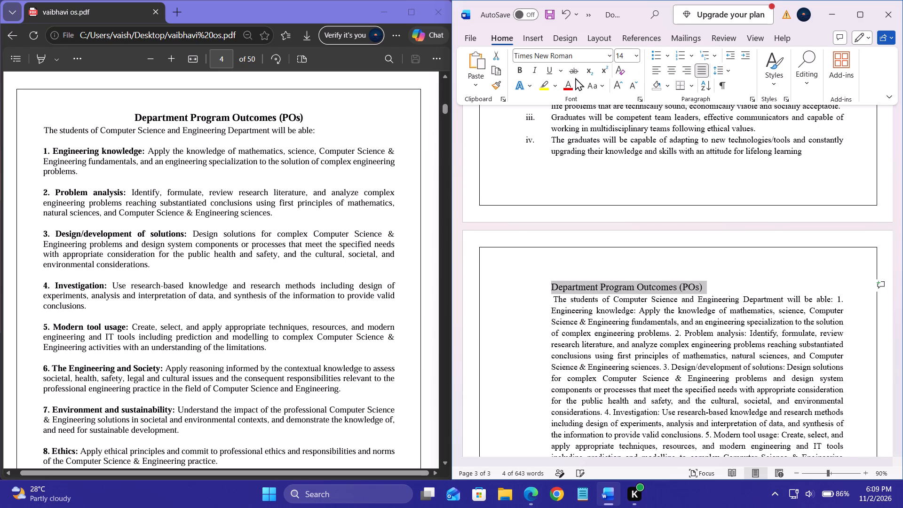
{"action": "left_click", "coordinate": [520, 76]}
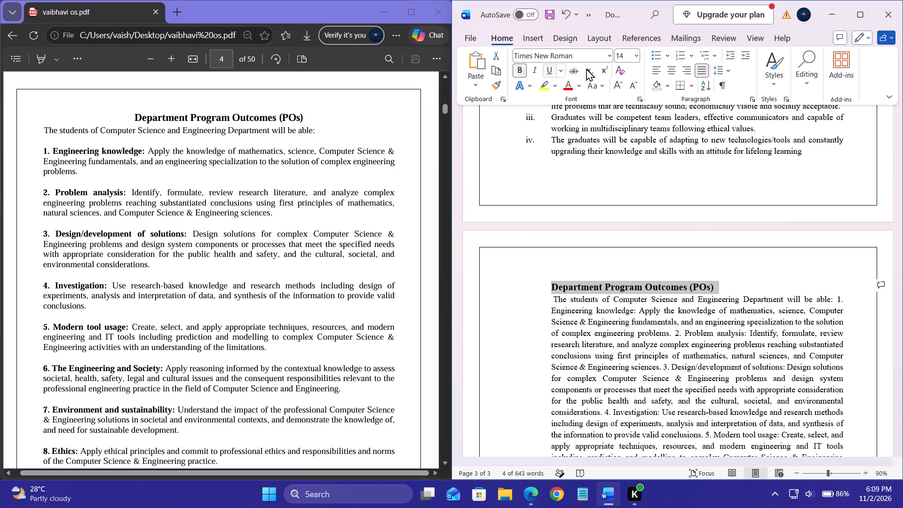
{"action": "double_click", "coordinate": [677, 71]}
{"action": "left_click", "coordinate": [677, 71]}
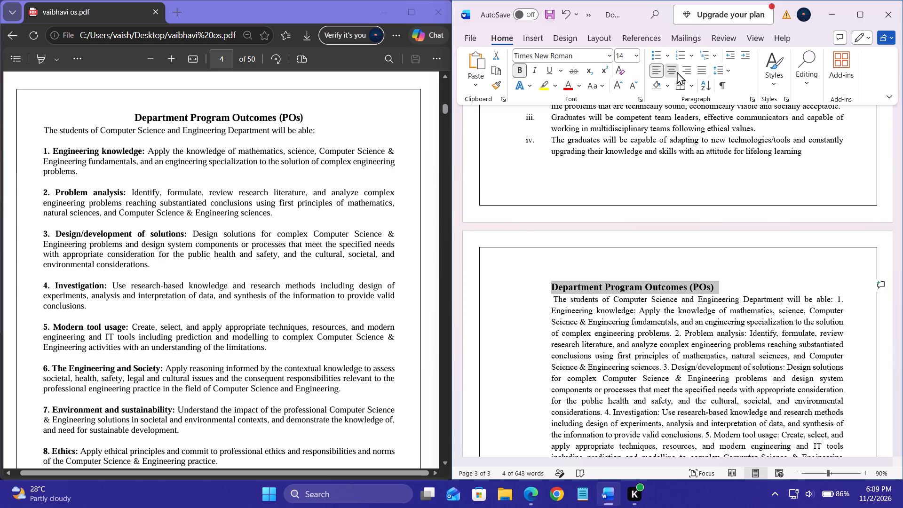
Break the text after "...Department will be able:" so outcome 1, "Engineering knowledge", starts on its own line.
{"action": "scroll", "coordinate": [705, 310], "scroll_direction": "down", "scroll_amount": 2}
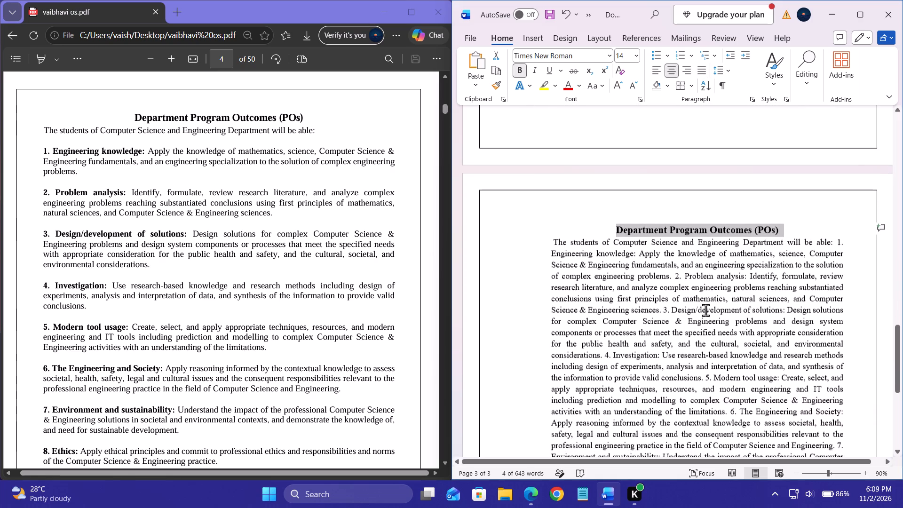
{"action": "scroll", "coordinate": [705, 310], "scroll_direction": "down", "scroll_amount": 1}
{"action": "left_click", "coordinate": [835, 233]}
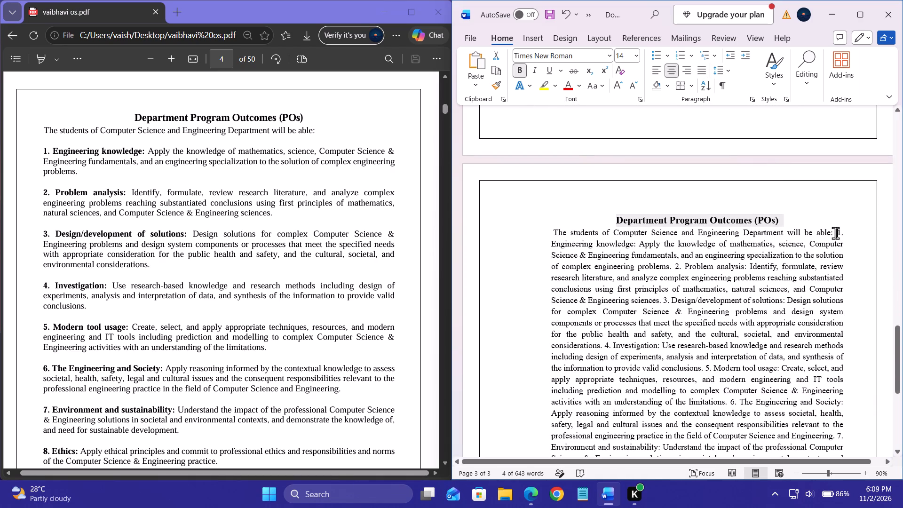
{"action": "key", "text": "Return"}
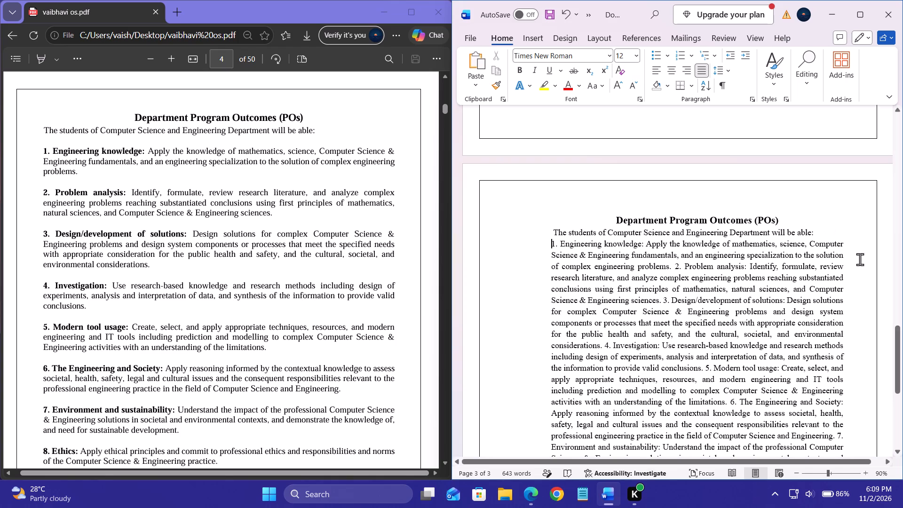
Split outcomes 2 "Problem analysis" and 3 "Design/development of solutions" into their own paragraphs without blank lines between them.
{"action": "left_click", "coordinate": [678, 269]}
{"action": "key", "text": "Left"}
{"action": "key", "text": "Return"}
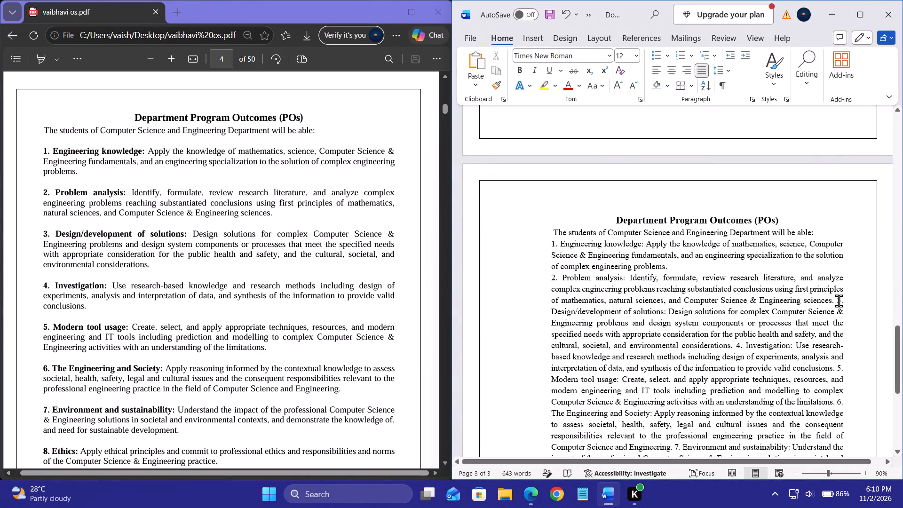
{"action": "key", "text": "Return"}
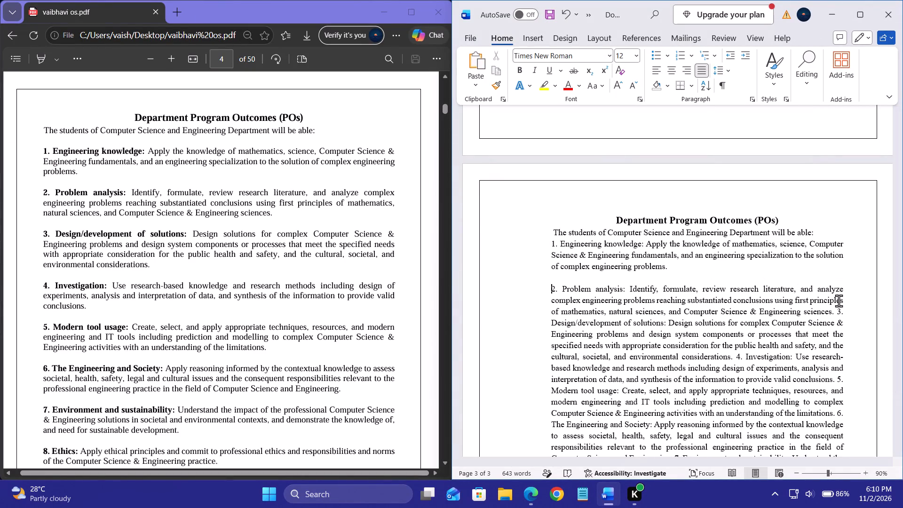
{"action": "key", "text": "ctrl+z"}
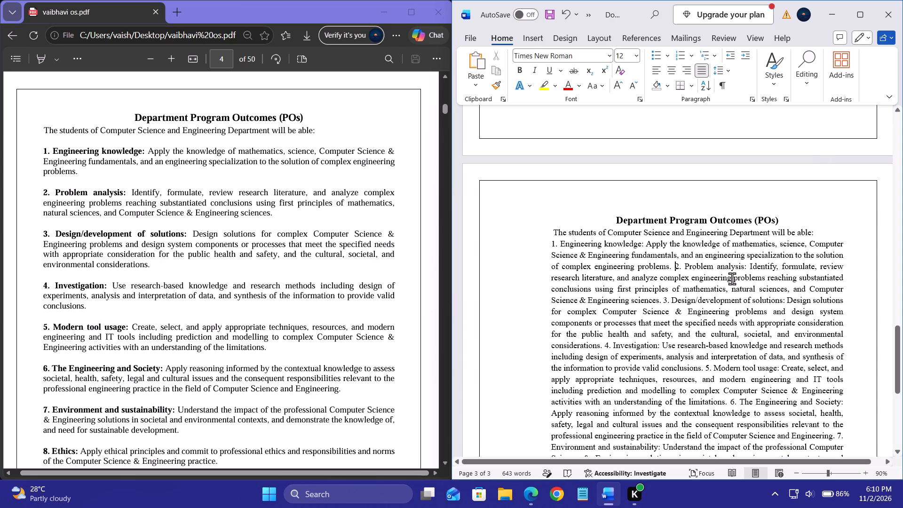
{"action": "key", "text": "Return"}
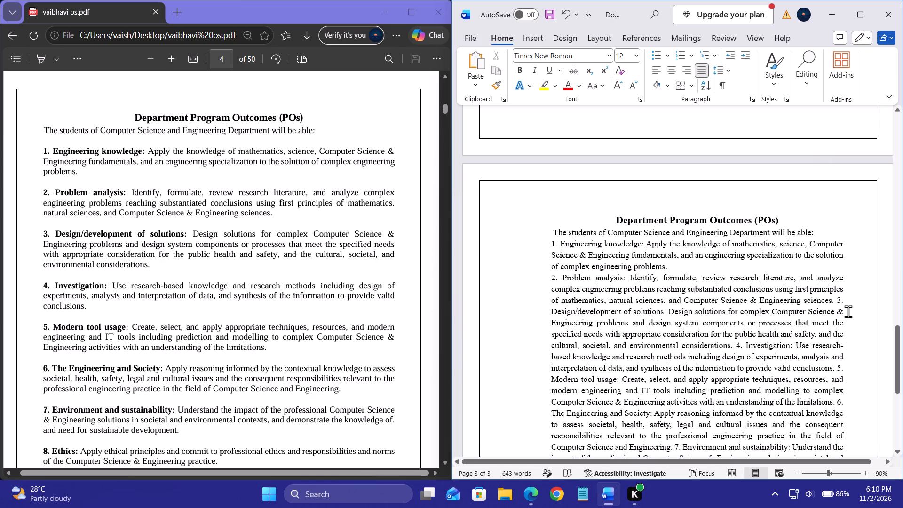
{"action": "left_click", "coordinate": [832, 300]}
{"action": "left_click", "coordinate": [840, 302]}
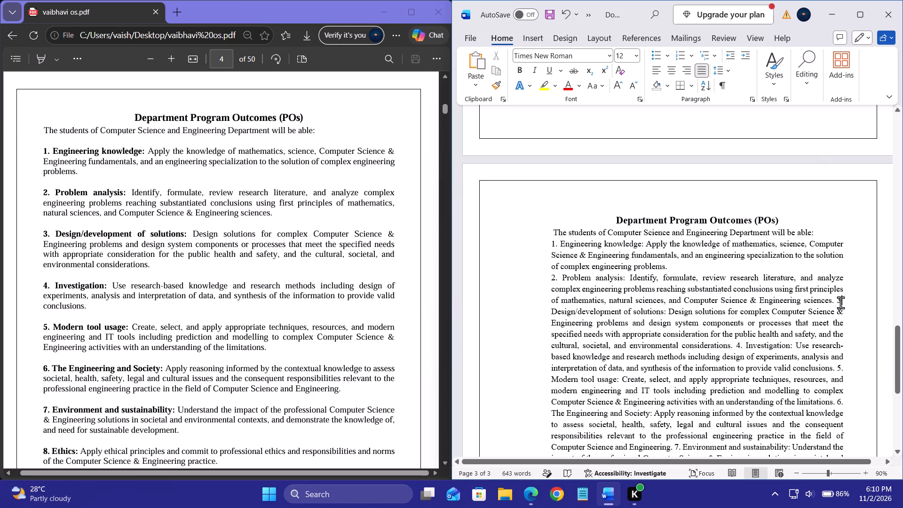
{"action": "left_click", "coordinate": [837, 303]}
{"action": "key", "text": "Return"}
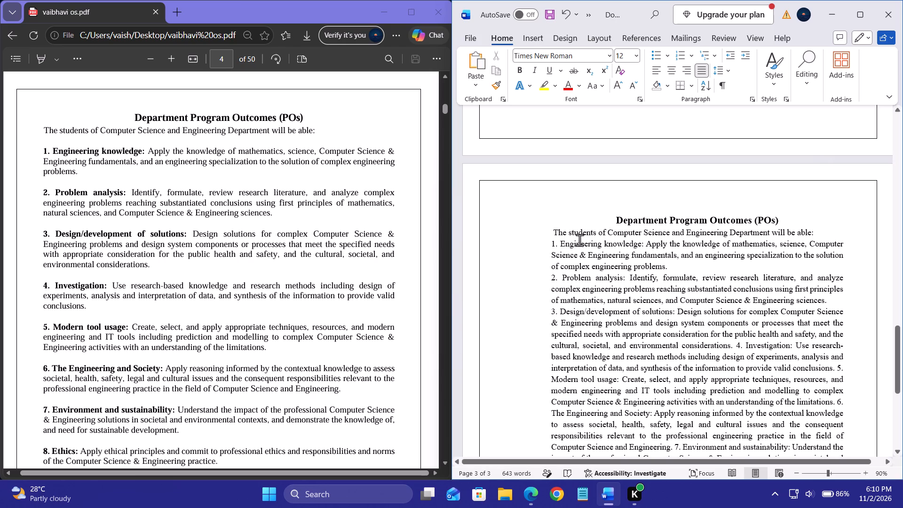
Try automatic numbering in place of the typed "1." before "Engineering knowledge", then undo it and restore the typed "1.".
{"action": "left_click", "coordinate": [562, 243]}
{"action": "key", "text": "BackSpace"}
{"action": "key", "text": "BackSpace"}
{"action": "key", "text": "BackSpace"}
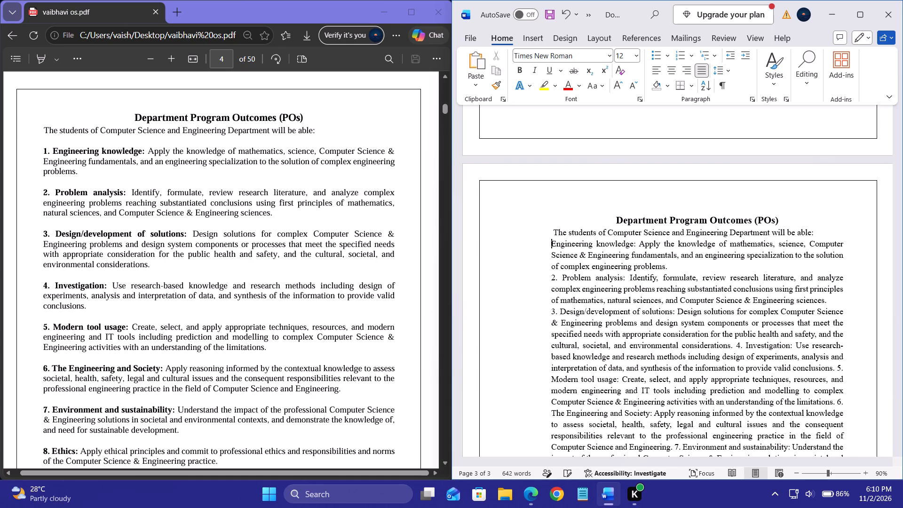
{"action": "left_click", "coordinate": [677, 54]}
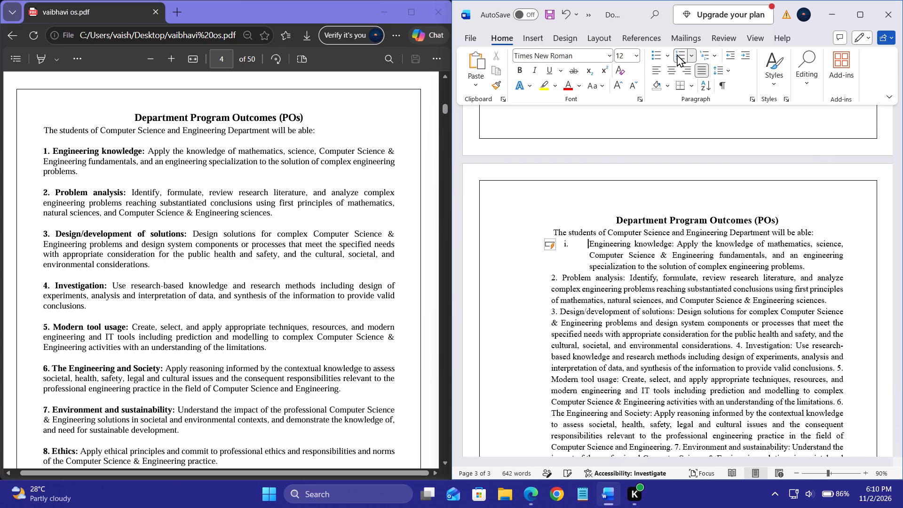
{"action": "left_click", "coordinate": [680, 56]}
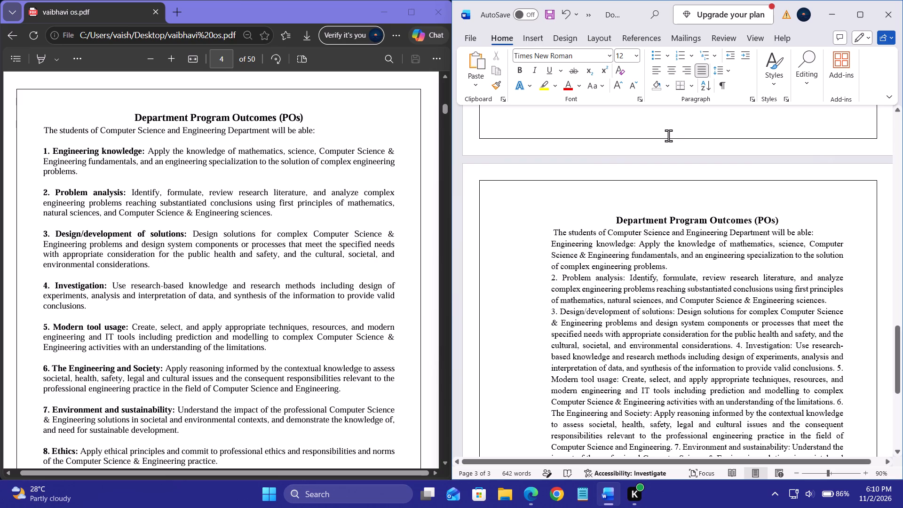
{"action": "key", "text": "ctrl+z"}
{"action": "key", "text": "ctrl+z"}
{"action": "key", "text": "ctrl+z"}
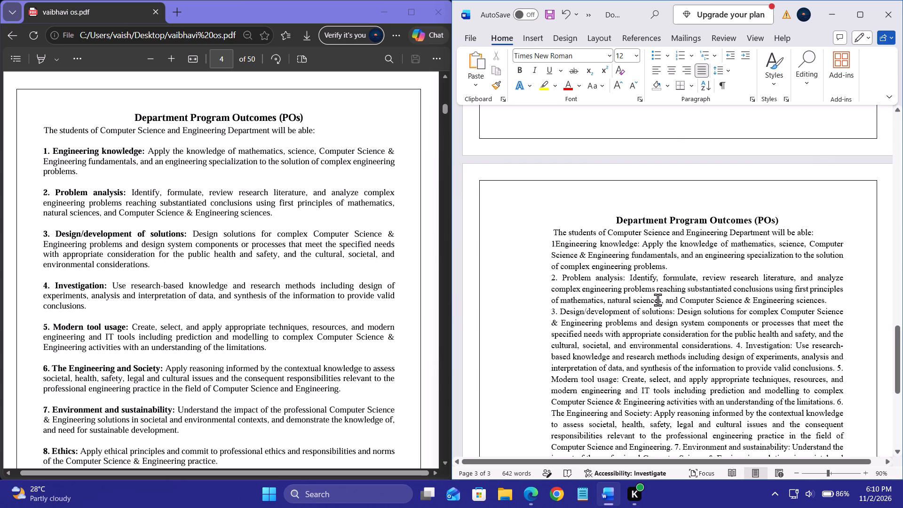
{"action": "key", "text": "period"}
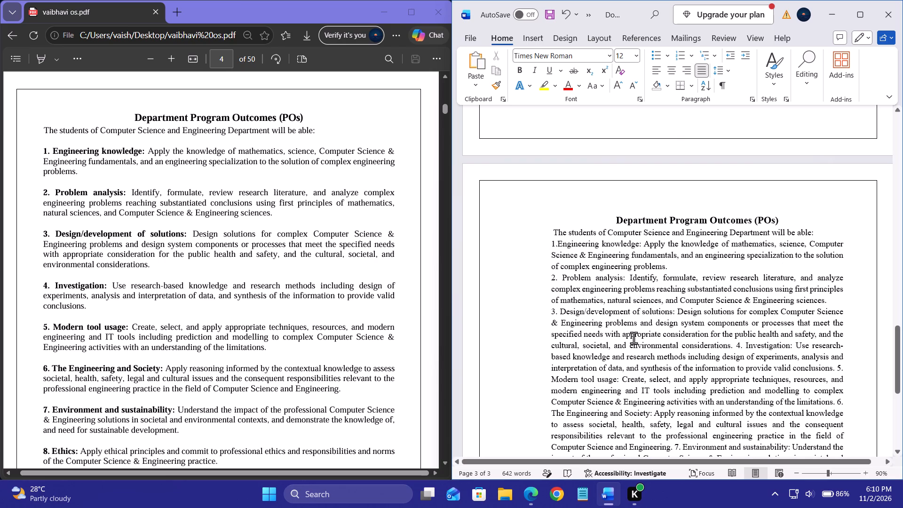
Split outcomes 4 "Investigation", 5 "Modern tool usage", 6 "The Engineering and Society" and 7 "Environment and sustainability" into their own paragraphs.
{"action": "left_click", "coordinate": [737, 345]}
{"action": "key", "text": "Return"}
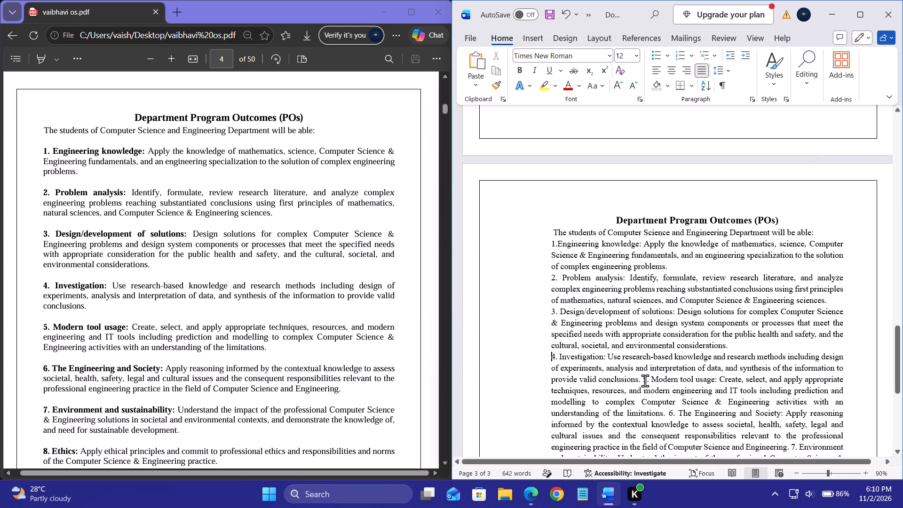
{"action": "left_click", "coordinate": [641, 379]}
{"action": "key", "text": "Return"}
{"action": "scroll", "coordinate": [662, 415], "scroll_direction": "down", "scroll_amount": 1}
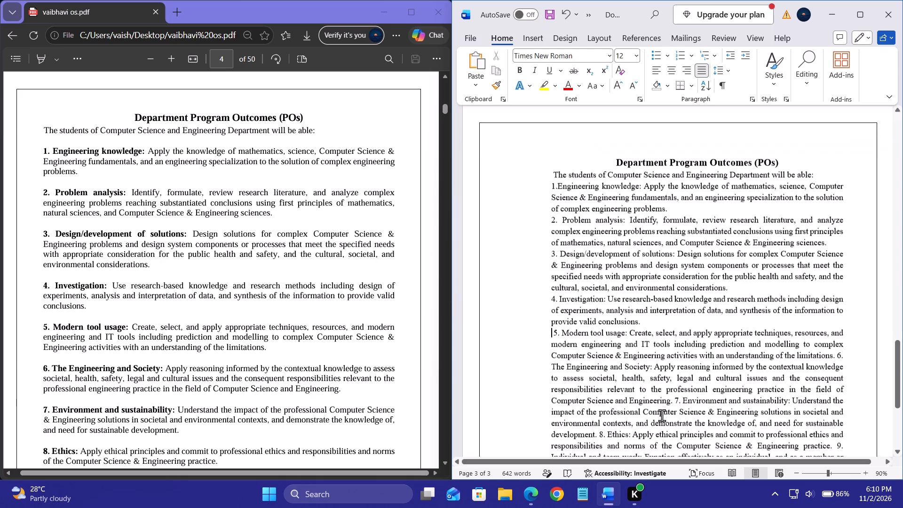
{"action": "scroll", "coordinate": [662, 415], "scroll_direction": "down", "scroll_amount": 1}
{"action": "scroll", "coordinate": [662, 415], "scroll_direction": "left", "scroll_amount": 1}
{"action": "scroll", "coordinate": [662, 415], "scroll_direction": "down", "scroll_amount": 1}
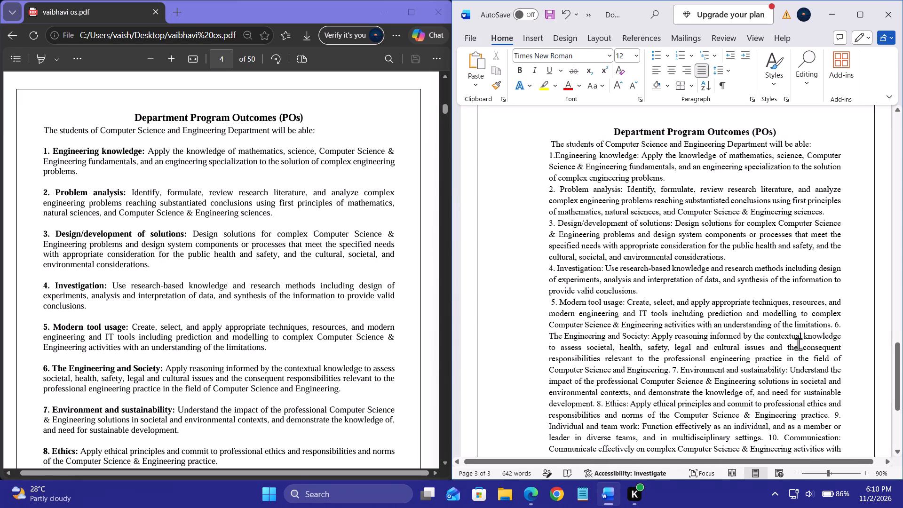
{"action": "left_click", "coordinate": [832, 327]}
{"action": "key", "text": "Return"}
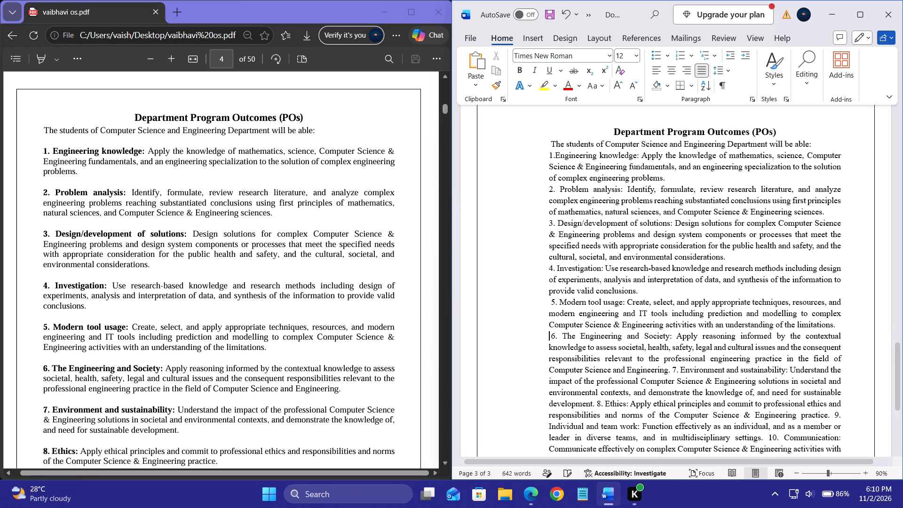
{"action": "left_click", "coordinate": [674, 373]}
{"action": "key", "text": "Return"}
Split outcomes 8 "Ethics" and 9 "Individual and team work" into their own paragraphs.
{"action": "scroll", "coordinate": [674, 373], "scroll_direction": "down", "scroll_amount": 1}
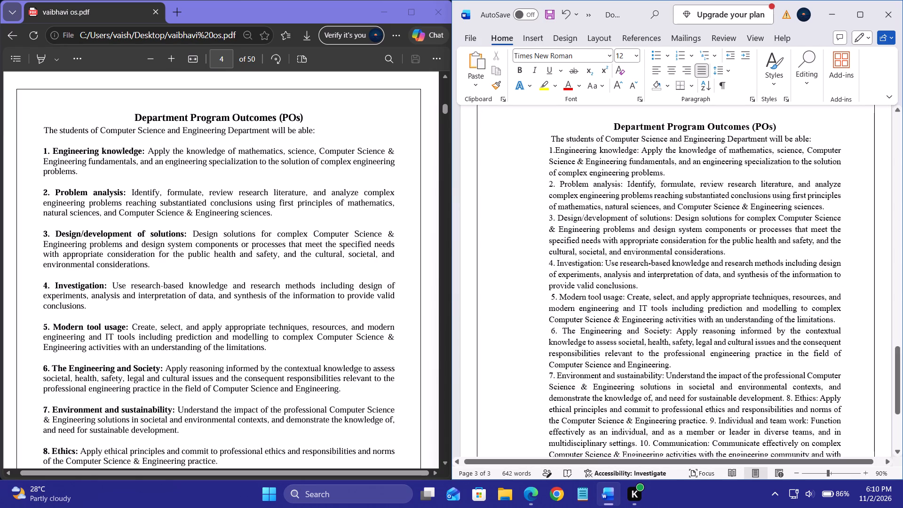
{"action": "scroll", "coordinate": [674, 373], "scroll_direction": "down", "scroll_amount": 2}
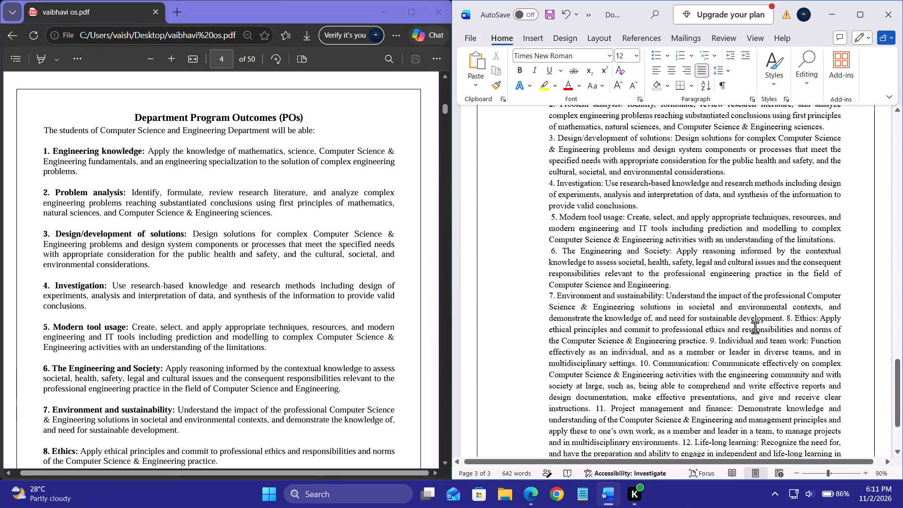
{"action": "scroll", "coordinate": [773, 326], "scroll_direction": "down", "scroll_amount": 1}
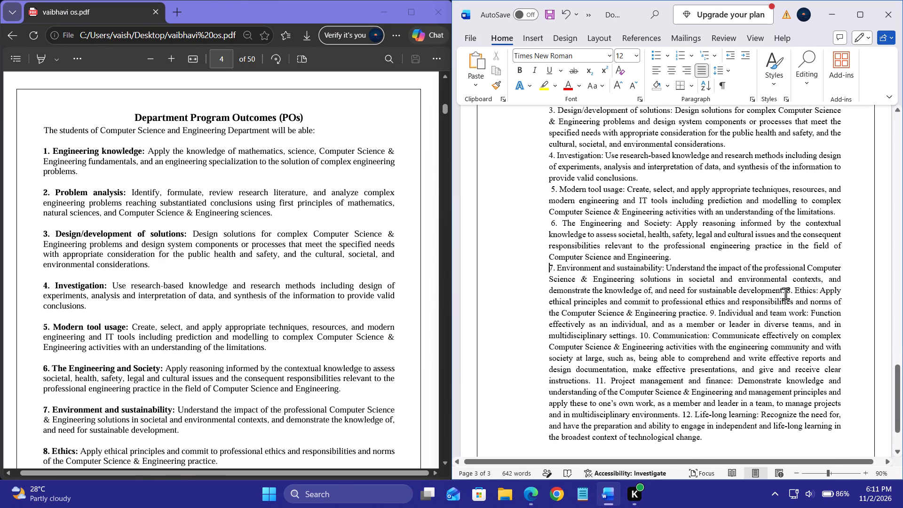
{"action": "left_click", "coordinate": [787, 294]}
{"action": "key", "text": "Return"}
{"action": "scroll", "coordinate": [787, 294], "scroll_direction": "down", "scroll_amount": 1}
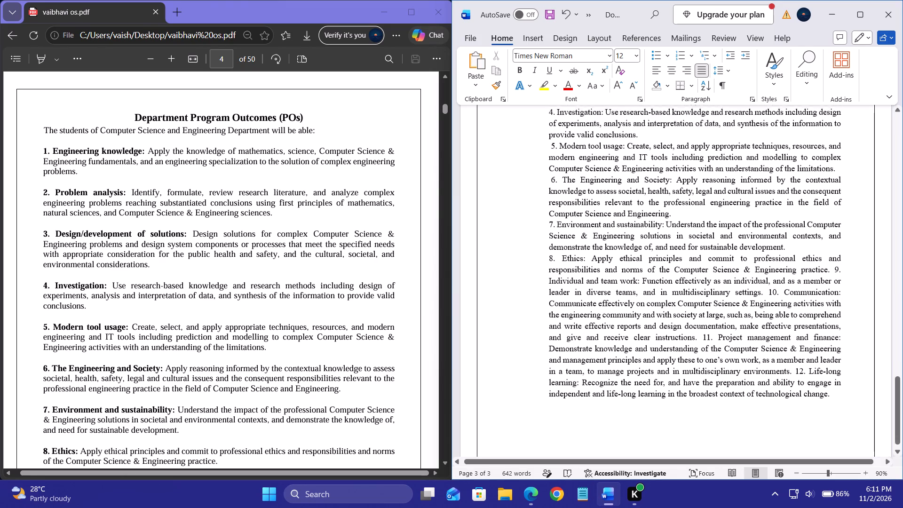
{"action": "scroll", "coordinate": [787, 294], "scroll_direction": "down", "scroll_amount": 1}
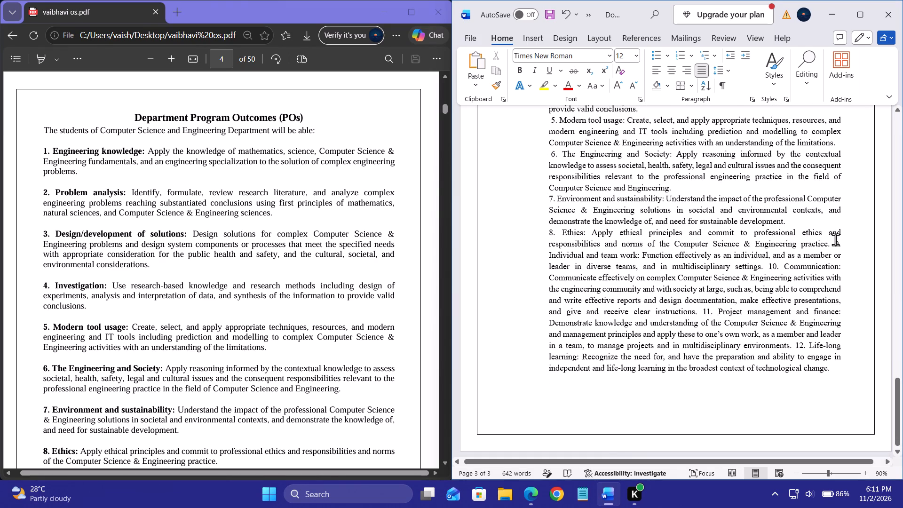
{"action": "left_click", "coordinate": [835, 239]}
{"action": "key", "text": "Return"}
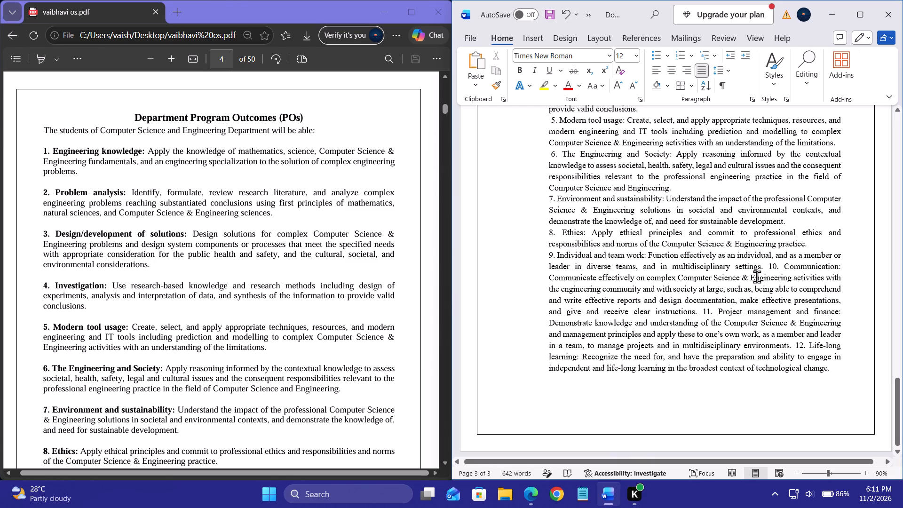
Left-align all the text below the Department Program Outcomes heading, from "The students of Computer Science..." through outcome 12.
{"action": "scroll", "coordinate": [752, 303], "scroll_direction": "up", "scroll_amount": 4}
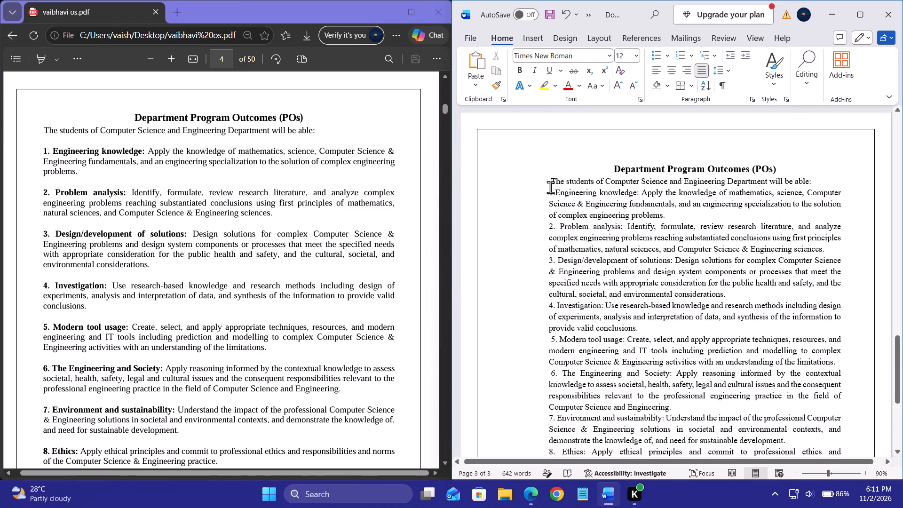
{"action": "left_click_drag", "start_coordinate": [548, 182], "coordinate": [779, 456]}
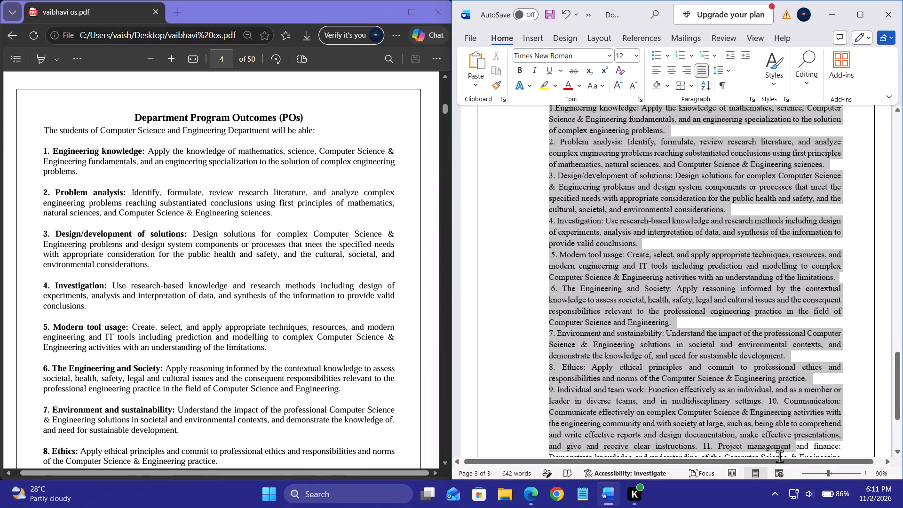
{"action": "left_click_drag", "start_coordinate": [779, 456], "coordinate": [835, 433]}
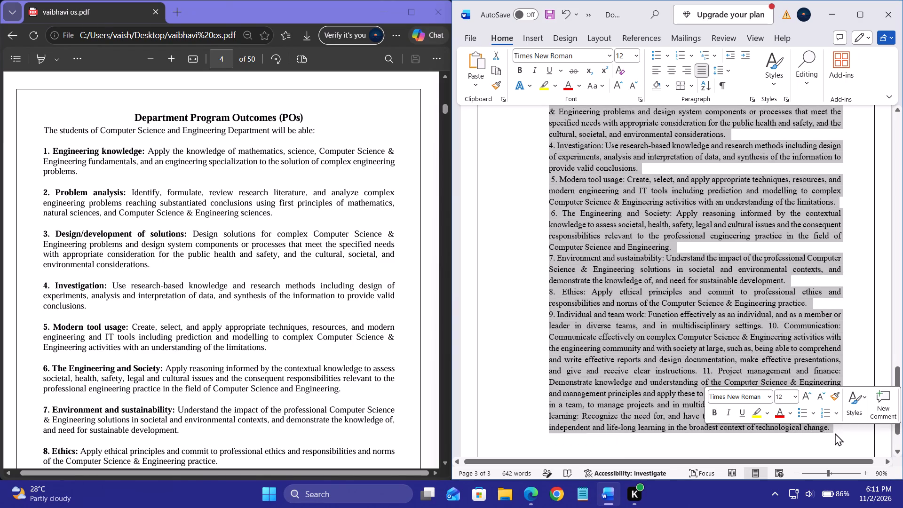
{"action": "left_click", "coordinate": [656, 72]}
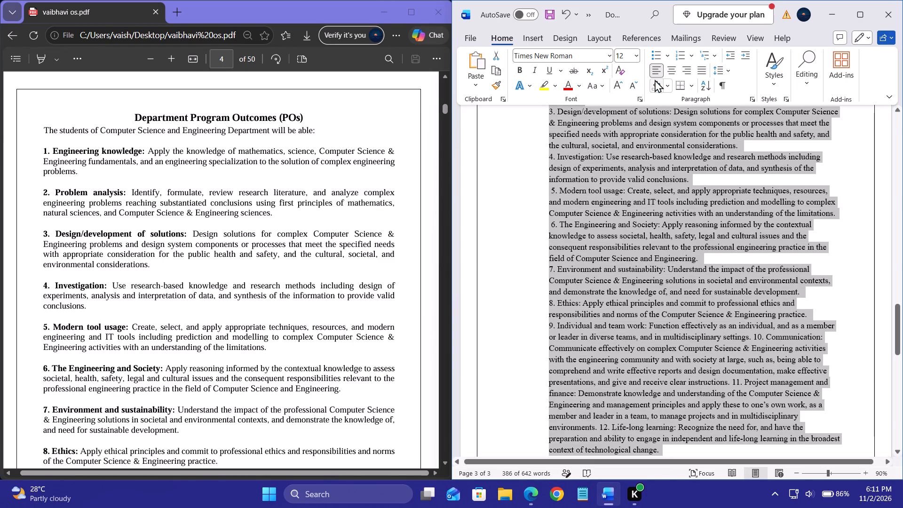
Remove the leading space before "The students of Computer Science..." and keep that line left-aligned on its own below the heading.
{"action": "scroll", "coordinate": [660, 141], "scroll_direction": "up", "scroll_amount": 2}
{"action": "left_click", "coordinate": [630, 162]}
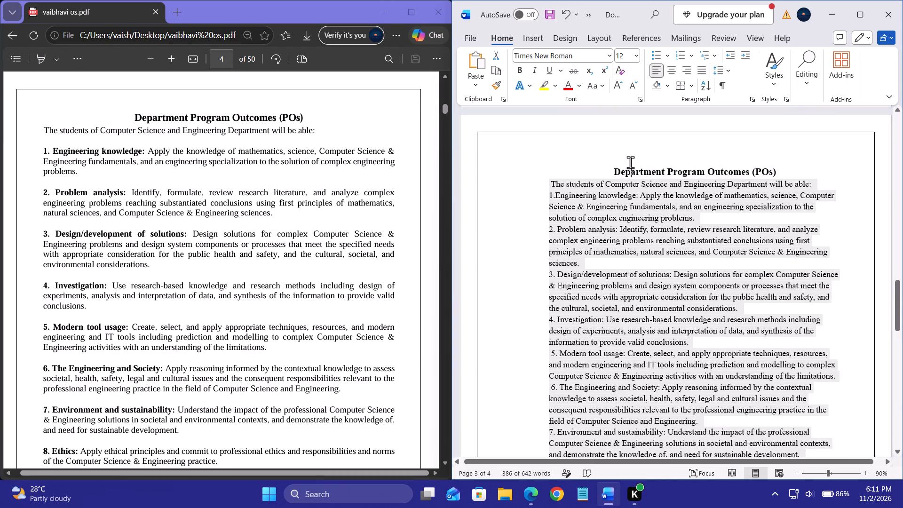
{"action": "left_click", "coordinate": [552, 183]}
{"action": "key", "text": "BackSpace"}
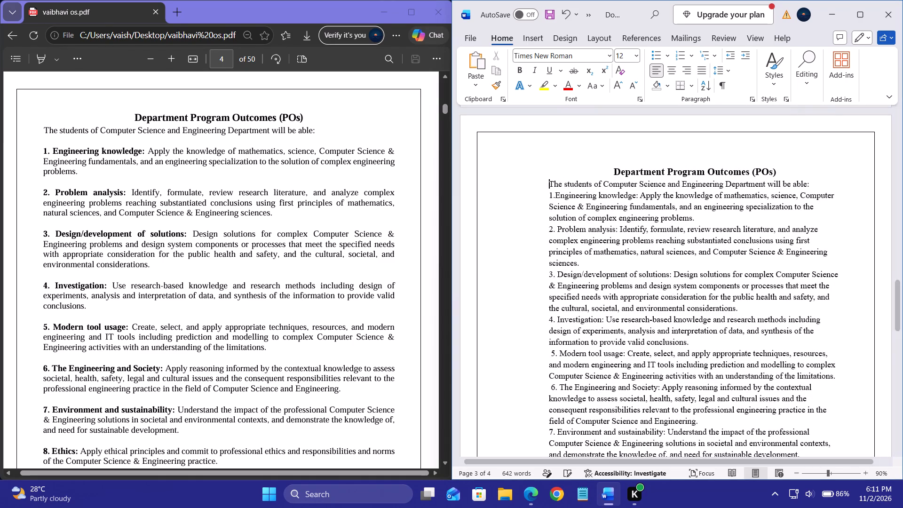
{"action": "key", "text": "BackSpace"}
{"action": "key", "text": "BackSpace"}
{"action": "key", "text": "Return"}
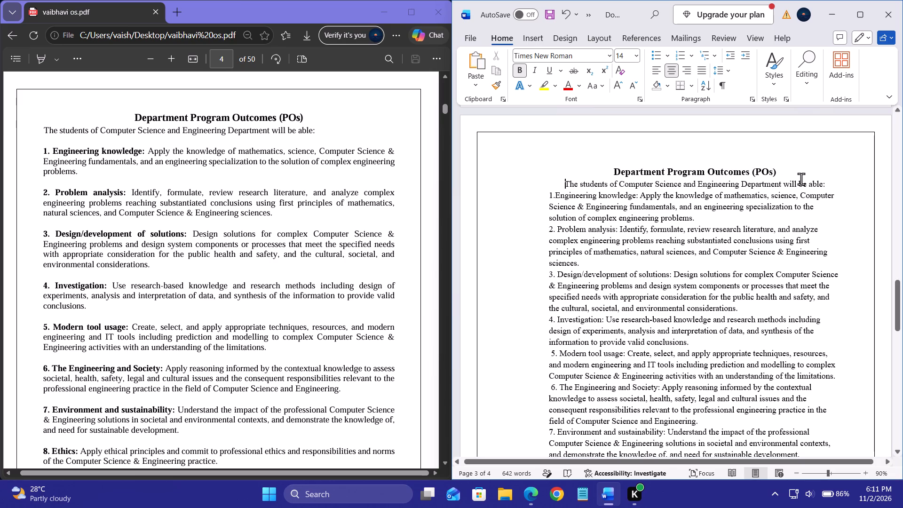
{"action": "left_click_drag", "start_coordinate": [830, 187], "coordinate": [565, 183]}
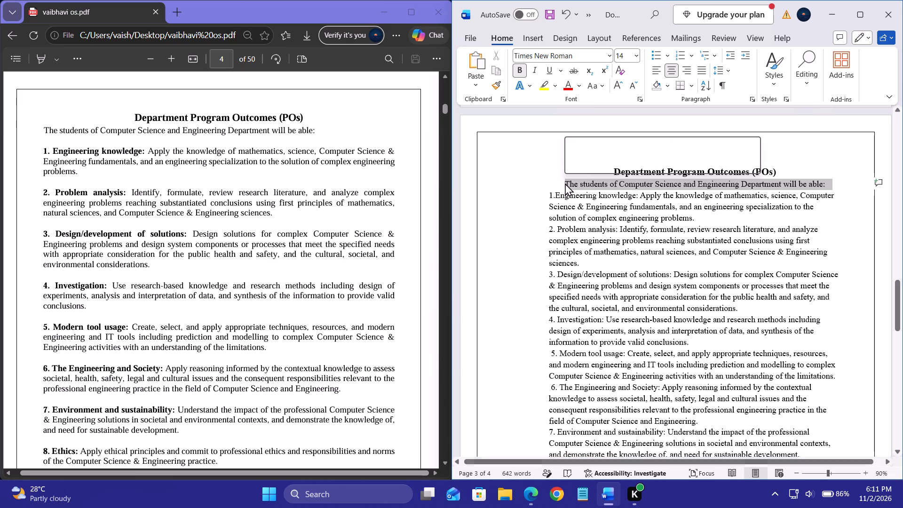
{"action": "left_click", "coordinate": [656, 70]}
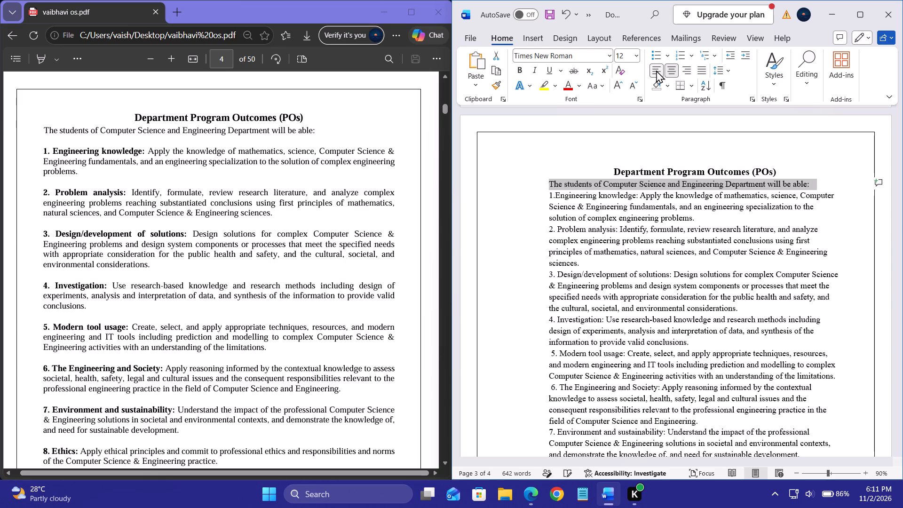
Cut the whole Department Program Outcomes section, clear the leftover indent on the emptied page, and paste the section back there.
{"action": "left_click", "coordinate": [616, 152]}
{"action": "left_click_drag", "start_coordinate": [614, 167], "coordinate": [632, 194]}
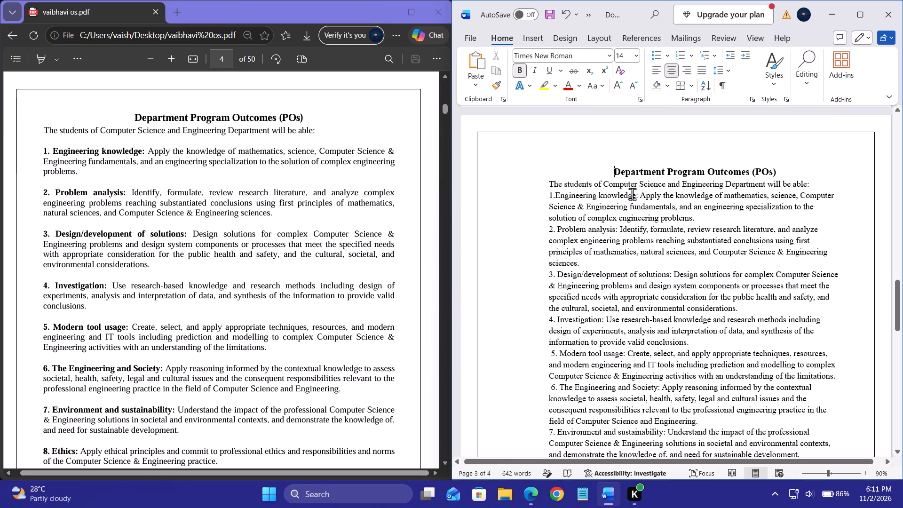
{"action": "left_click_drag", "start_coordinate": [632, 194], "coordinate": [792, 466]}
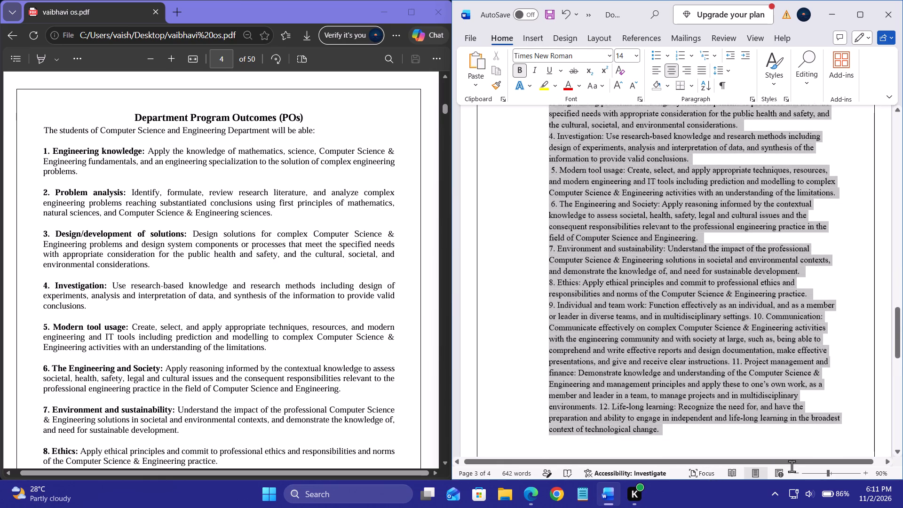
{"action": "left_click_drag", "start_coordinate": [792, 466], "coordinate": [705, 374]}
{"action": "key", "text": "ctrl+x"}
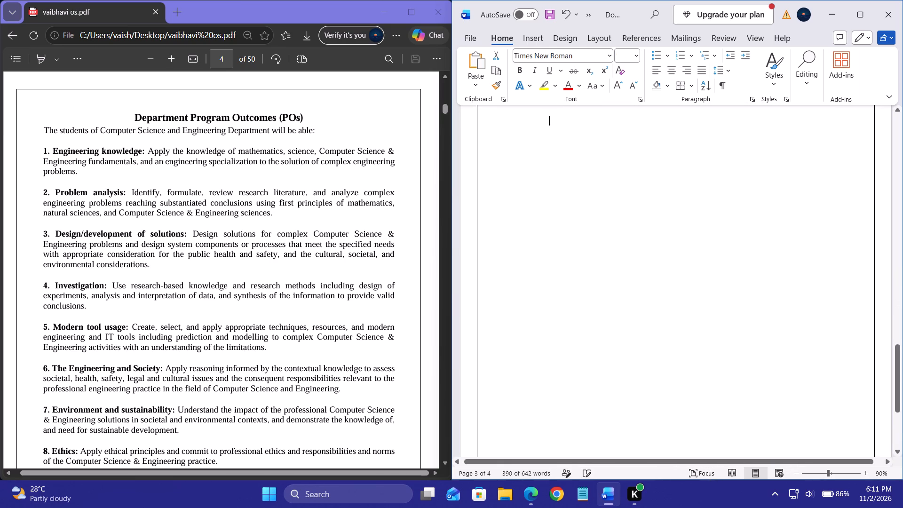
{"action": "scroll", "coordinate": [578, 208], "scroll_direction": "up", "scroll_amount": 2}
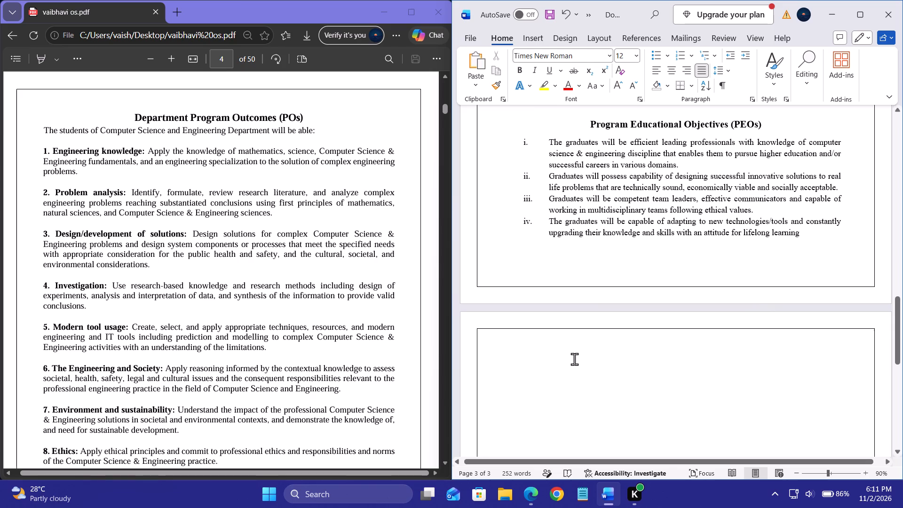
{"action": "key", "text": "BackSpace"}
{"action": "key", "text": "BackSpace"}
{"action": "key", "text": "Return"}
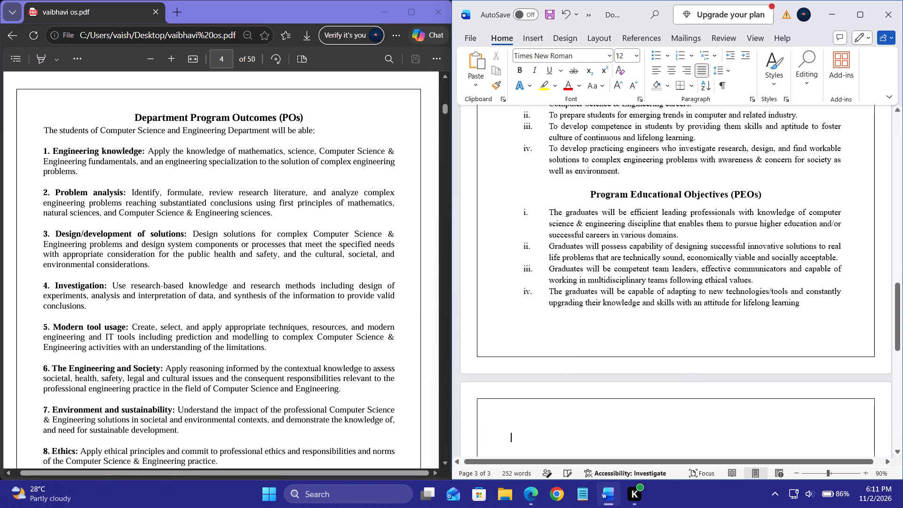
{"action": "key", "text": "ctrl+v"}
{"action": "scroll", "coordinate": [574, 359], "scroll_direction": "up", "scroll_amount": 2}
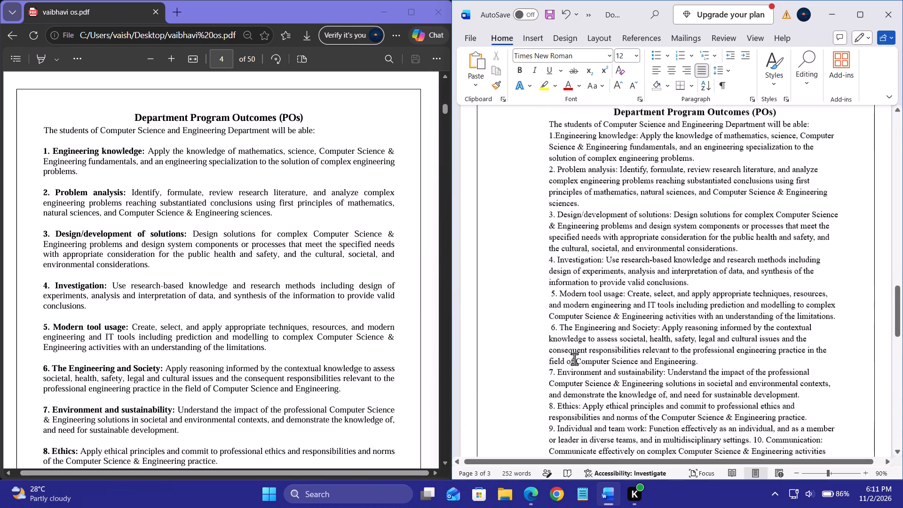
{"action": "scroll", "coordinate": [574, 359], "scroll_direction": "up", "scroll_amount": 2}
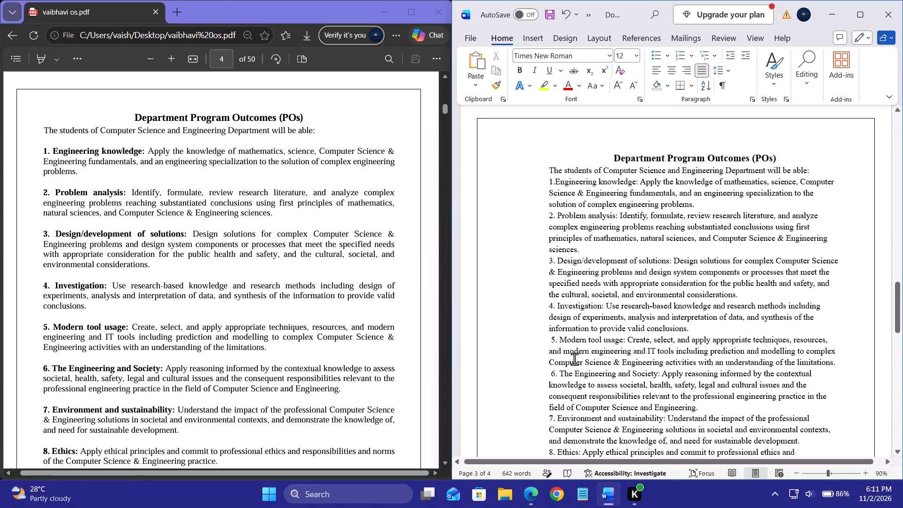
Remove the left indent from the line "The students of Computer Science...", keeping it left-aligned directly below the Department Program Outcomes heading.
{"action": "left_click", "coordinate": [548, 184]}
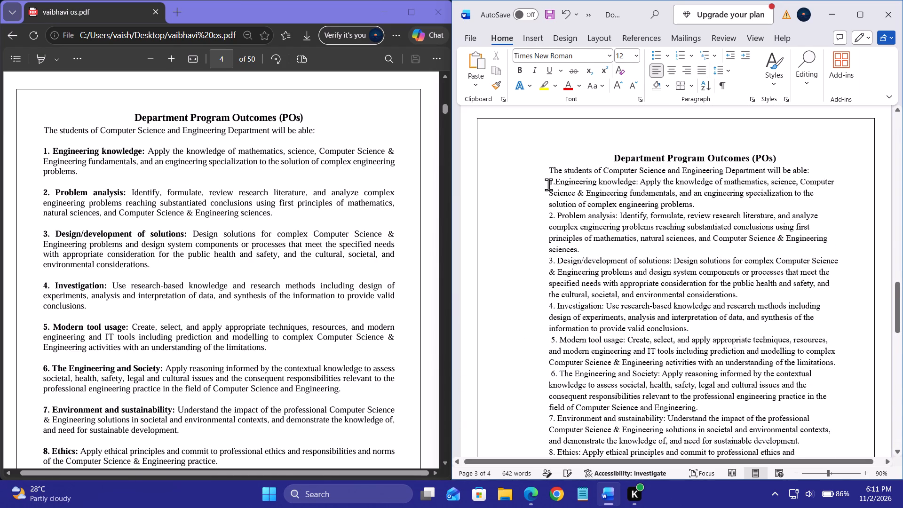
{"action": "left_click", "coordinate": [547, 174]}
{"action": "key", "text": "BackSpace"}
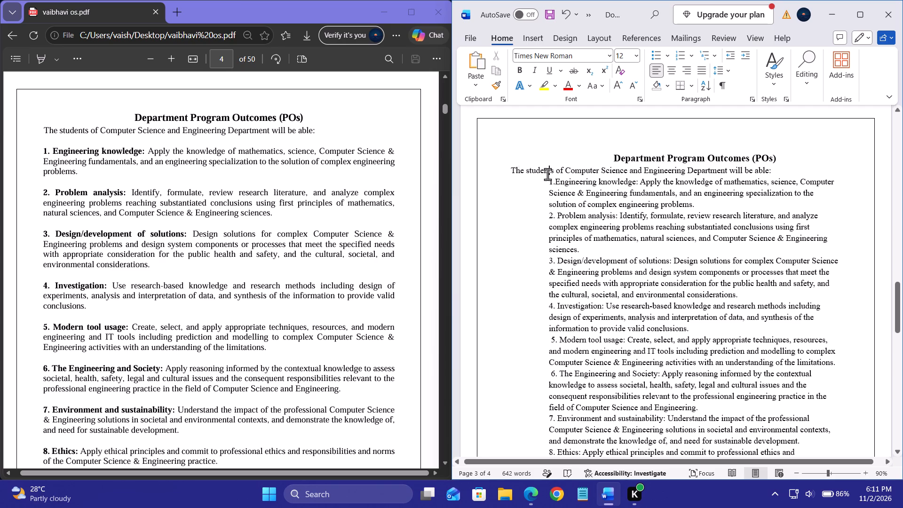
{"action": "key", "text": "BackSpace"}
{"action": "key", "text": "Return"}
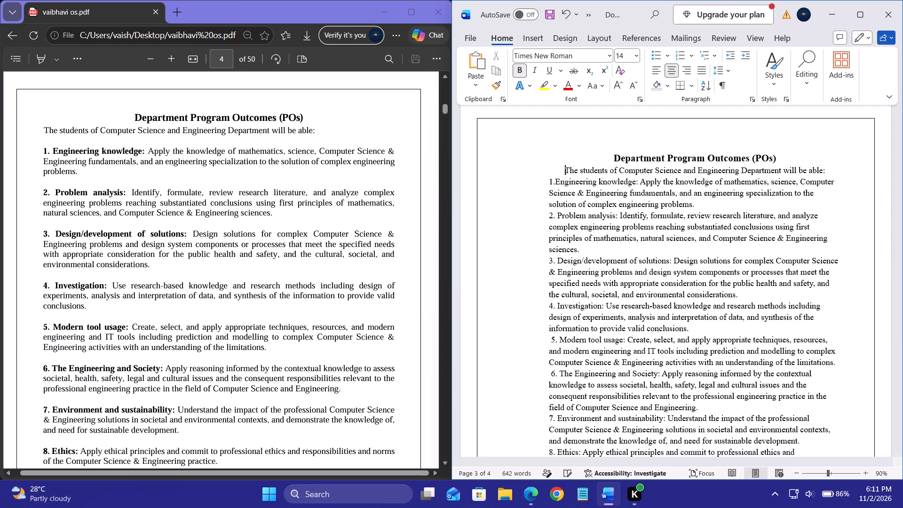
{"action": "key", "text": "BackSpace"}
{"action": "key", "text": "BackSpace"}
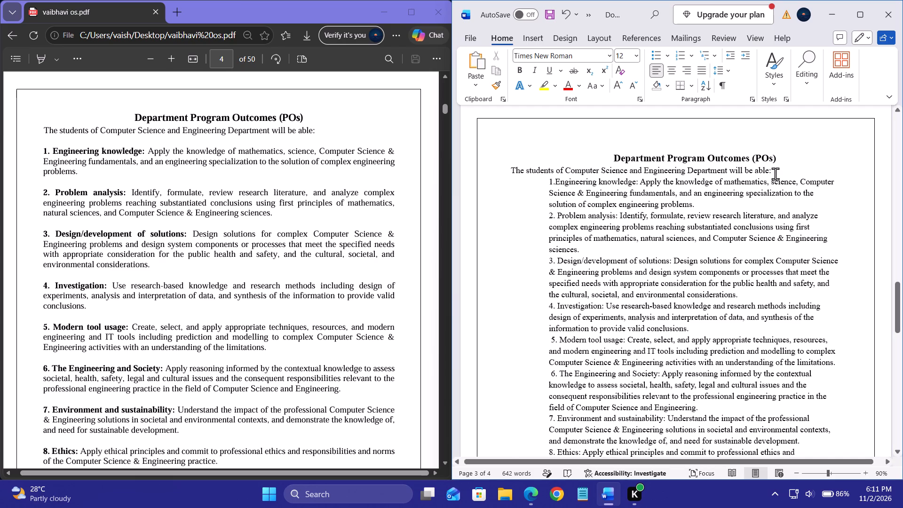
{"action": "key", "text": "Return"}
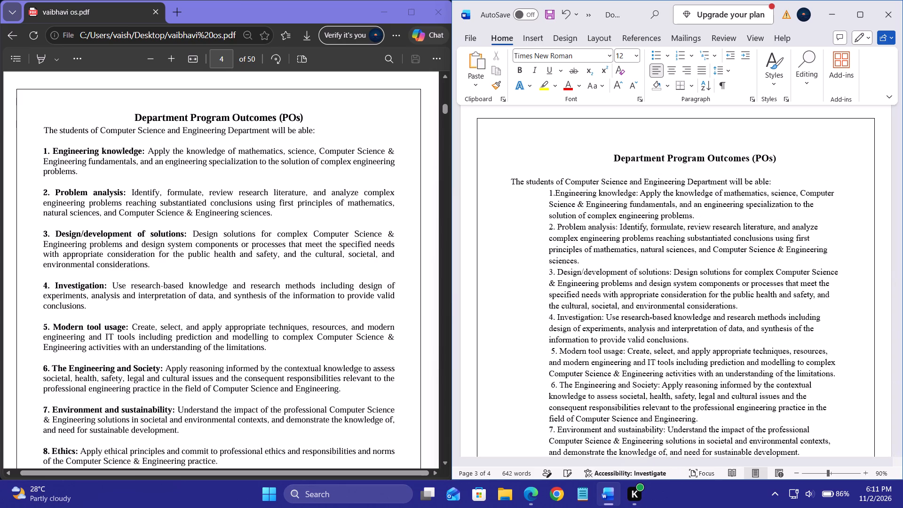
{"action": "key", "text": "BackSpace"}
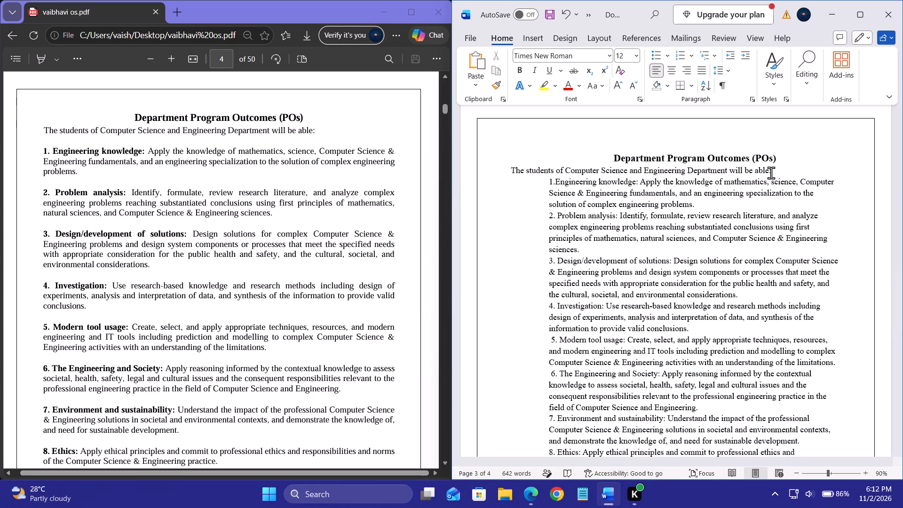
Add a blank line below "The students of Computer Science..." and remove the left indent from outcome 1 "Engineering knowledge".
{"action": "left_click", "coordinate": [809, 167]}
{"action": "key", "text": "Return"}
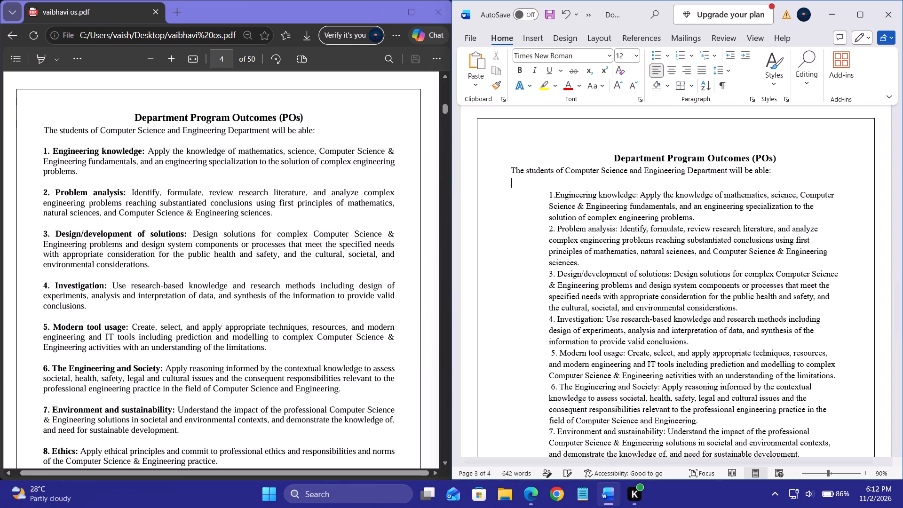
{"action": "left_click", "coordinate": [550, 193]}
{"action": "key", "text": "BackSpace"}
{"action": "key", "text": "BackSpace"}
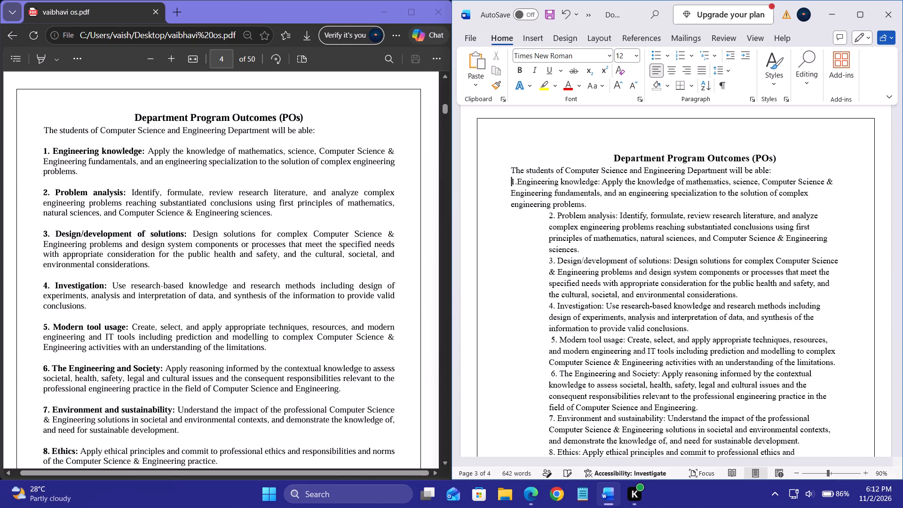
{"action": "key", "text": "Return"}
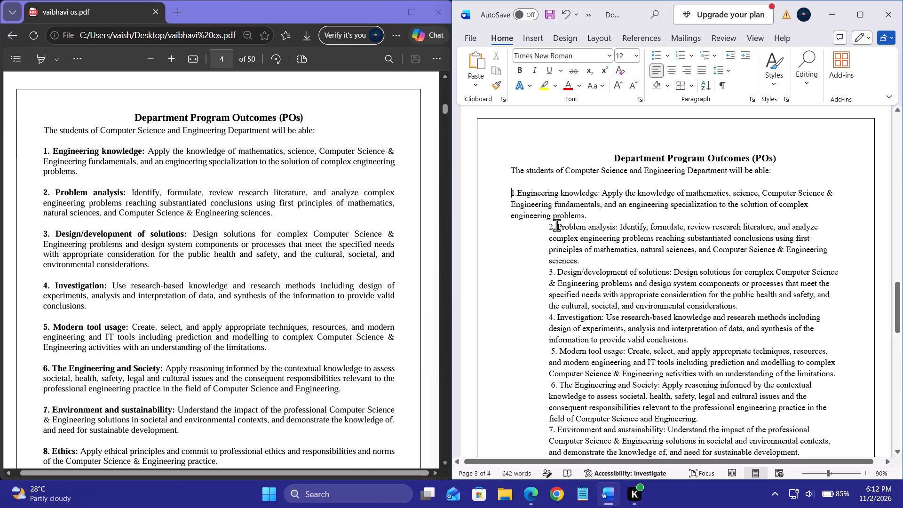
Remove the left indent from outcomes 2 "Problem analysis", 3 "Design/development of solutions" and 4 "Investigation".
{"action": "left_click", "coordinate": [556, 225]}
{"action": "key", "text": "Left"}
{"action": "key", "text": "Left"}
{"action": "key", "text": "Left"}
{"action": "key", "text": "BackSpace"}
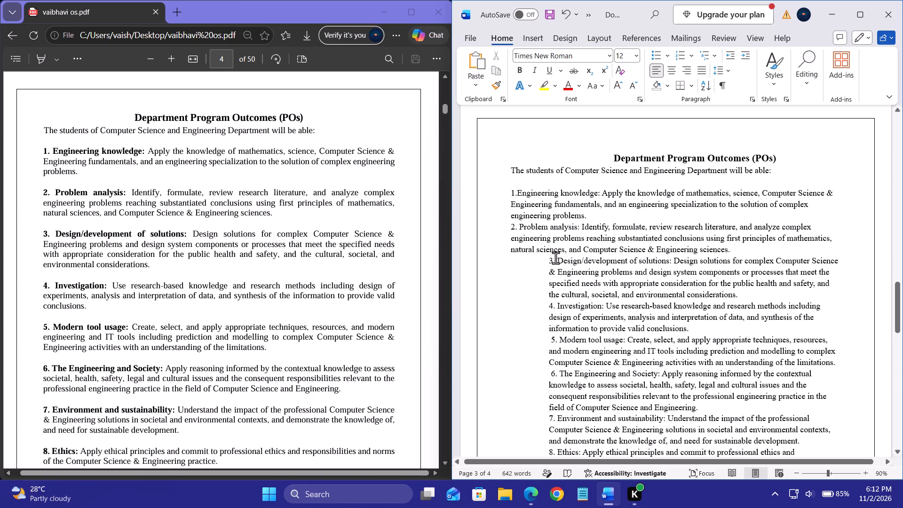
{"action": "left_click", "coordinate": [548, 262]}
{"action": "key", "text": "Return"}
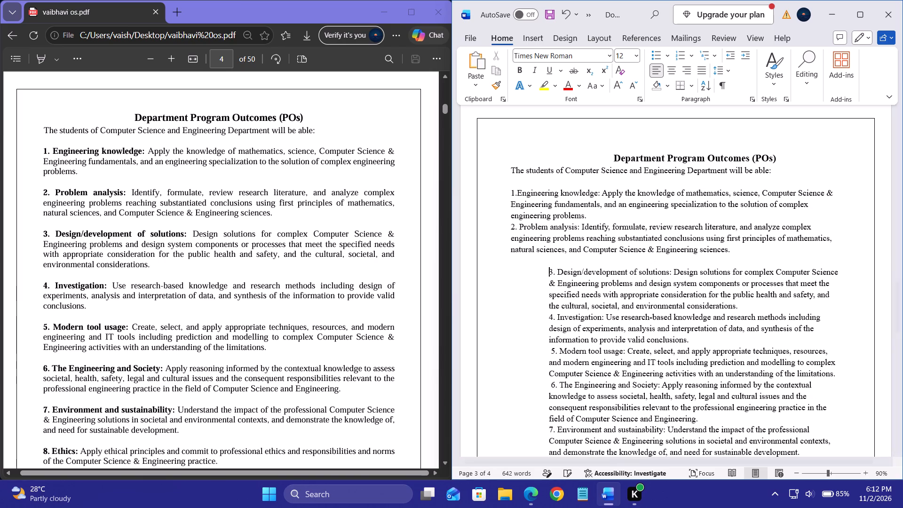
{"action": "key", "text": "ctrl+z"}
{"action": "key", "text": "BackSpace"}
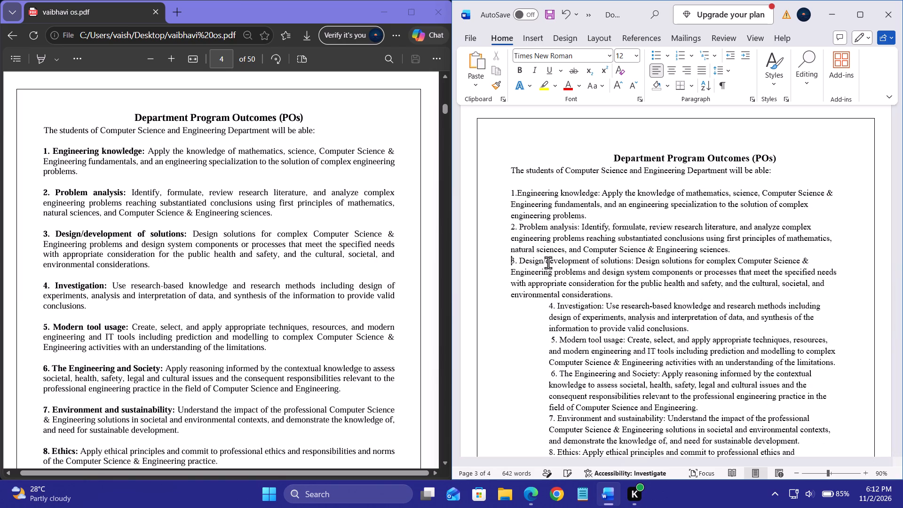
{"action": "left_click", "coordinate": [545, 302]}
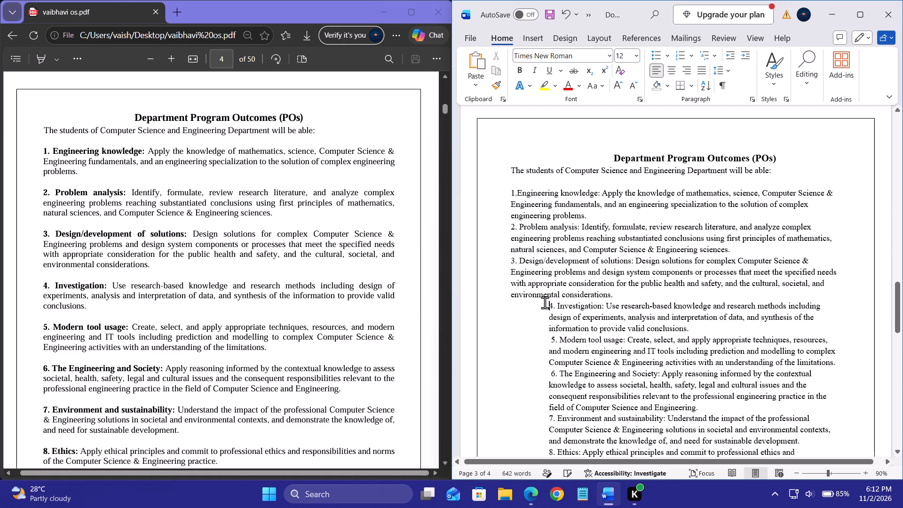
{"action": "key", "text": "BackSpace"}
Remove the left indent from outcomes 5 through 9, from "Modern tool usage" to "Individual and team work".
{"action": "left_click", "coordinate": [547, 336]}
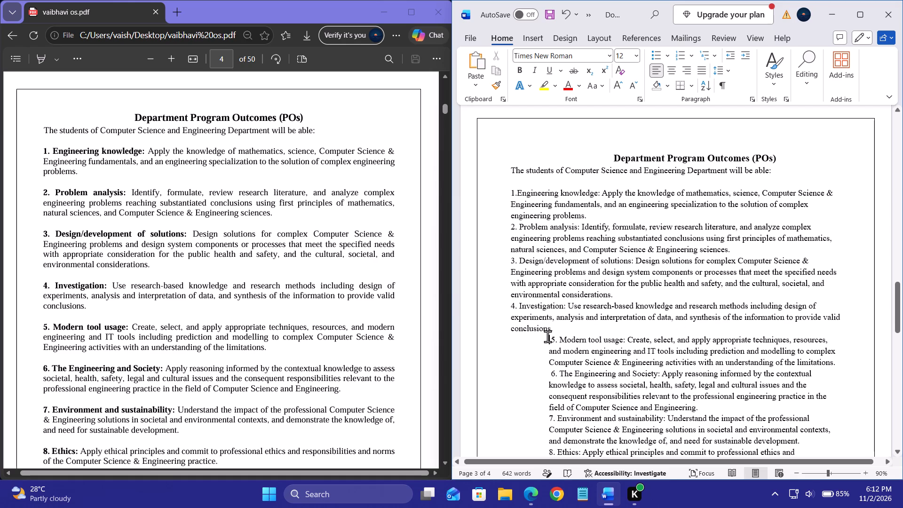
{"action": "key", "text": "BackSpace"}
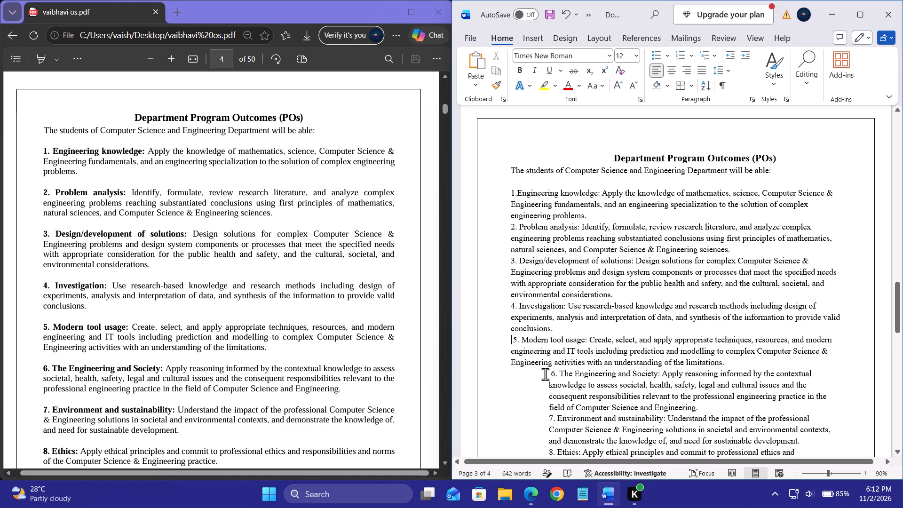
{"action": "left_click", "coordinate": [549, 375]}
{"action": "key", "text": "BackSpace"}
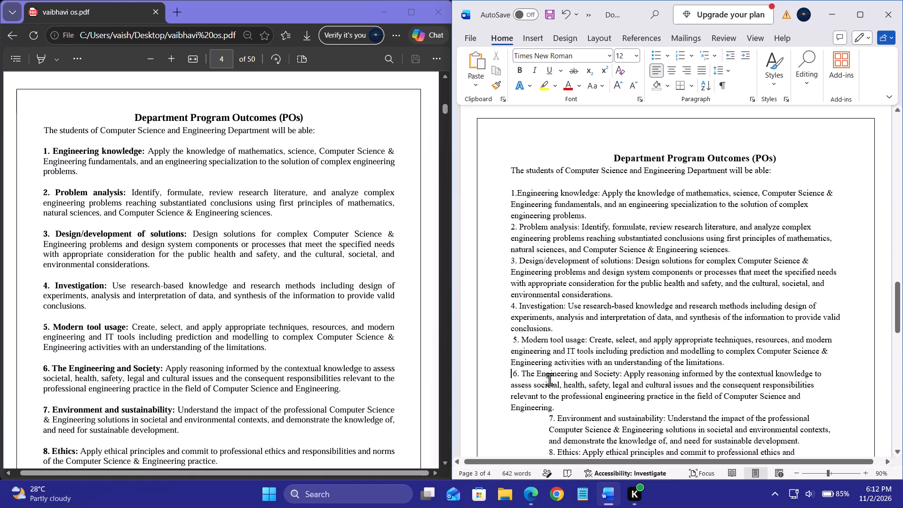
{"action": "left_click", "coordinate": [550, 415]}
{"action": "key", "text": "BackSpace"}
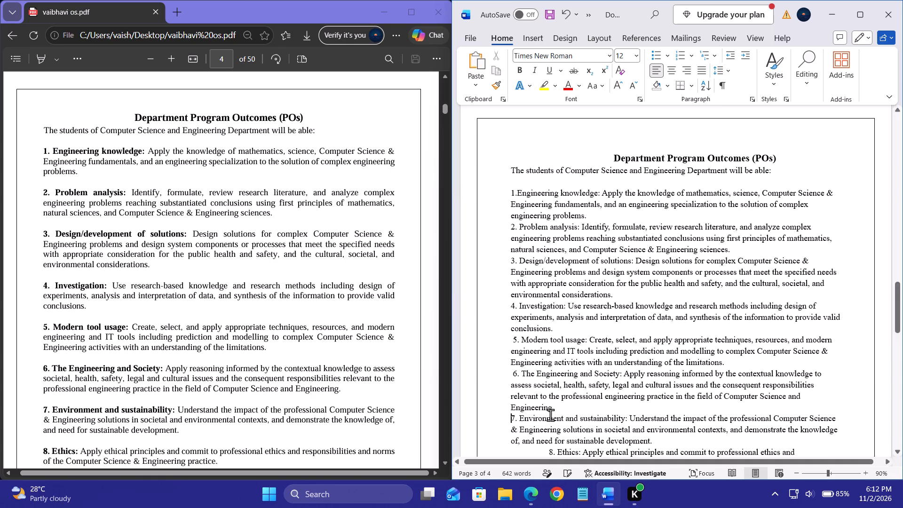
{"action": "scroll", "coordinate": [550, 415], "scroll_direction": "down", "scroll_amount": 1}
{"action": "left_click", "coordinate": [550, 341]}
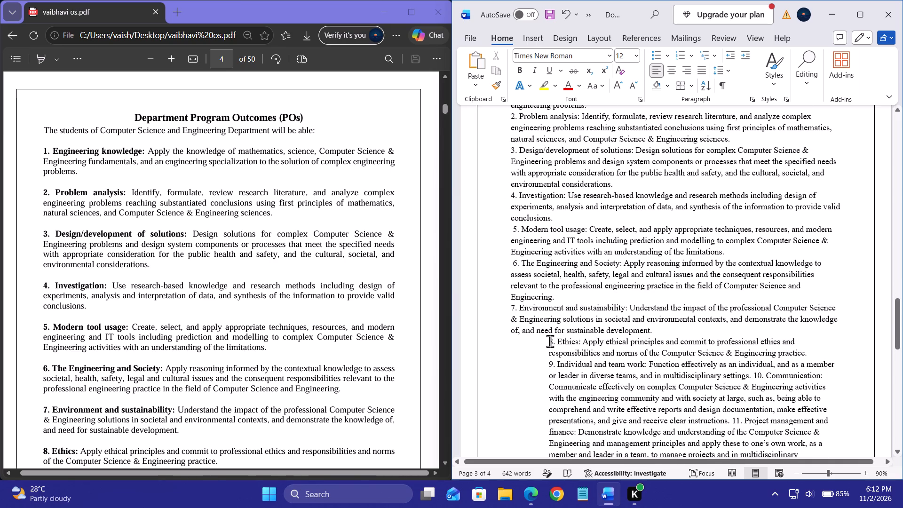
{"action": "key", "text": "BackSpace"}
{"action": "left_click", "coordinate": [547, 361]}
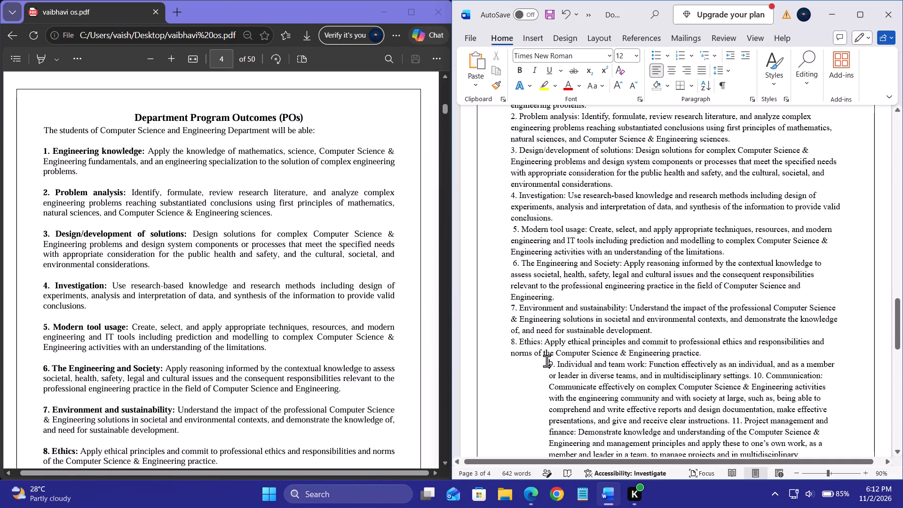
{"action": "key", "text": "BackSpace"}
Split outcomes 10 "Communication" and 11 "Project management and finance" into their own paragraphs without blank lines between them.
{"action": "scroll", "coordinate": [526, 408], "scroll_direction": "down", "scroll_amount": 1}
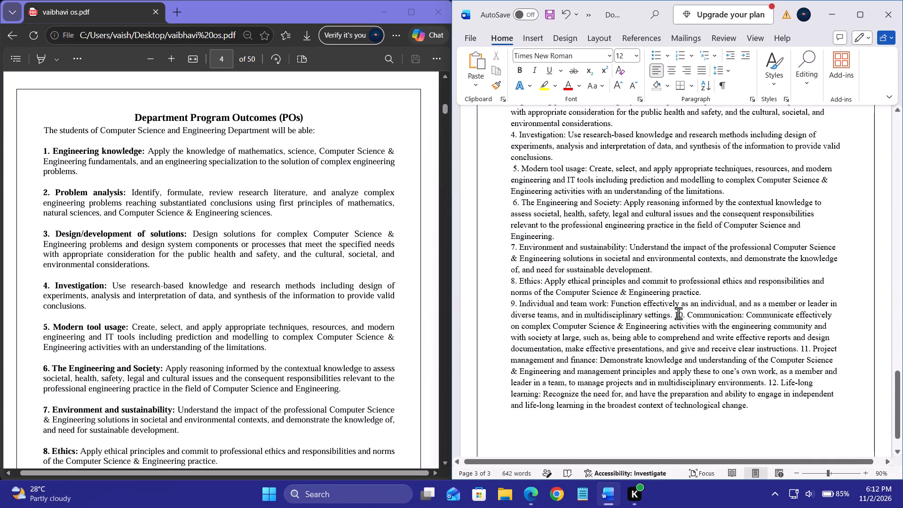
{"action": "left_click", "coordinate": [673, 316]}
{"action": "key", "text": "Return"}
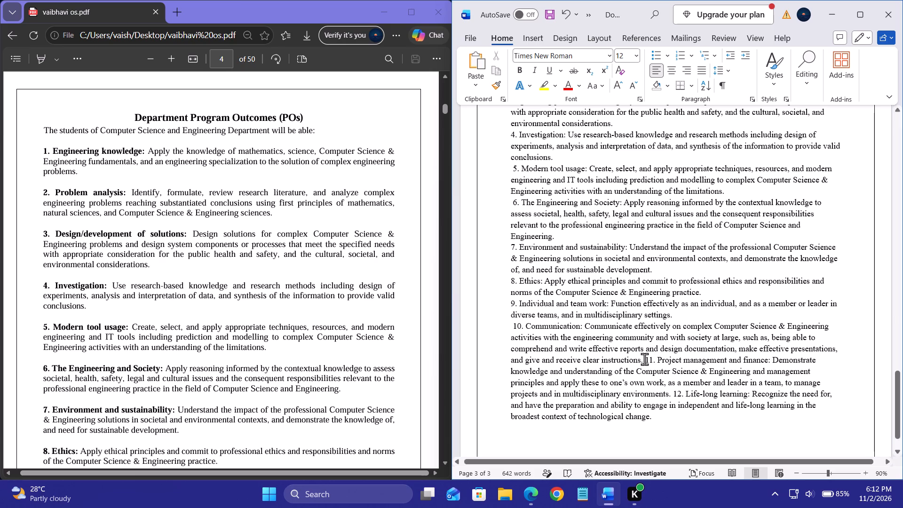
{"action": "key", "text": "Return"}
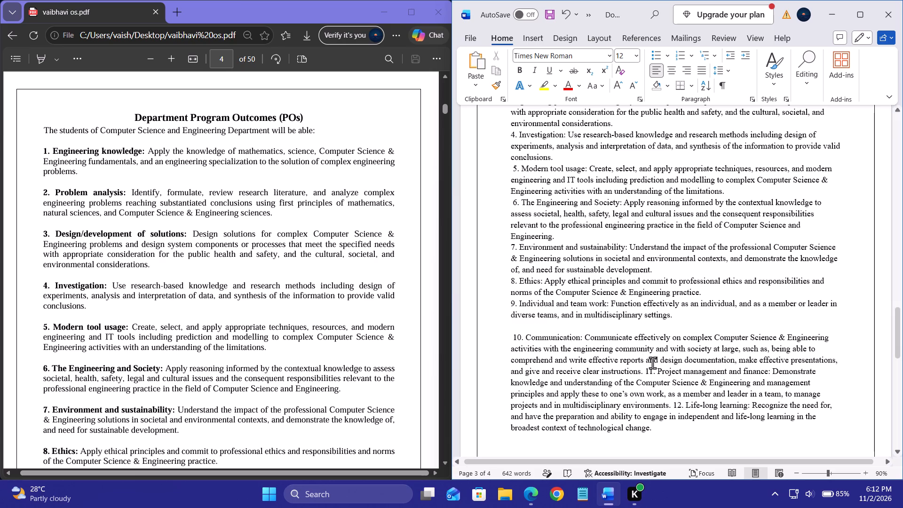
{"action": "key", "text": "ctrl+z"}
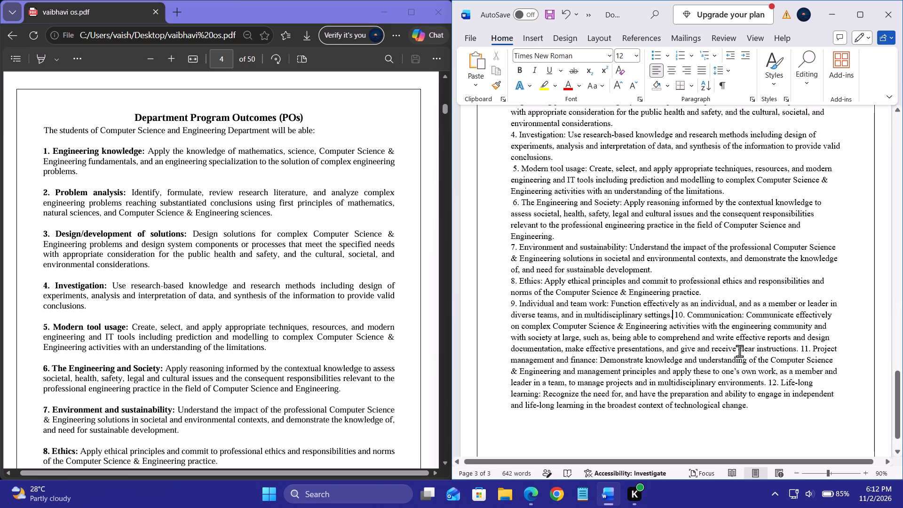
{"action": "key", "text": "Return"}
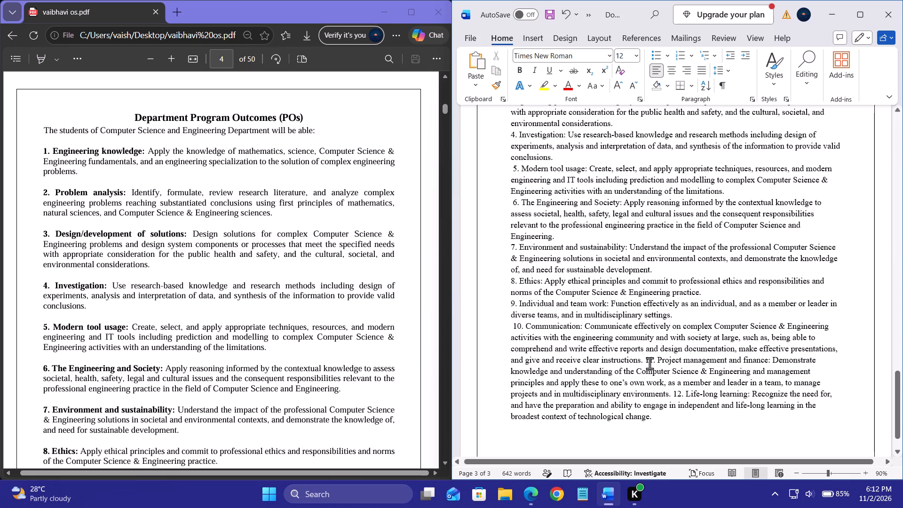
{"action": "left_click", "coordinate": [647, 362]}
{"action": "key", "text": "Return"}
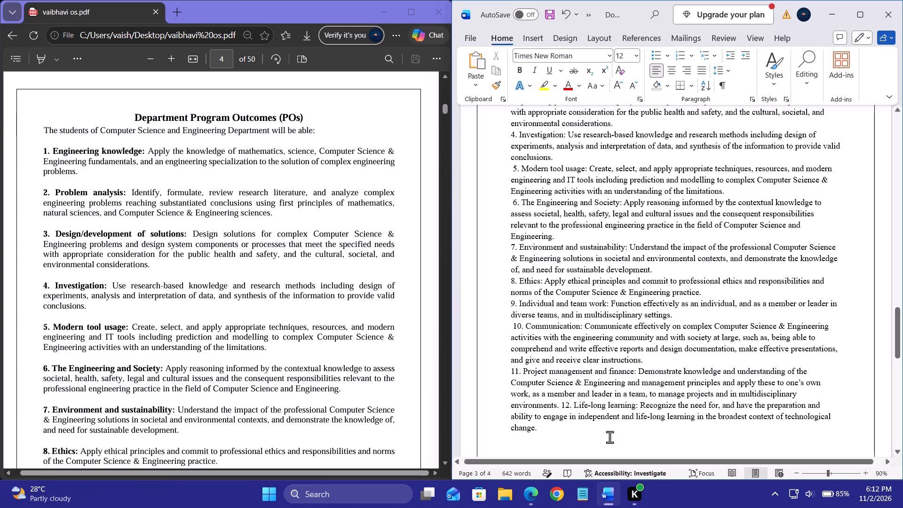
Justify all the outcomes text, from 1 "Engineering knowledge" through 12 "Life-long learning".
{"action": "left_click_drag", "start_coordinate": [541, 437], "coordinate": [525, 279]}
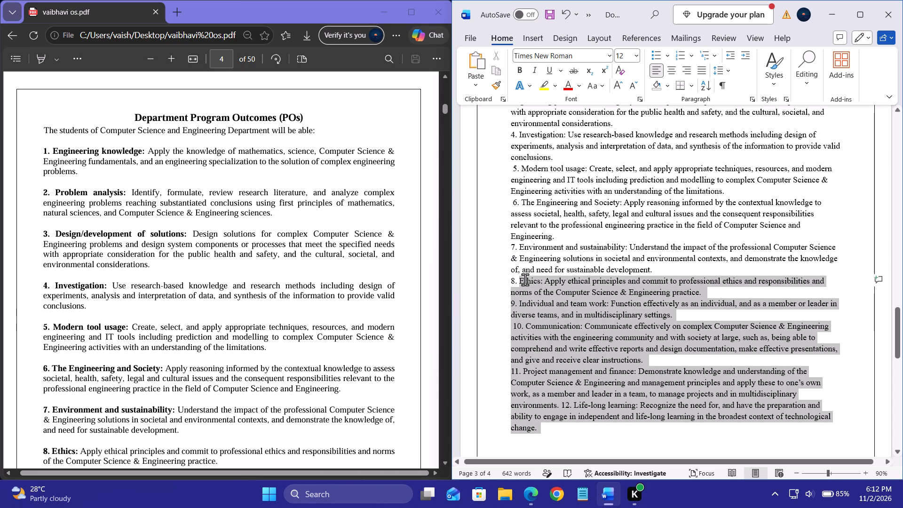
{"action": "left_click_drag", "start_coordinate": [525, 279], "coordinate": [515, 159]}
{"action": "scroll", "coordinate": [530, 268], "scroll_direction": "down", "scroll_amount": 1}
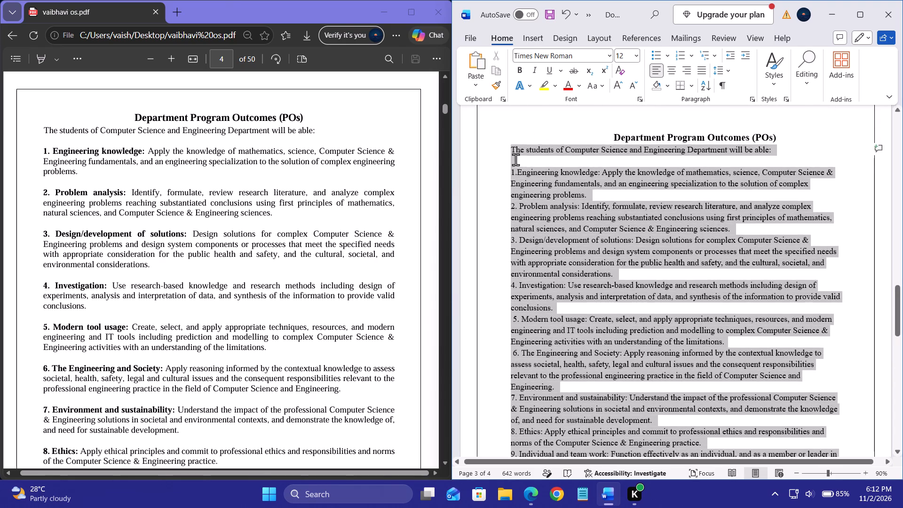
{"action": "left_click_drag", "start_coordinate": [515, 159], "coordinate": [514, 162]}
{"action": "scroll", "coordinate": [515, 159], "scroll_direction": "down", "scroll_amount": 1}
{"action": "left_click", "coordinate": [669, 71]}
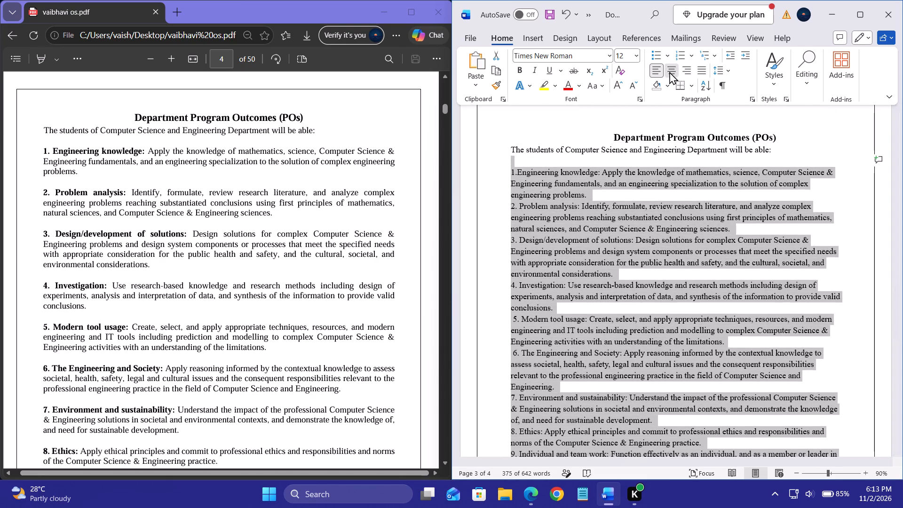
{"action": "left_click", "coordinate": [707, 70]}
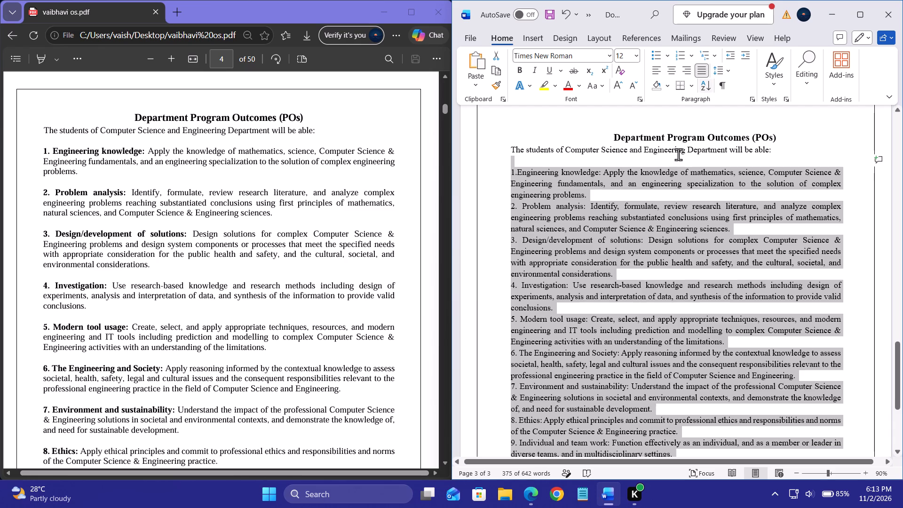
{"action": "left_click", "coordinate": [654, 194]}
Split outcome 12 "Life-long learning" into its own paragraph below outcome 11.
{"action": "scroll", "coordinate": [654, 194], "scroll_direction": "down", "scroll_amount": 2}
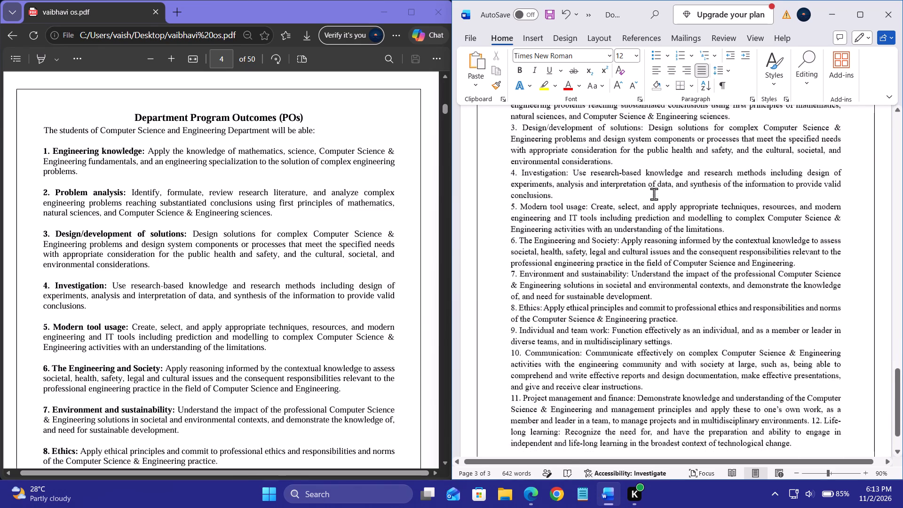
{"action": "scroll", "coordinate": [654, 194], "scroll_direction": "down", "scroll_amount": 2}
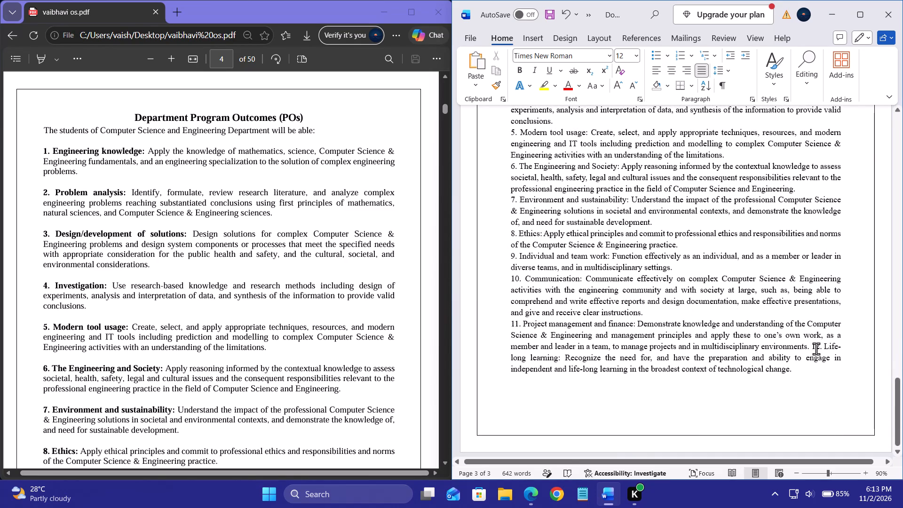
{"action": "left_click", "coordinate": [816, 349]}
{"action": "left_click", "coordinate": [814, 348]}
{"action": "key", "text": "Left"}
{"action": "key", "text": "Return"}
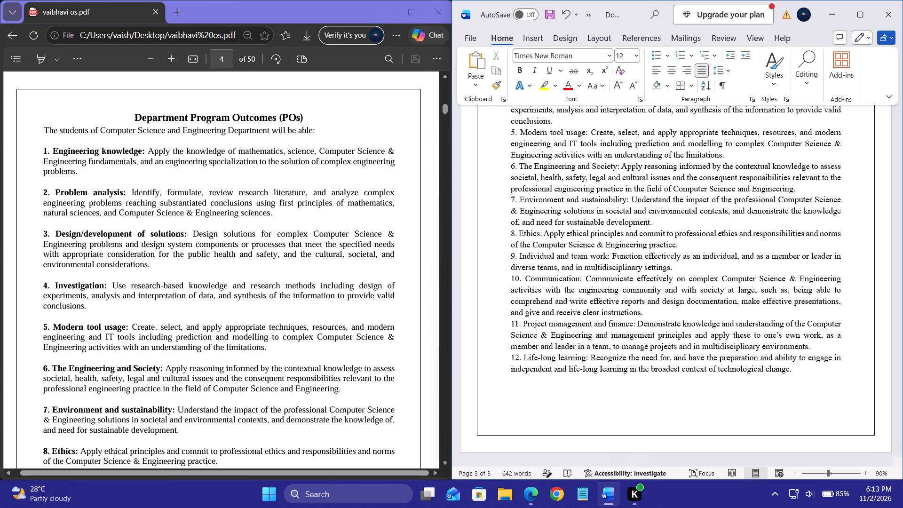
Examine how the Department Program Outcomes page is formatted in the "vaibhavi os again" document for comparison with the new one.
{"action": "scroll", "coordinate": [750, 299], "scroll_direction": "up", "scroll_amount": 1}
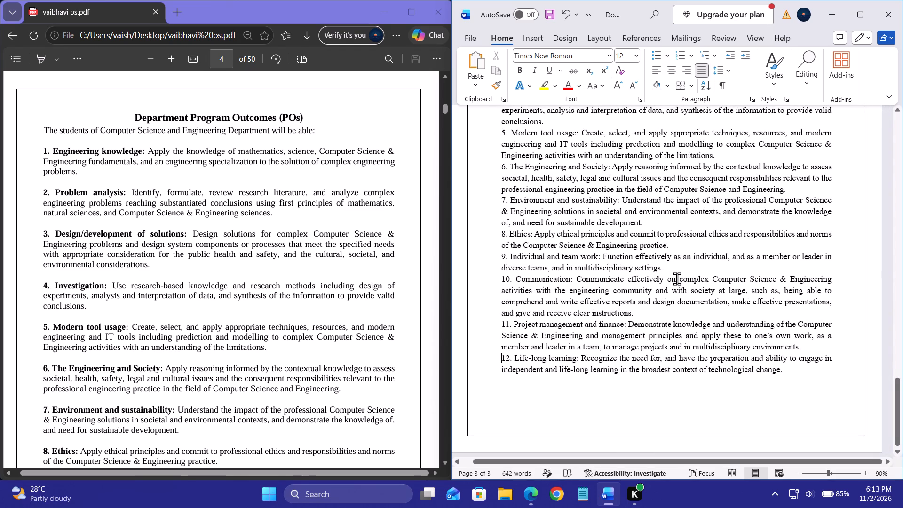
{"action": "scroll", "coordinate": [677, 278], "scroll_direction": "up", "scroll_amount": 5}
{"action": "scroll", "coordinate": [677, 278], "scroll_direction": "down", "scroll_amount": 1}
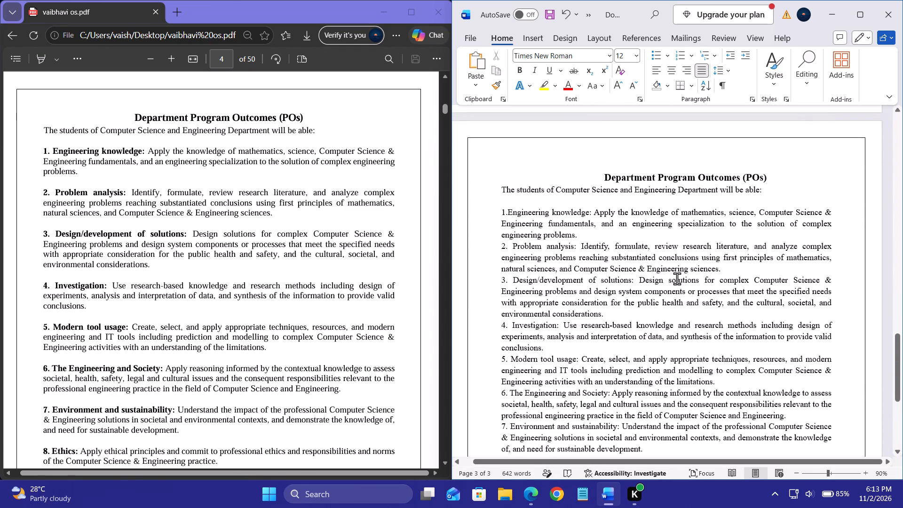
{"action": "scroll", "coordinate": [470, 286], "scroll_direction": "down", "scroll_amount": 2}
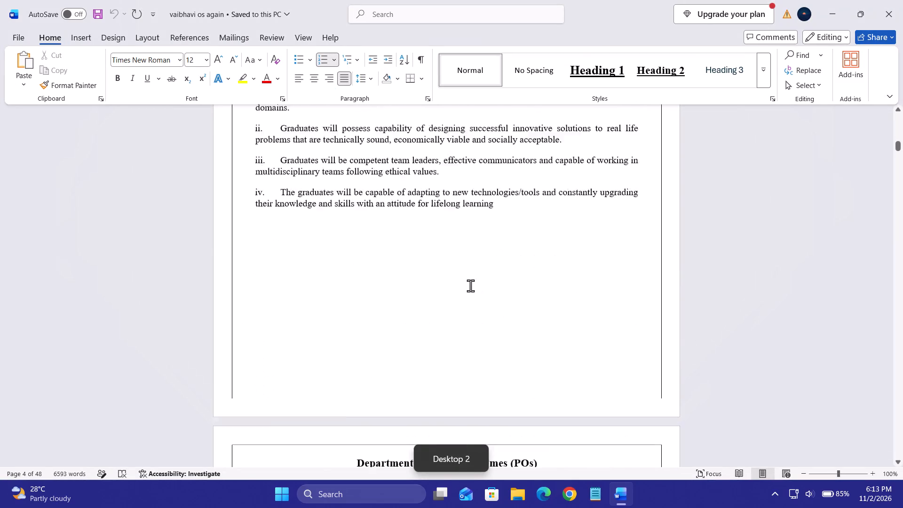
{"action": "scroll", "coordinate": [470, 286], "scroll_direction": "down", "scroll_amount": 1}
{"action": "scroll", "coordinate": [470, 286], "scroll_direction": "up", "scroll_amount": 1}
{"action": "left_click", "coordinate": [457, 347]}
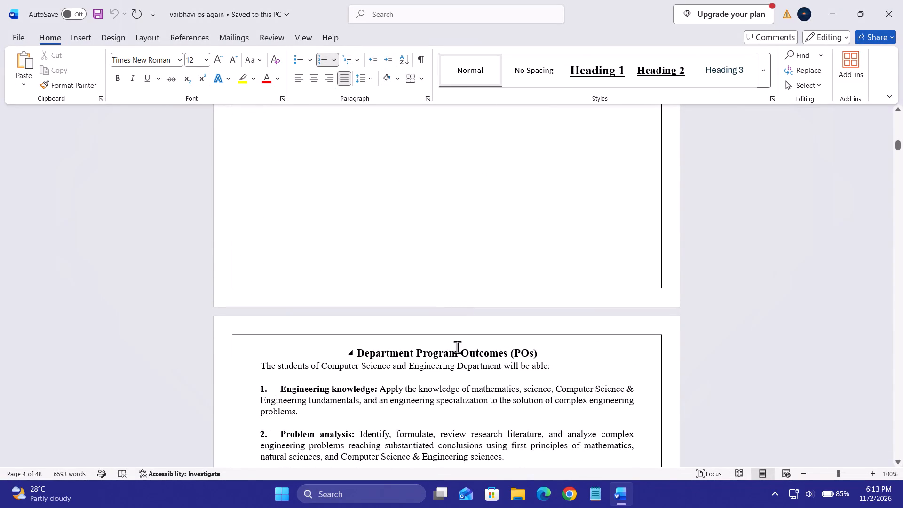
{"action": "left_click", "coordinate": [362, 389]}
{"action": "left_click", "coordinate": [391, 392]}
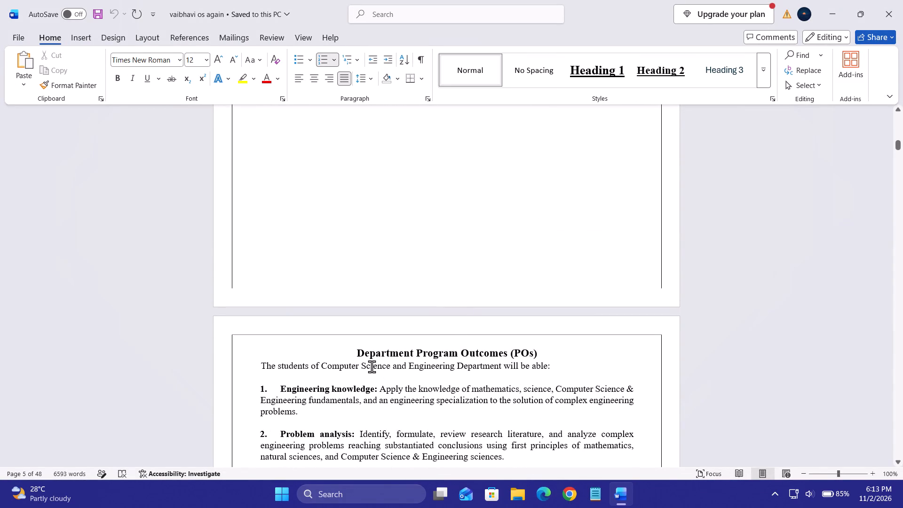
{"action": "left_click", "coordinate": [372, 366]}
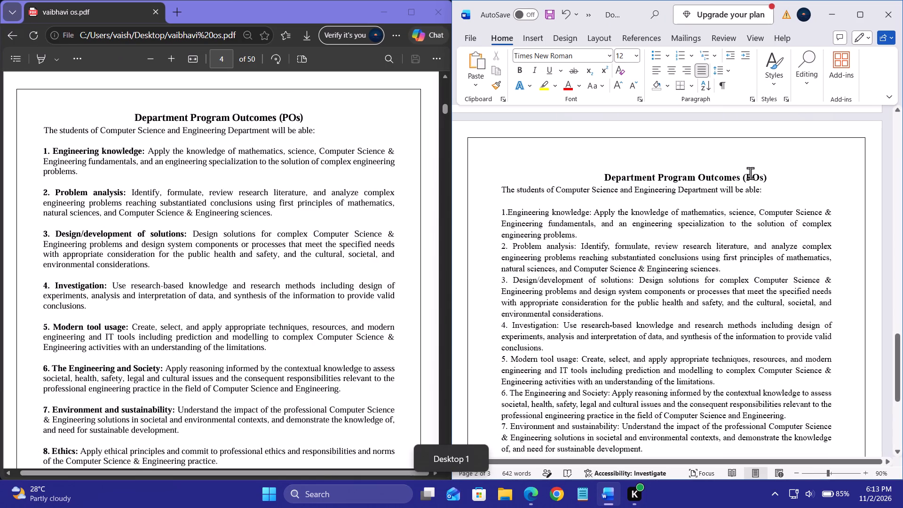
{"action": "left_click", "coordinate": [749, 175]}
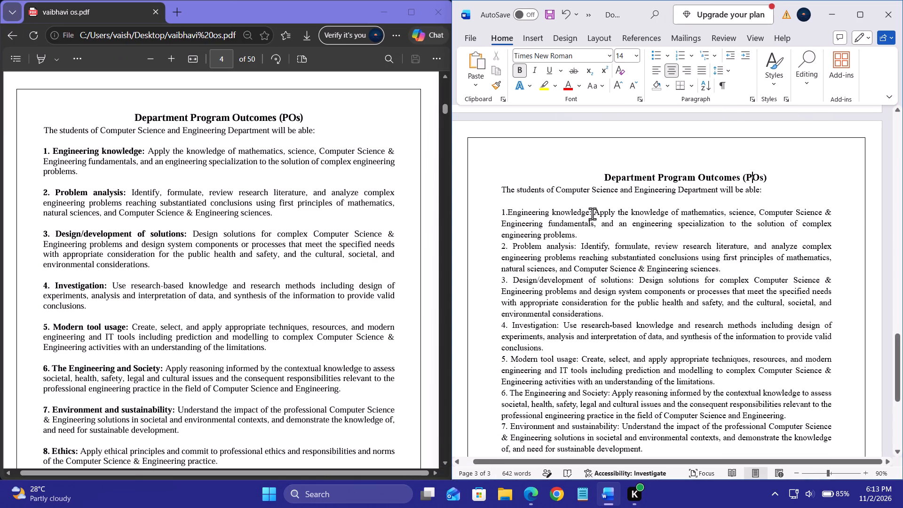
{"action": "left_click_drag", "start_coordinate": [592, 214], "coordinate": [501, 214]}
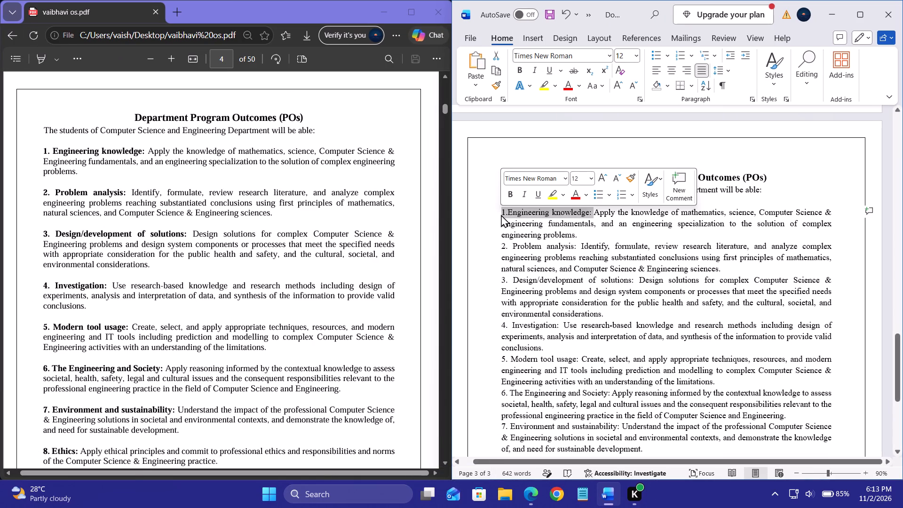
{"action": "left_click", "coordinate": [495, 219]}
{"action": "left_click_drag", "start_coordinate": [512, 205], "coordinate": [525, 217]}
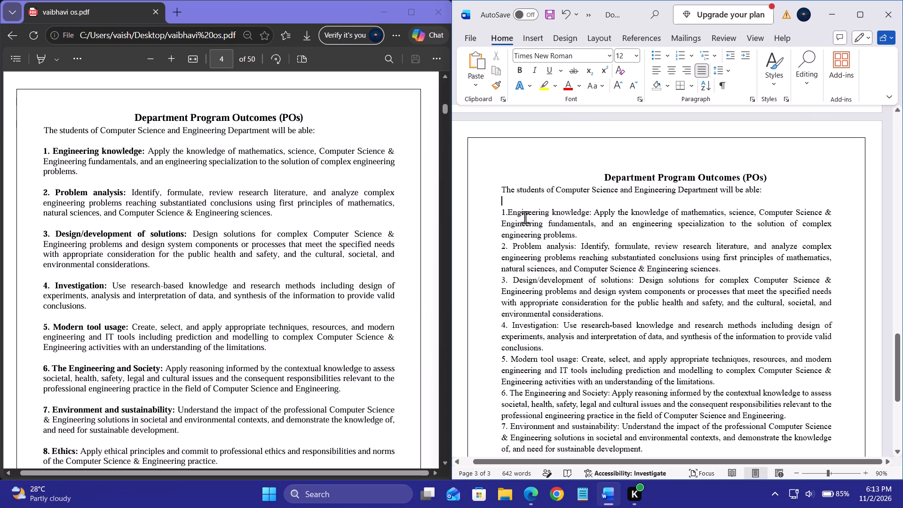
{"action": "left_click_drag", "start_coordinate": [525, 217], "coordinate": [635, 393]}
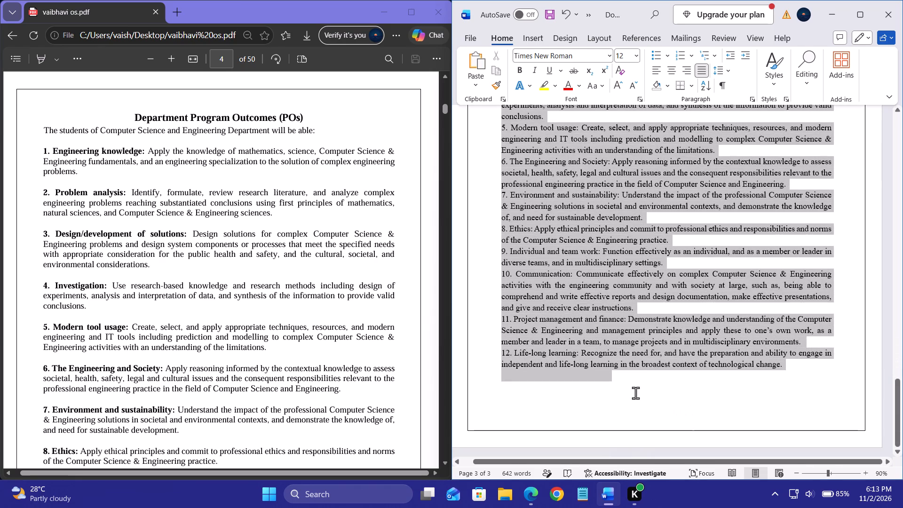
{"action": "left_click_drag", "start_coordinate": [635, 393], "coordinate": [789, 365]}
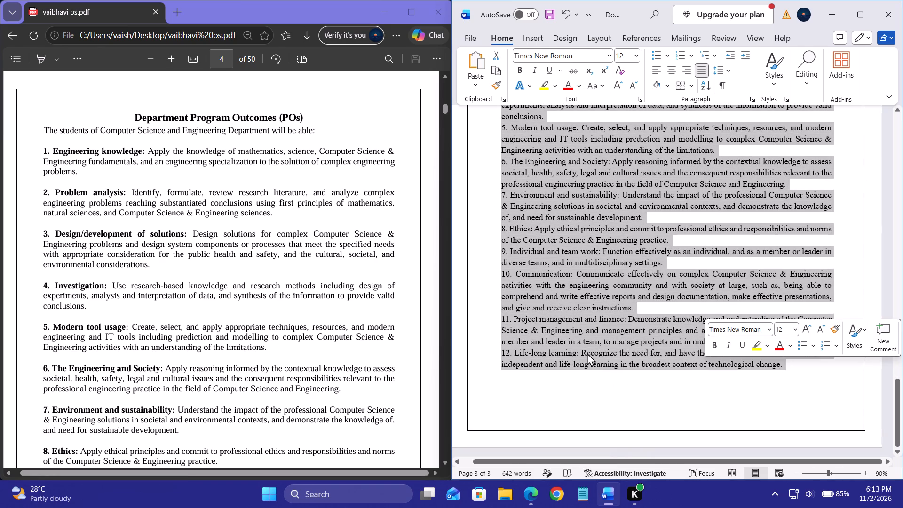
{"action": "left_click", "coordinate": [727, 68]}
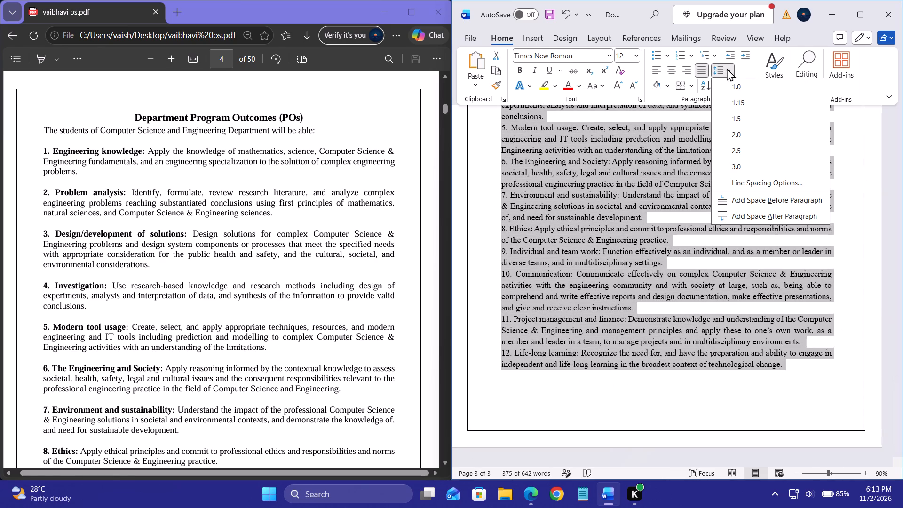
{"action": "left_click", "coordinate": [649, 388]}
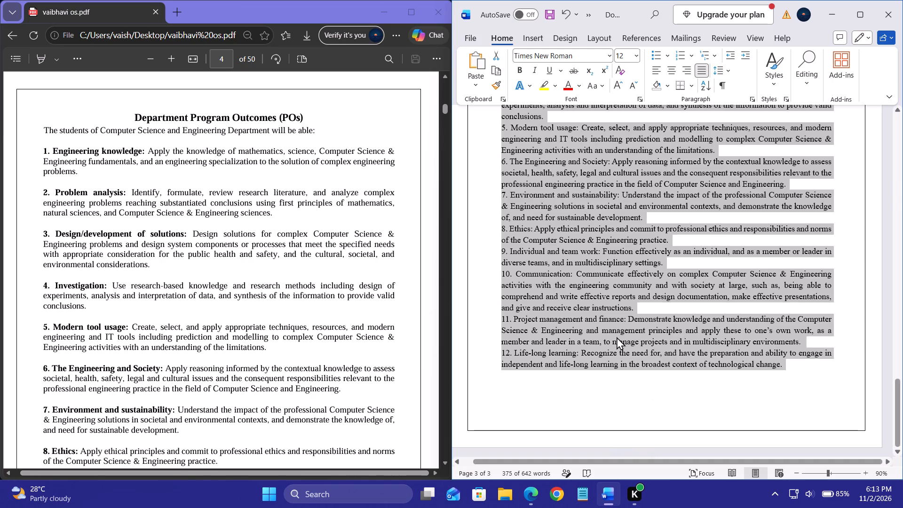
Bold the labels of outcomes 1 "Engineering knowledge:", 2 "Problem analysis:" and 3 "Design/development of solutions:", including their numbers.
{"action": "scroll", "coordinate": [619, 283], "scroll_direction": "up", "scroll_amount": 4}
{"action": "left_click", "coordinate": [599, 341]}
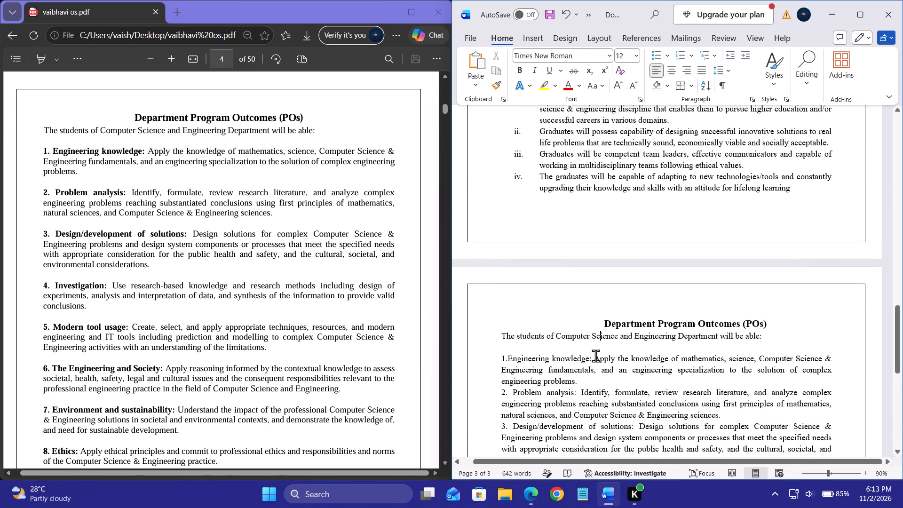
{"action": "left_click_drag", "start_coordinate": [592, 358], "coordinate": [485, 361]}
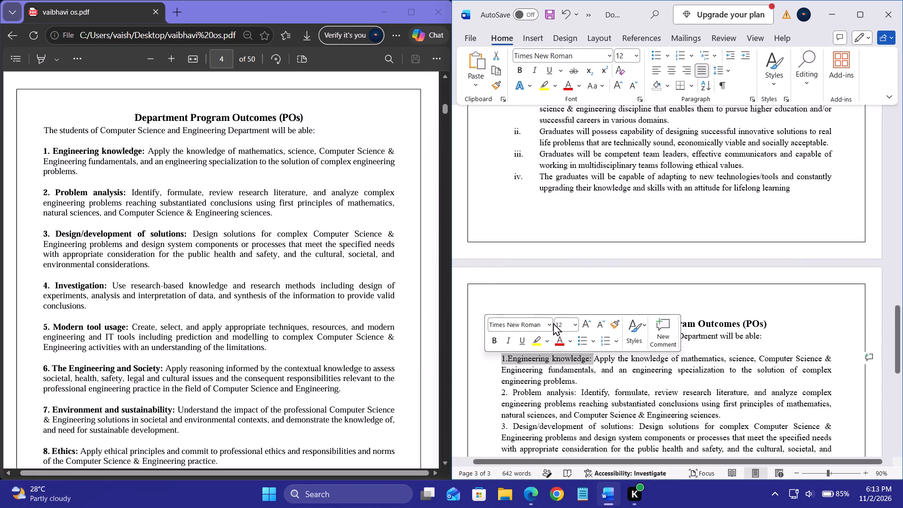
{"action": "left_click", "coordinate": [493, 346]}
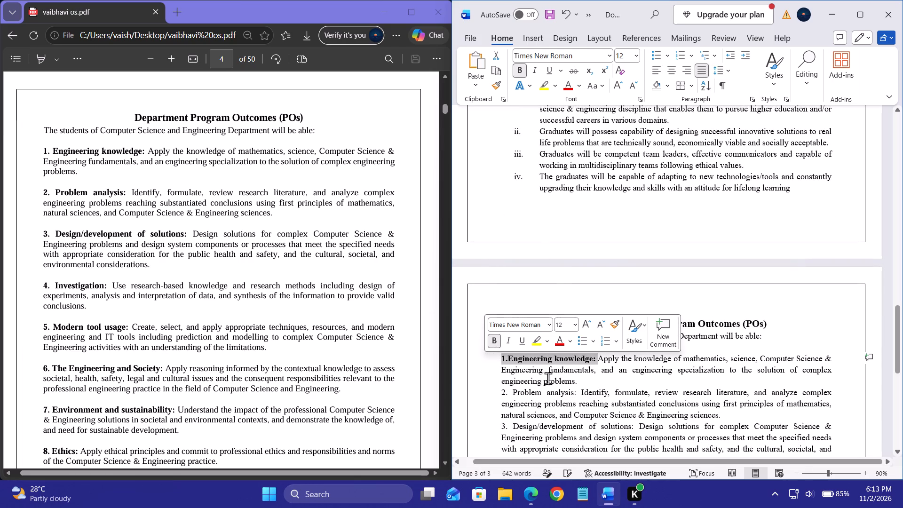
{"action": "left_click_drag", "start_coordinate": [578, 391], "coordinate": [499, 394]}
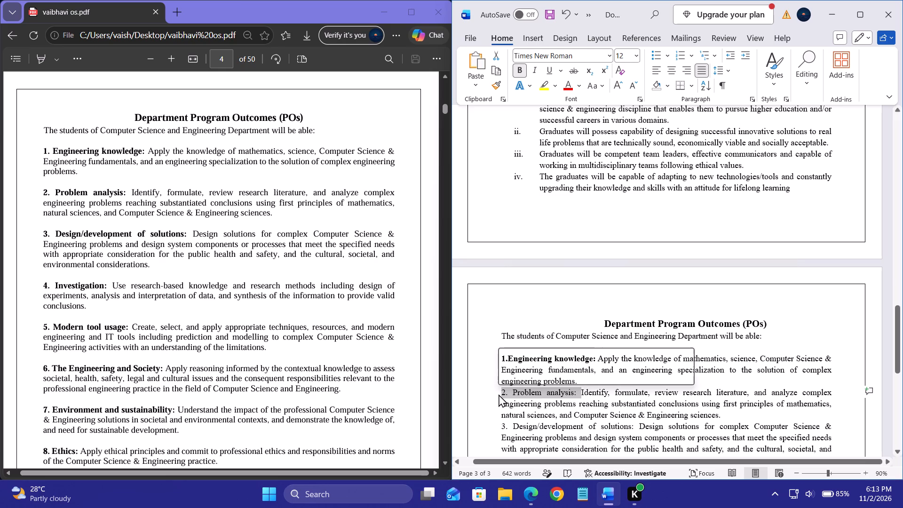
{"action": "left_click", "coordinate": [506, 372]}
{"action": "scroll", "coordinate": [561, 410], "scroll_direction": "down", "scroll_amount": 1}
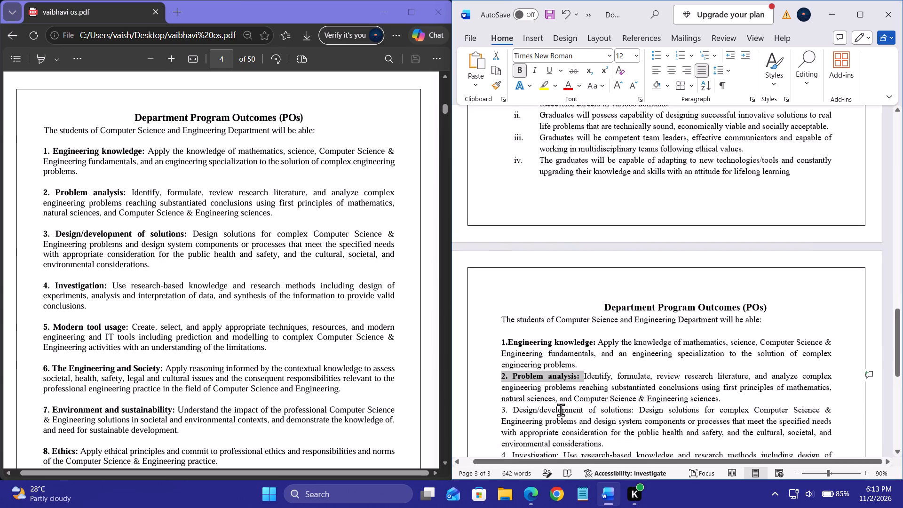
{"action": "scroll", "coordinate": [561, 410], "scroll_direction": "down", "scroll_amount": 1}
{"action": "left_click_drag", "start_coordinate": [634, 408], "coordinate": [561, 406]}
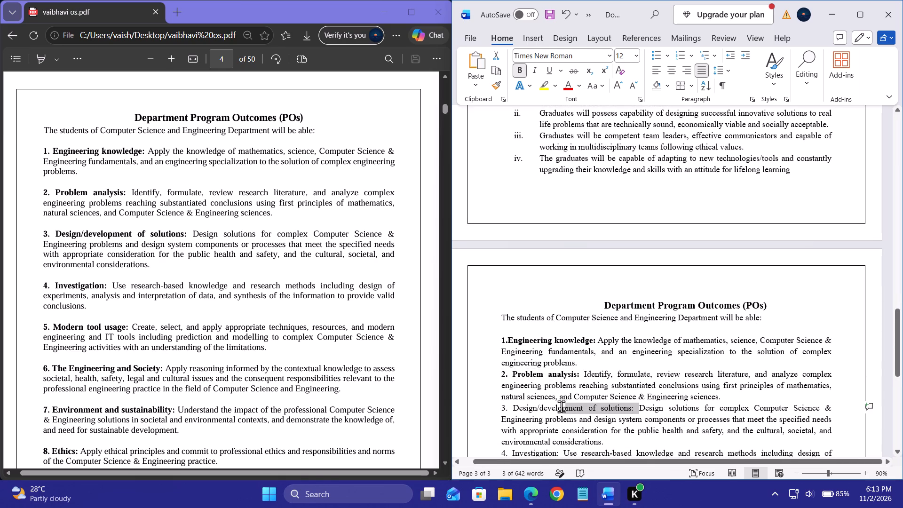
{"action": "left_click_drag", "start_coordinate": [561, 406], "coordinate": [500, 404]}
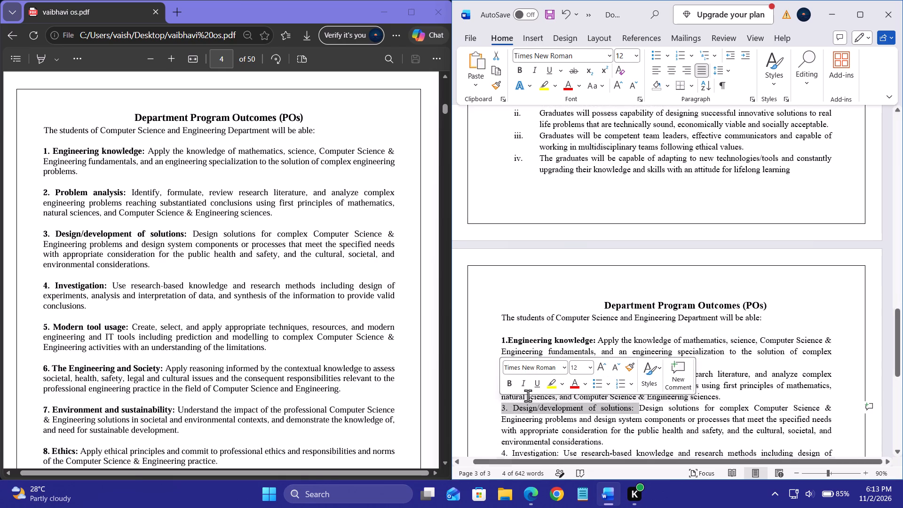
{"action": "left_click", "coordinate": [511, 383]}
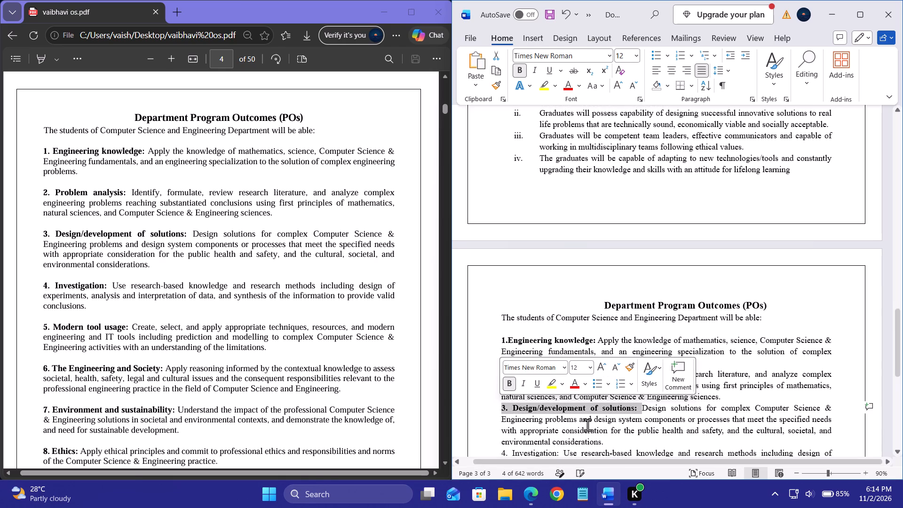
Bold the labels of outcomes 4 "Investigation:", 5 "Modern tool usage:" and 6 "The Engineering and Society", including their numbers.
{"action": "scroll", "coordinate": [587, 425], "scroll_direction": "down", "scroll_amount": 2}
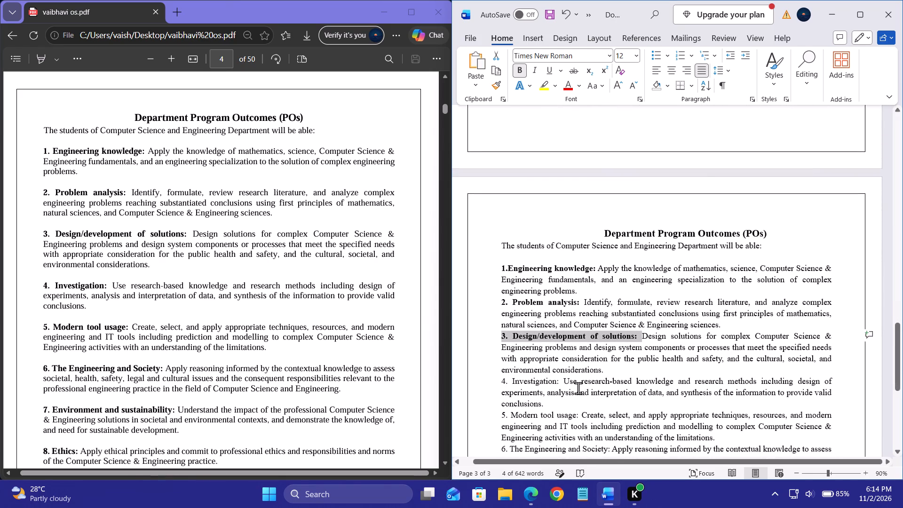
{"action": "left_click_drag", "start_coordinate": [559, 382], "coordinate": [494, 383]}
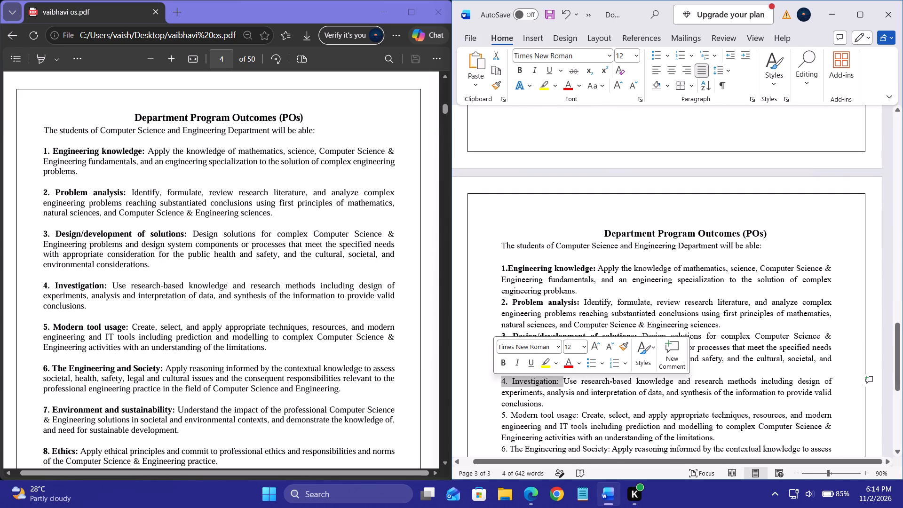
{"action": "left_click", "coordinate": [501, 369]}
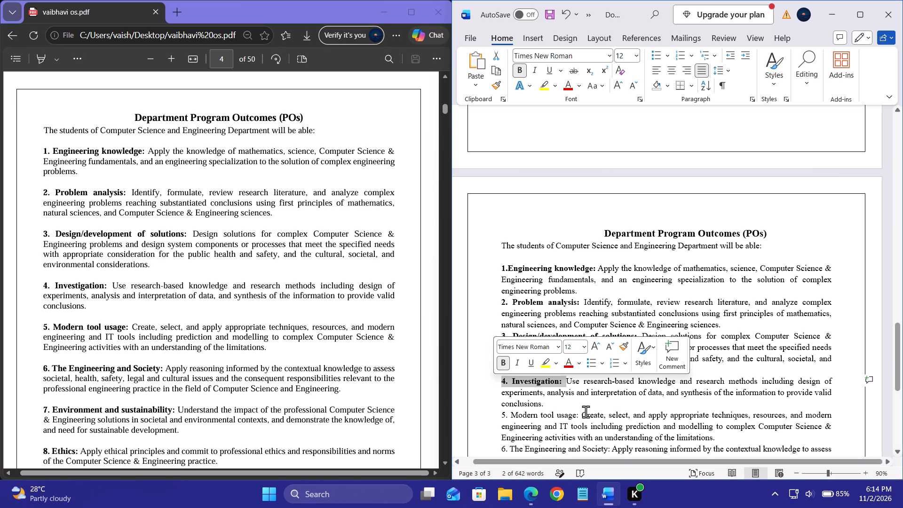
{"action": "left_click_drag", "start_coordinate": [579, 416], "coordinate": [495, 415]}
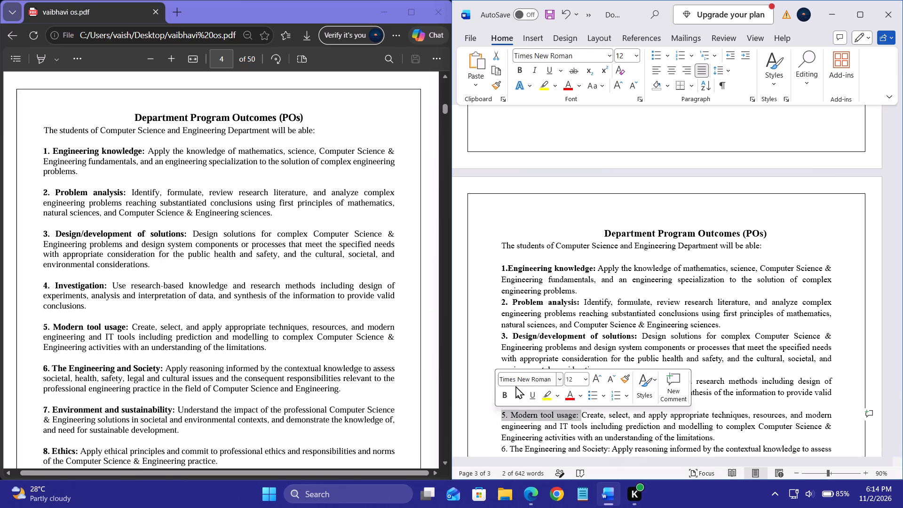
{"action": "left_click", "coordinate": [507, 392]}
{"action": "scroll", "coordinate": [531, 422], "scroll_direction": "down", "scroll_amount": 1}
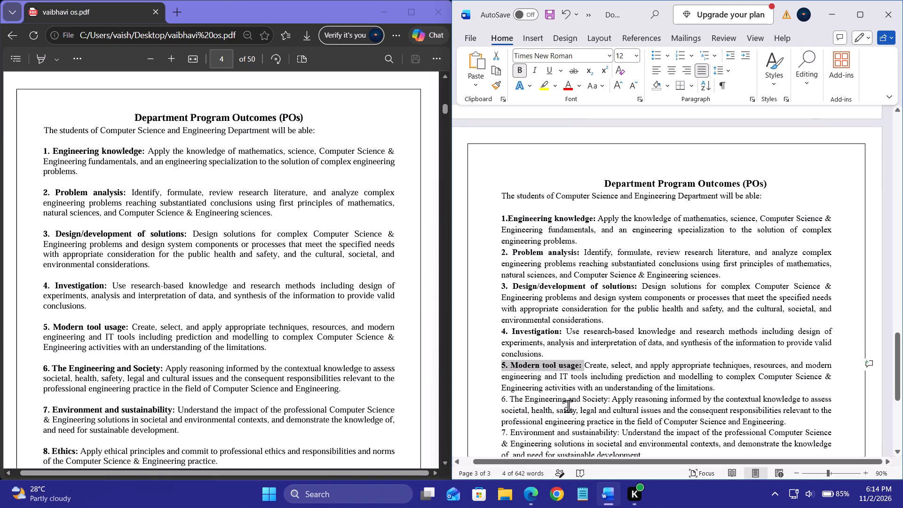
{"action": "left_click_drag", "start_coordinate": [610, 402], "coordinate": [511, 404]}
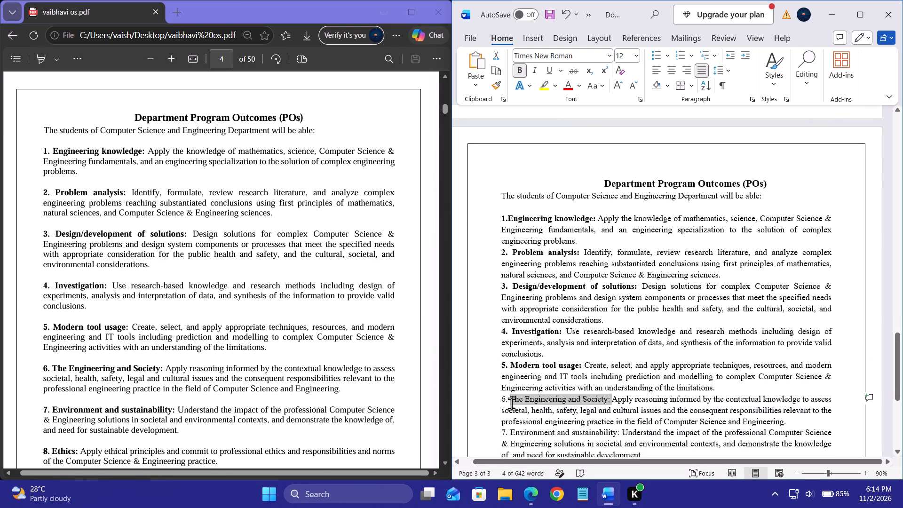
{"action": "left_click_drag", "start_coordinate": [511, 404], "coordinate": [497, 401]}
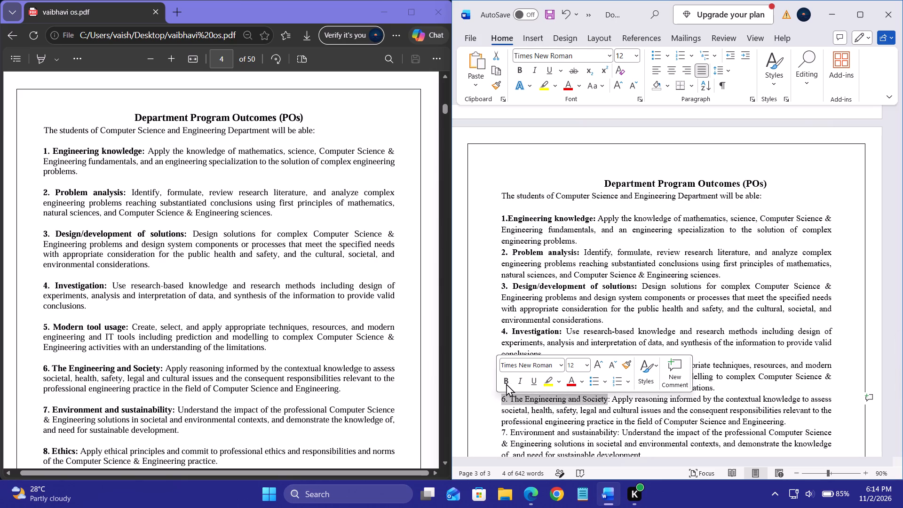
{"action": "left_click", "coordinate": [506, 383]}
Bold the label of outcome 7 "Environment and sustainability:", including its number.
{"action": "scroll", "coordinate": [578, 429], "scroll_direction": "down", "scroll_amount": 1}
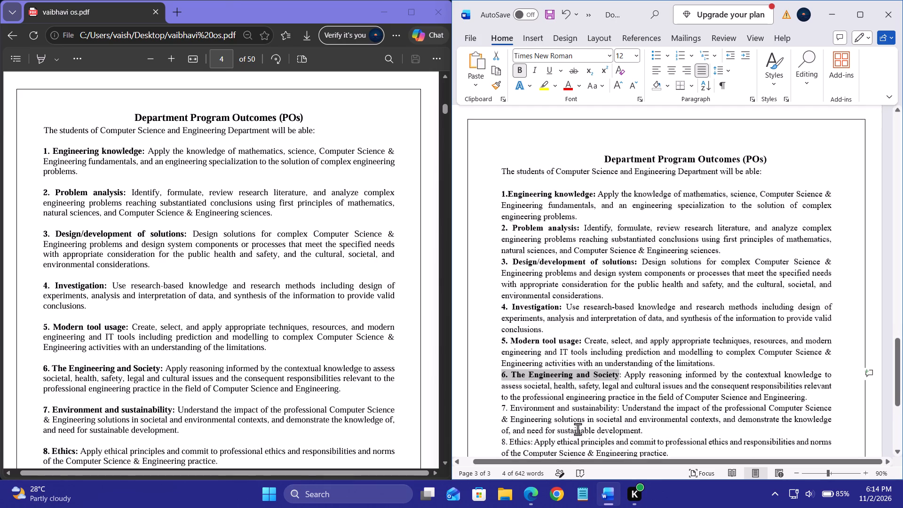
{"action": "scroll", "coordinate": [578, 429], "scroll_direction": "down", "scroll_amount": 2}
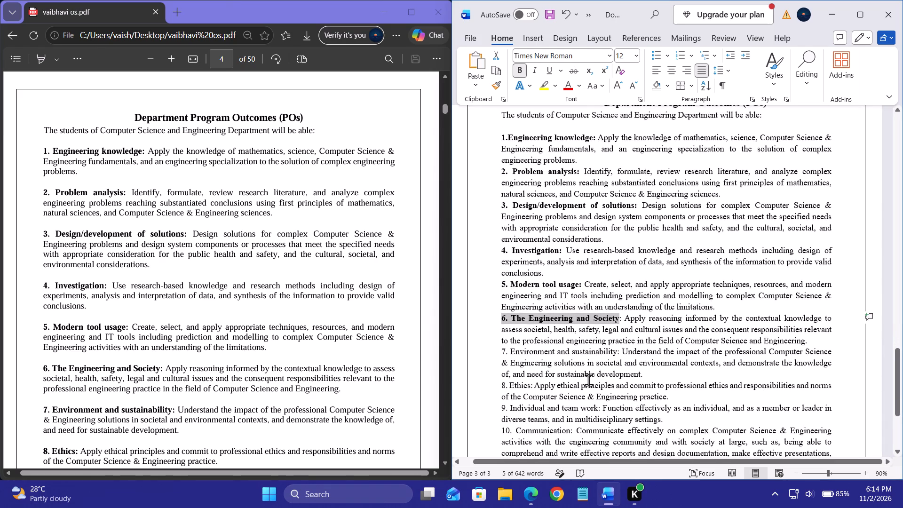
{"action": "left_click_drag", "start_coordinate": [621, 351], "coordinate": [491, 355]}
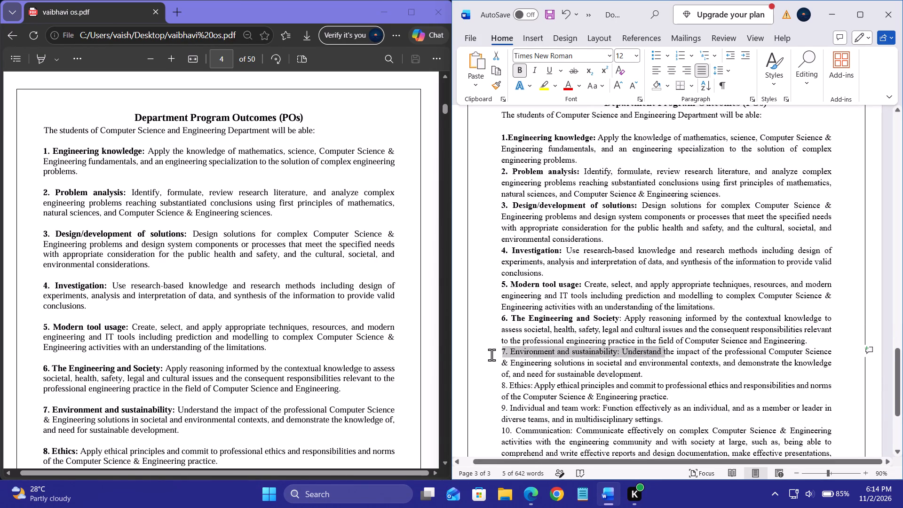
{"action": "left_click_drag", "start_coordinate": [491, 355], "coordinate": [493, 353]}
{"action": "left_click", "coordinate": [593, 361]}
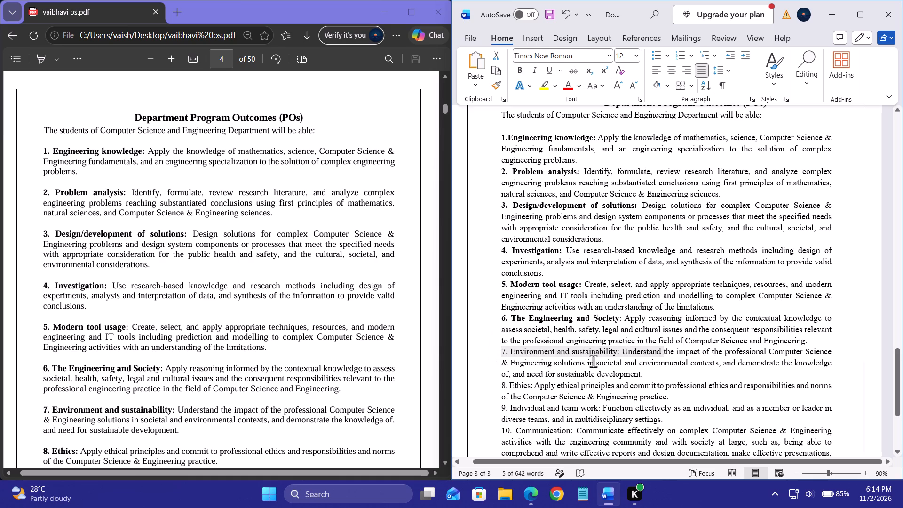
{"action": "left_click_drag", "start_coordinate": [620, 349], "coordinate": [506, 350]}
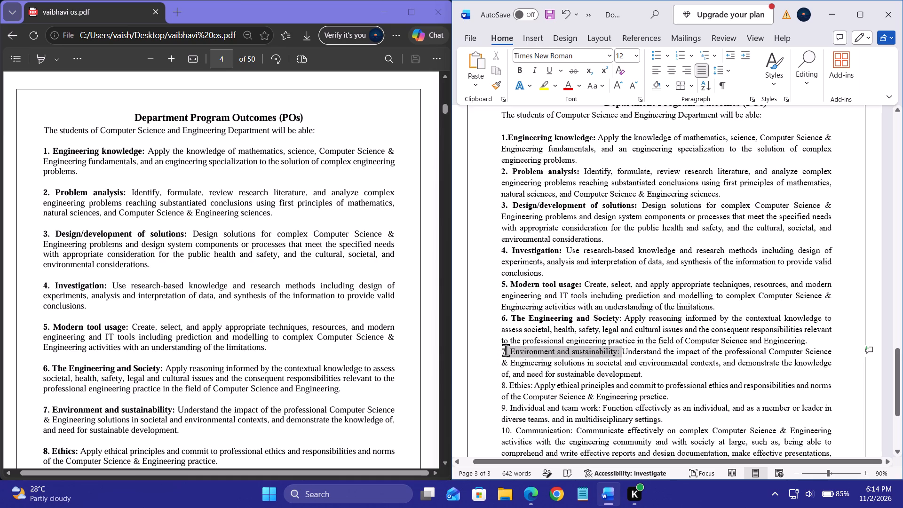
{"action": "left_click_drag", "start_coordinate": [506, 350], "coordinate": [502, 350]}
{"action": "left_click", "coordinate": [512, 331]}
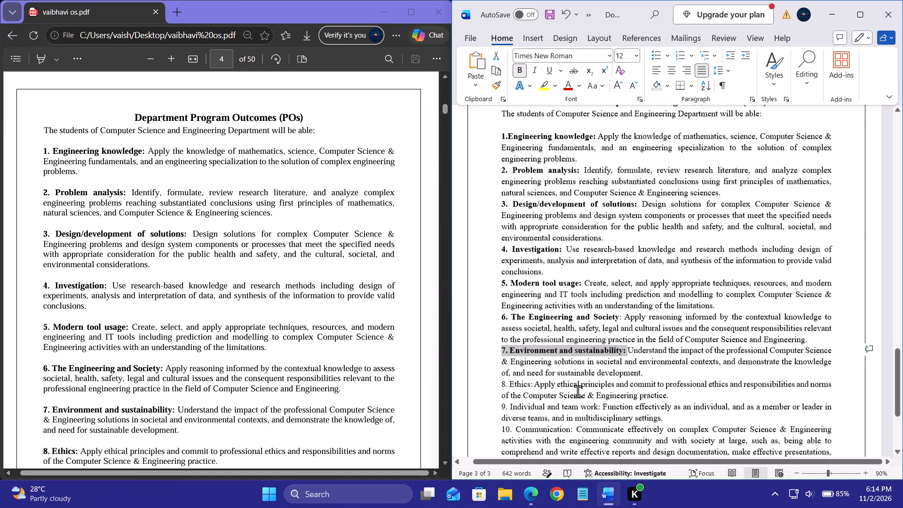
Bold the labels of outcomes 8 "Ethics:", 9 "Individual and team work:" and 10 "Communication:", including their numbers.
{"action": "left_click_drag", "start_coordinate": [532, 382], "coordinate": [496, 384]}
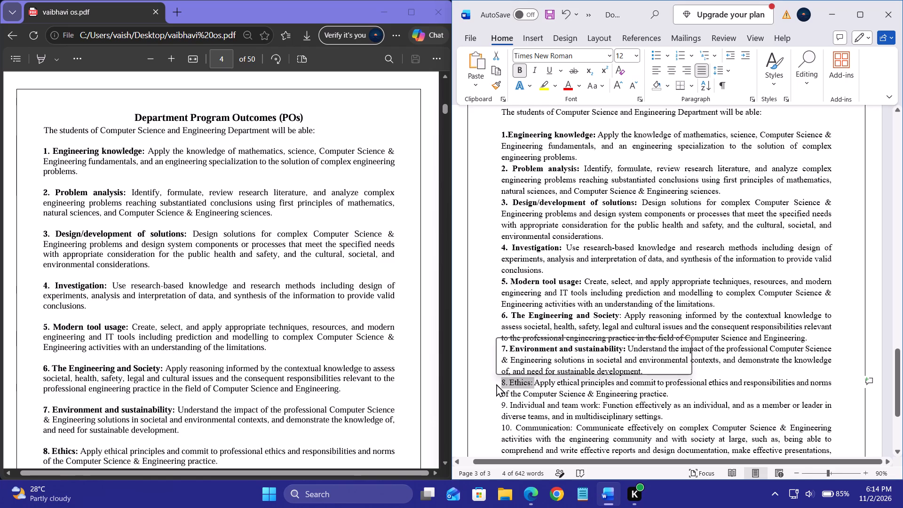
{"action": "left_click", "coordinate": [503, 366]}
{"action": "scroll", "coordinate": [543, 400], "scroll_direction": "down", "scroll_amount": 1}
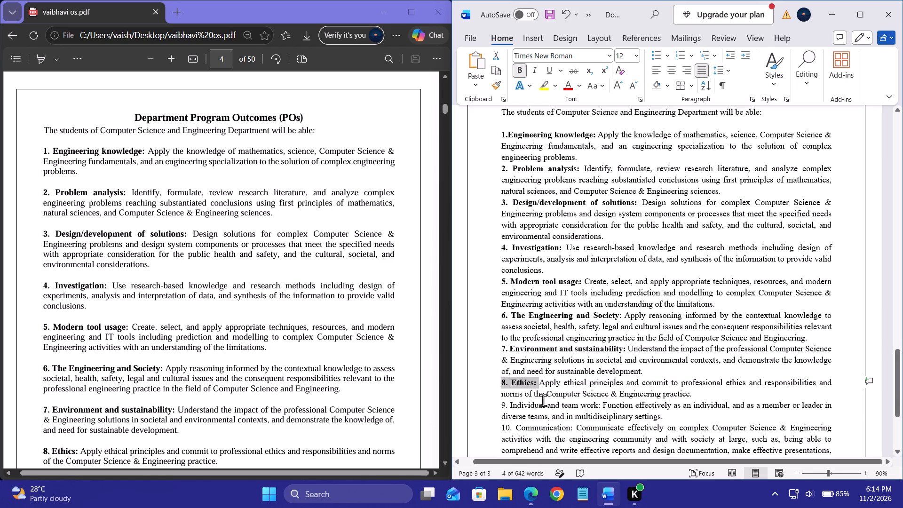
{"action": "scroll", "coordinate": [543, 400], "scroll_direction": "down", "scroll_amount": 1}
{"action": "scroll", "coordinate": [321, 375], "scroll_direction": "down", "scroll_amount": 3}
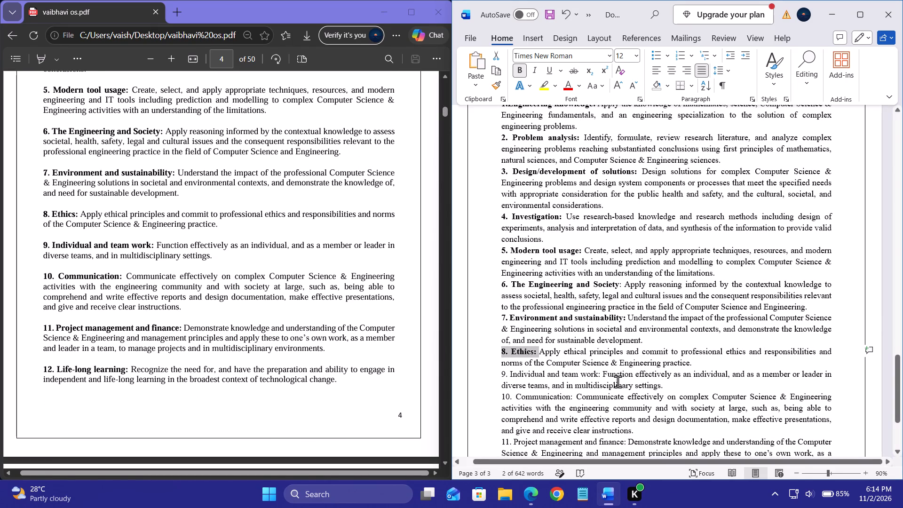
{"action": "left_click_drag", "start_coordinate": [600, 373], "coordinate": [492, 372]}
{"action": "left_click", "coordinate": [500, 353]}
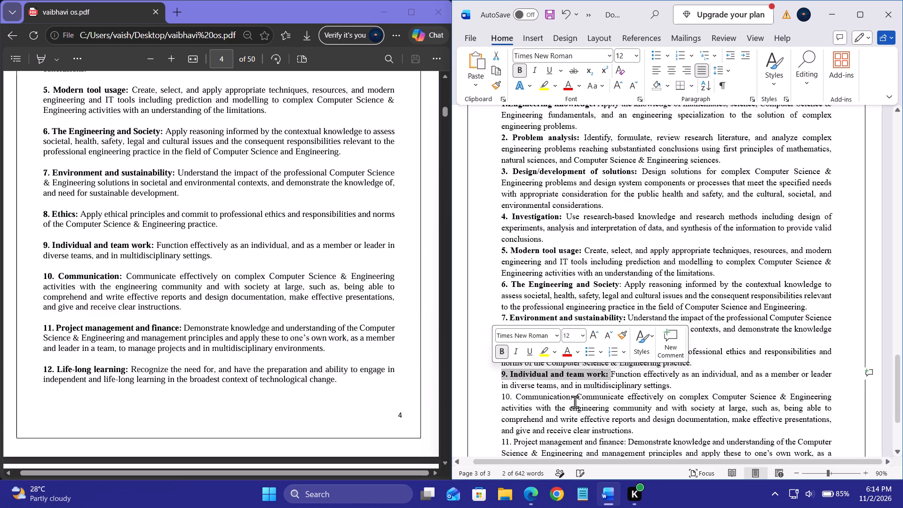
{"action": "left_click_drag", "start_coordinate": [574, 401], "coordinate": [493, 400]}
{"action": "left_click", "coordinate": [499, 381]}
Bold the labels of outcomes 11 "Project management and finance:" and 12 "Life-long learning", including their numbers.
{"action": "scroll", "coordinate": [529, 405], "scroll_direction": "down", "scroll_amount": 1}
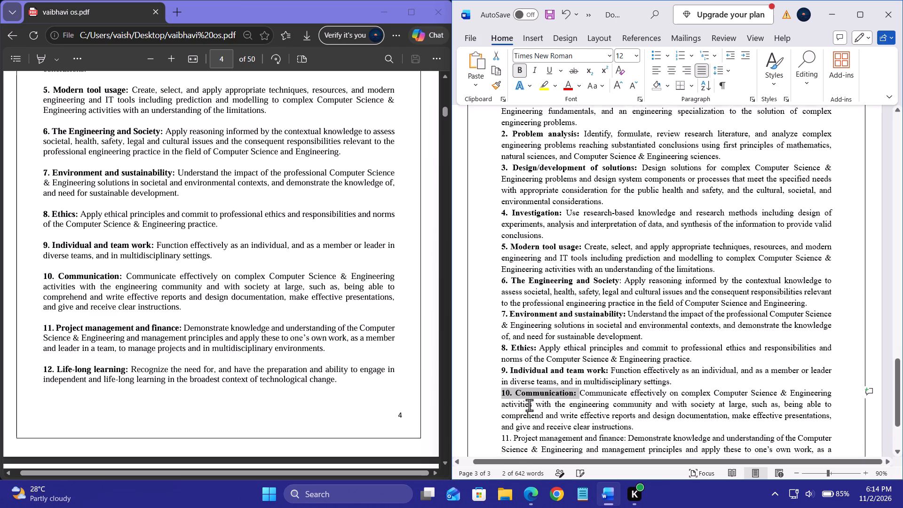
{"action": "scroll", "coordinate": [529, 405], "scroll_direction": "down", "scroll_amount": 1}
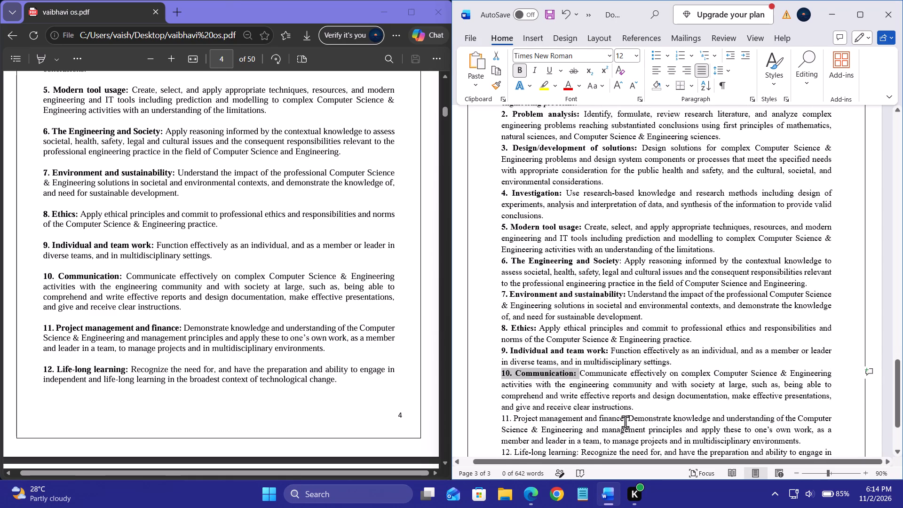
{"action": "left_click_drag", "start_coordinate": [626, 421], "coordinate": [497, 421]}
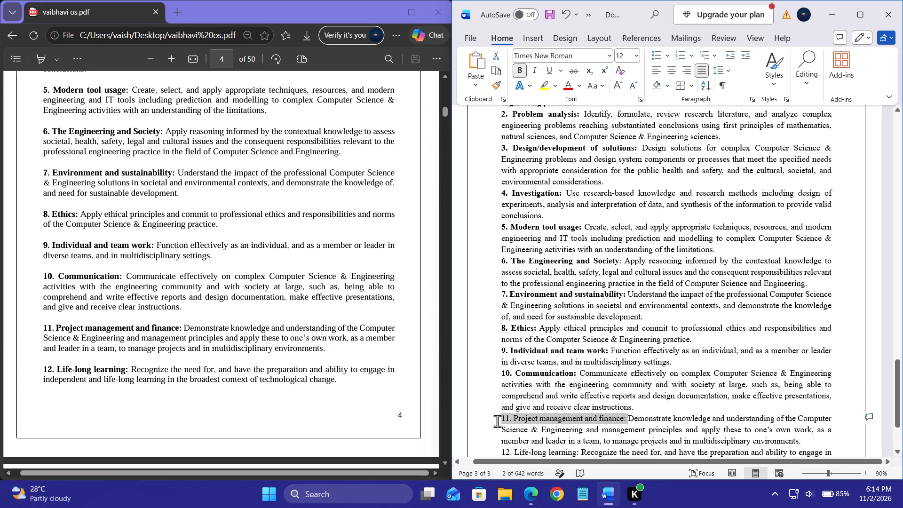
{"action": "left_click_drag", "start_coordinate": [497, 421], "coordinate": [497, 421]}
{"action": "left_click", "coordinate": [503, 400]}
{"action": "scroll", "coordinate": [503, 400], "scroll_direction": "down", "scroll_amount": 1}
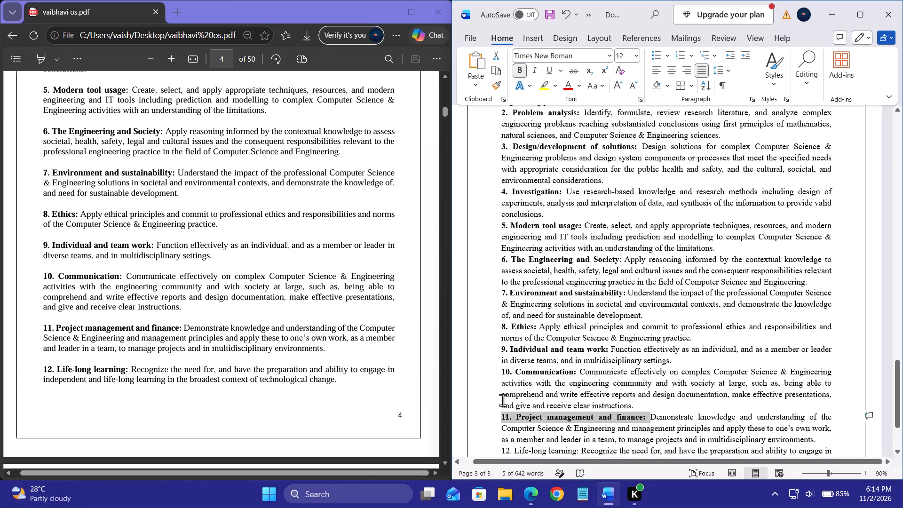
{"action": "scroll", "coordinate": [503, 400], "scroll_direction": "down", "scroll_amount": 1}
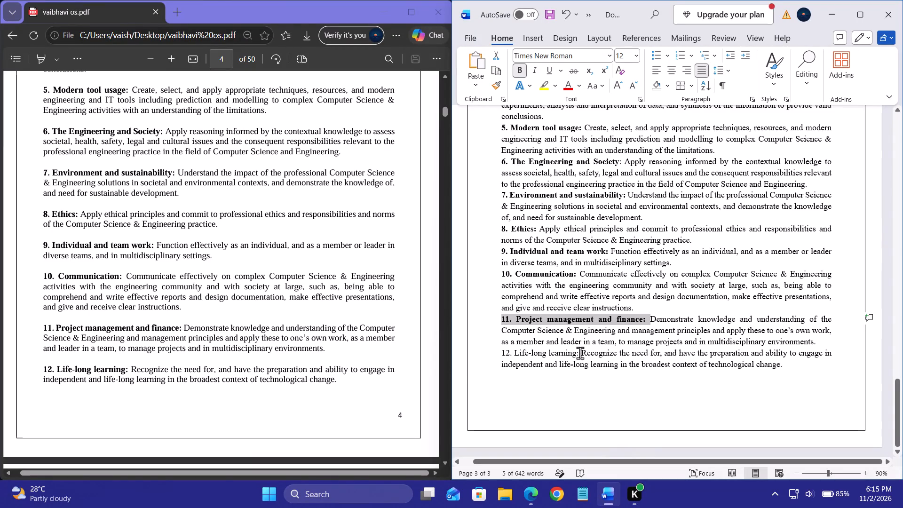
{"action": "left_click_drag", "start_coordinate": [580, 353], "coordinate": [493, 353]}
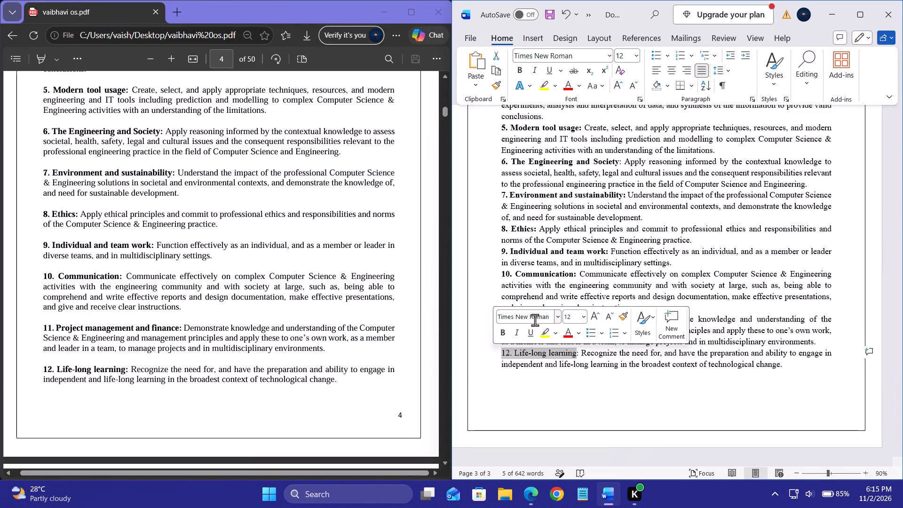
{"action": "left_click", "coordinate": [507, 332]}
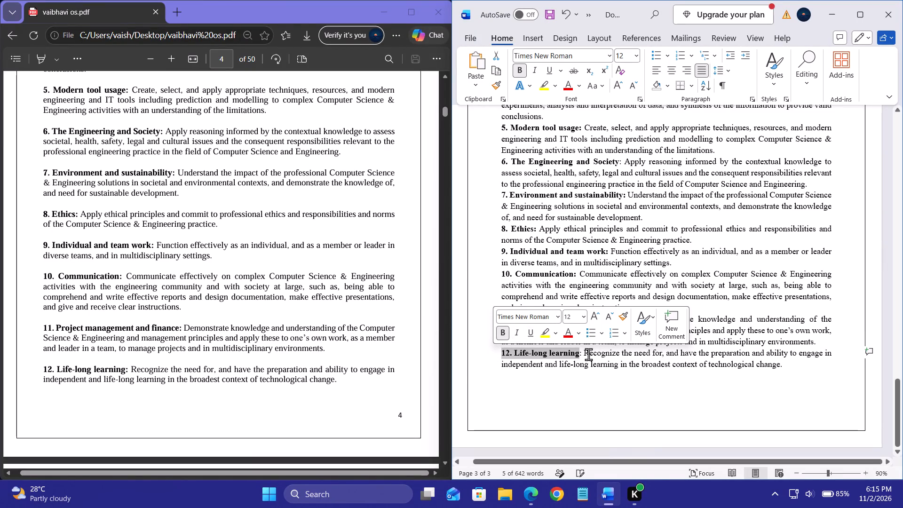
Replace the colon after "12. Life-long learning" with a bold one, followed by a regular-weight space.
{"action": "left_click", "coordinate": [588, 354]}
{"action": "left_click", "coordinate": [583, 355]}
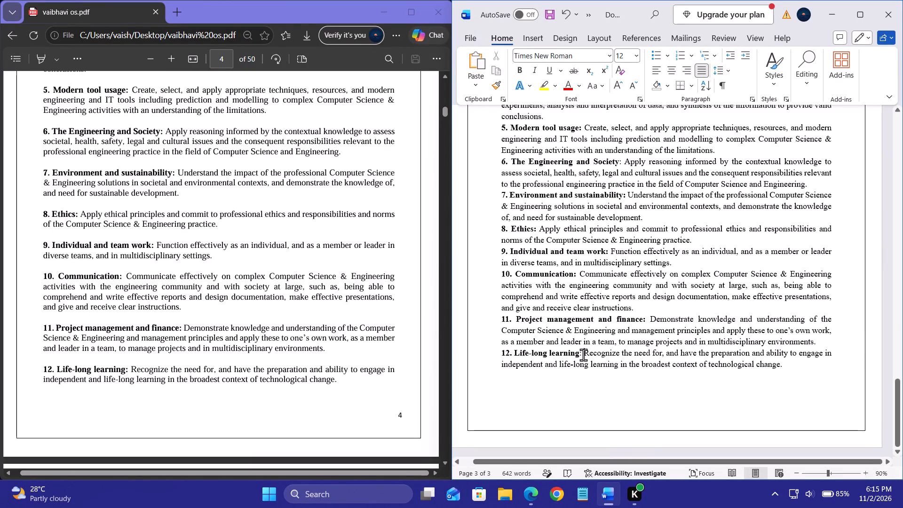
{"action": "key", "text": "BackSpace"}
{"action": "key", "text": "BackSpace"}
{"action": "key", "text": "shift+colon"}
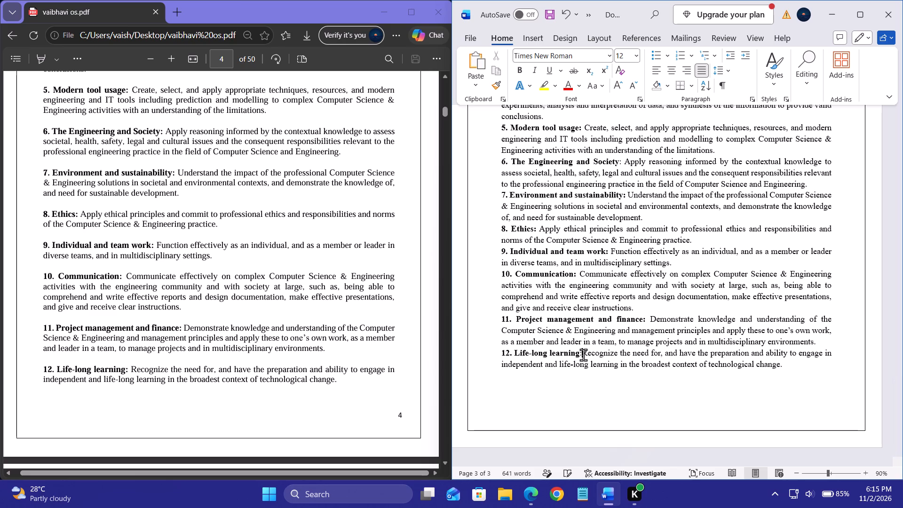
{"action": "key", "text": "BackSpace"}
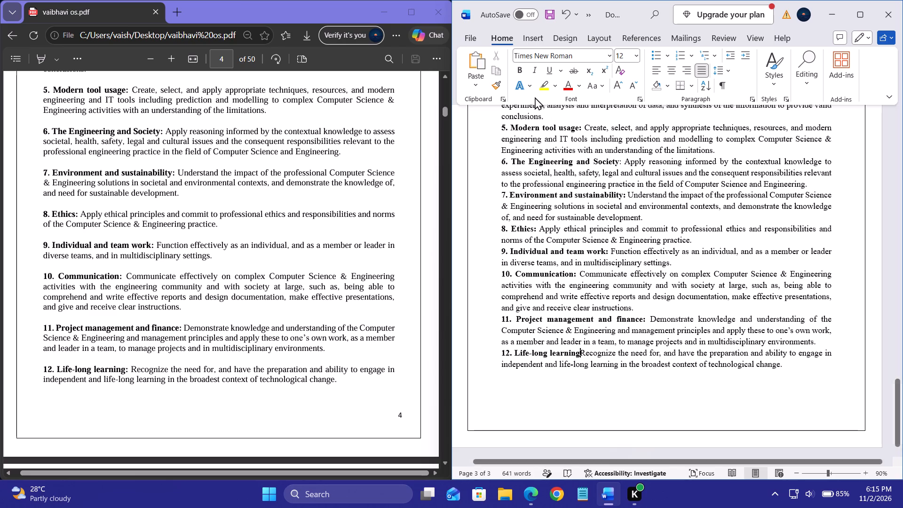
{"action": "left_click", "coordinate": [523, 74]}
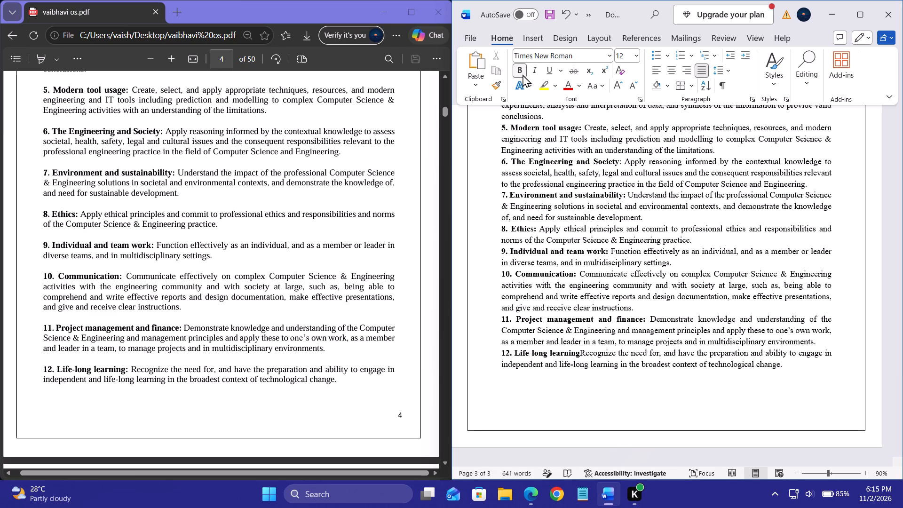
{"action": "key", "text": "shift+colon"}
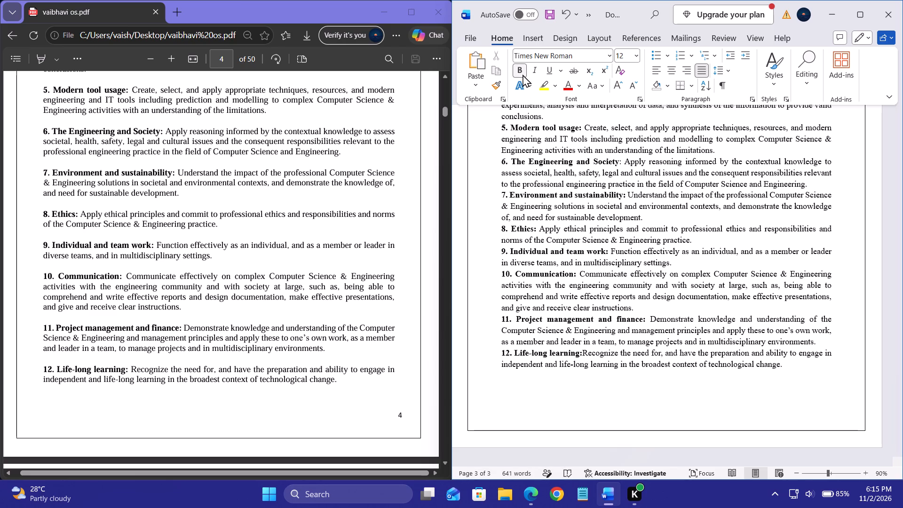
{"action": "left_click", "coordinate": [523, 74]}
{"action": "key", "text": "space"}
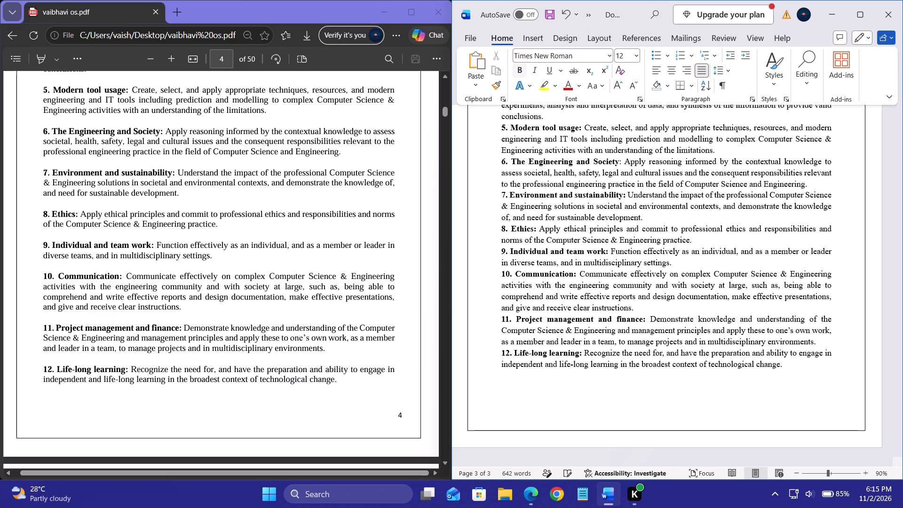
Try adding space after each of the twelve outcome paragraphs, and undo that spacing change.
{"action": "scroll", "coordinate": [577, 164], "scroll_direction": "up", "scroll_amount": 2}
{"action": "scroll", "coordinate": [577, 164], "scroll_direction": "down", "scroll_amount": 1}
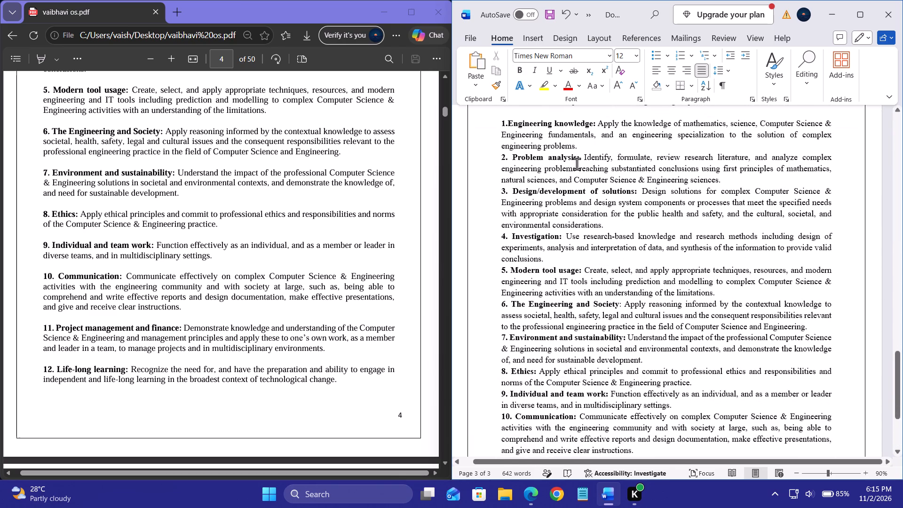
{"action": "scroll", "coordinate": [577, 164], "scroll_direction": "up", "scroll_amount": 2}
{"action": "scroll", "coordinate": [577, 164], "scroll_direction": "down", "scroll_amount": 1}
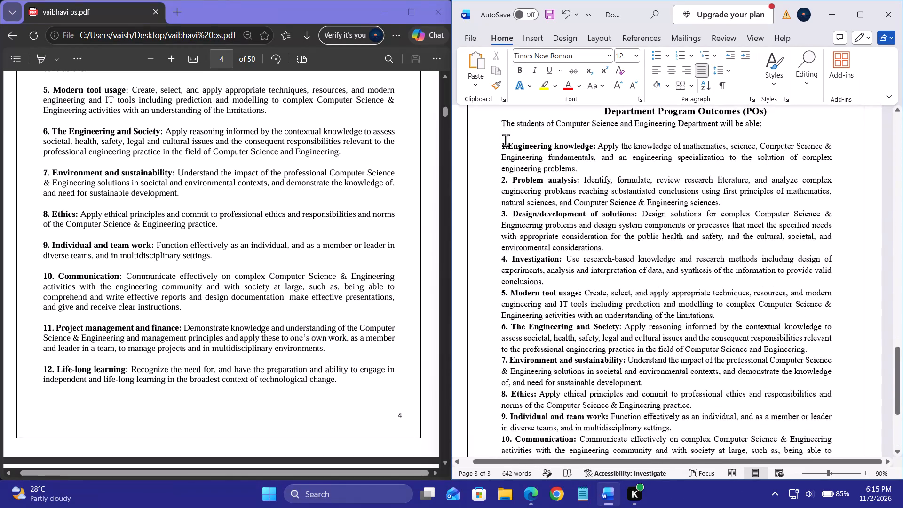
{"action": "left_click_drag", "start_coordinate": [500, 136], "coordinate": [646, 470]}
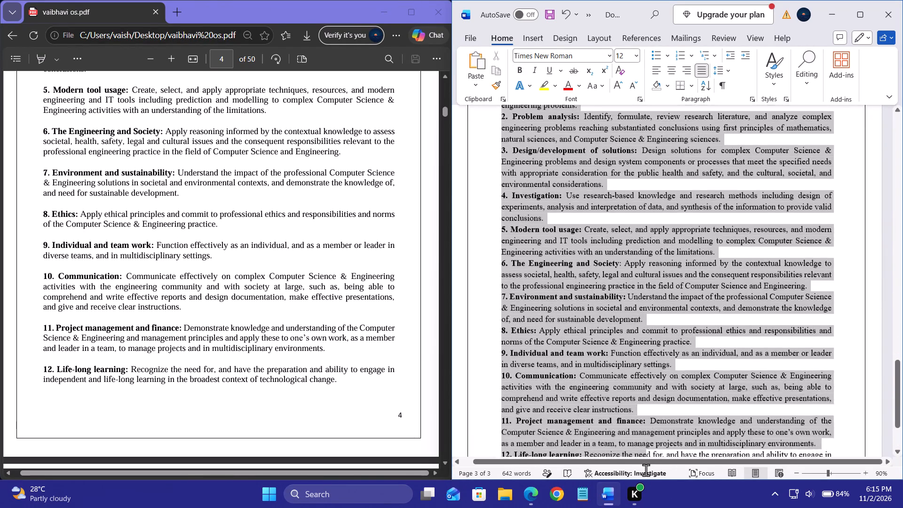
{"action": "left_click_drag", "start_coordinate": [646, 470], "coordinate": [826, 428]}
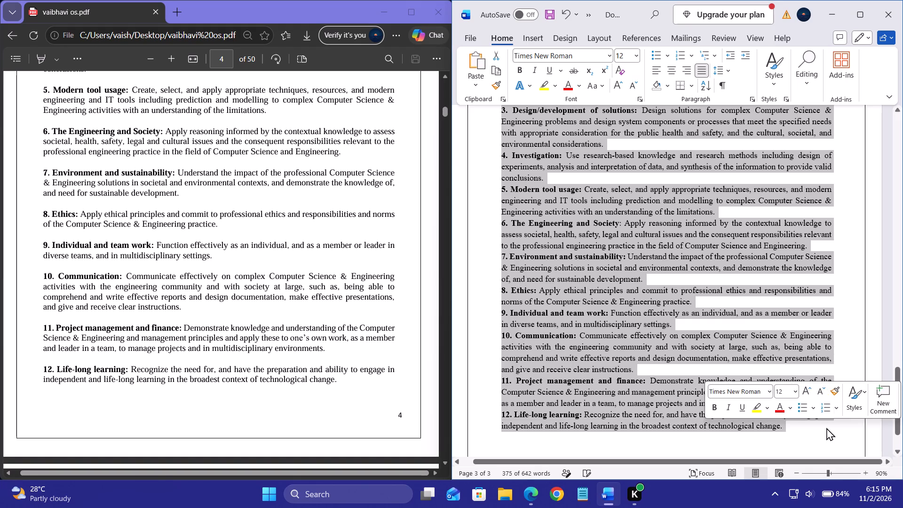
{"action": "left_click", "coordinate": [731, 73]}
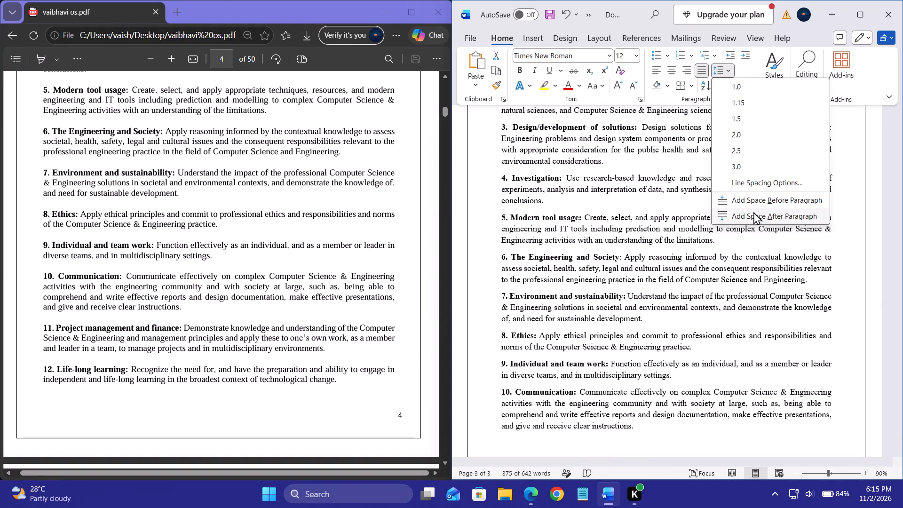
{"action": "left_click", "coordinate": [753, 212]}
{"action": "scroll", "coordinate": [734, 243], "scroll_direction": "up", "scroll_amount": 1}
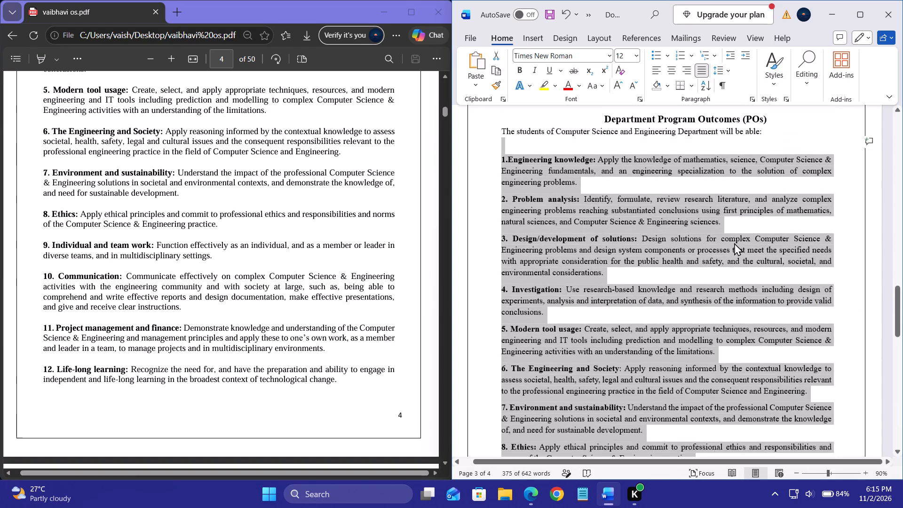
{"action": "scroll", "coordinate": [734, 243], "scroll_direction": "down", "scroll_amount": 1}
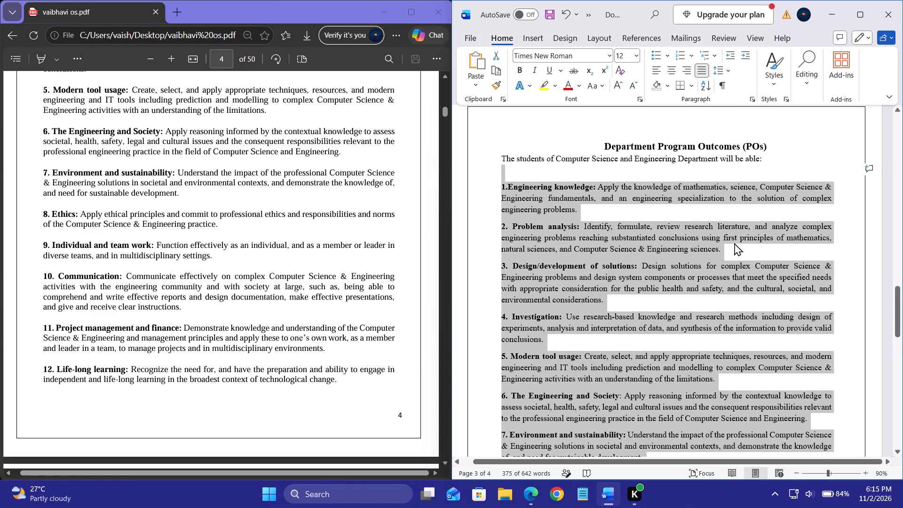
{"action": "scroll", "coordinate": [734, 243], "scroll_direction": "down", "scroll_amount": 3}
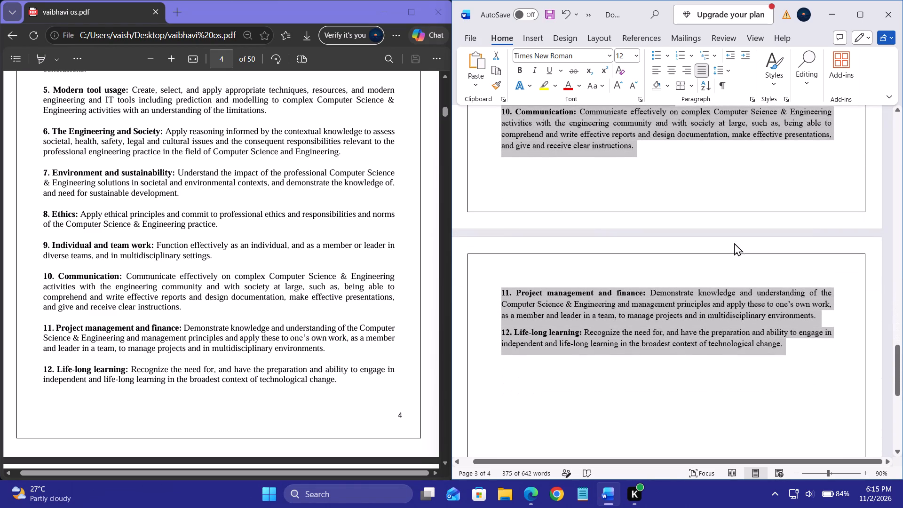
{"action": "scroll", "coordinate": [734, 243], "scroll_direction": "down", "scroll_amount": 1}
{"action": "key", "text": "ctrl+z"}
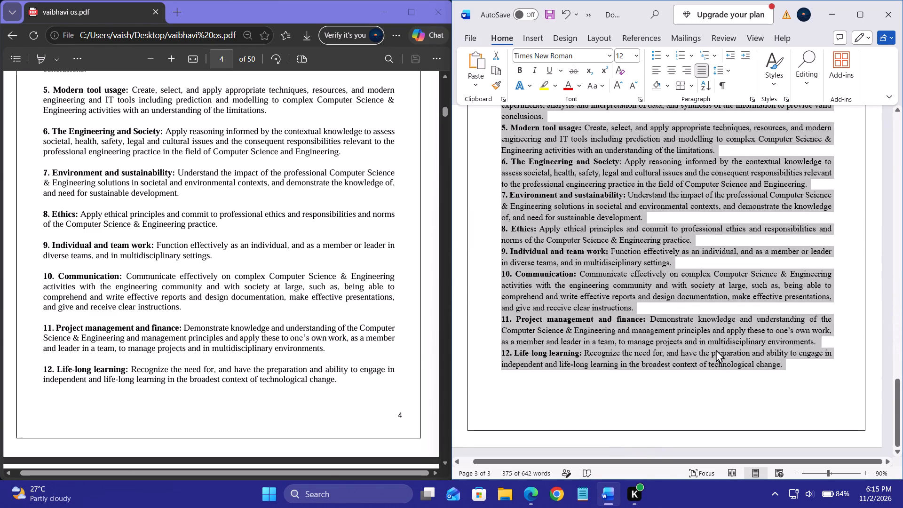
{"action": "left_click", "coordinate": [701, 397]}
Add page numbers at the bottom of the pages in the Plain Number 3 style and return to the body text.
{"action": "scroll", "coordinate": [350, 316], "scroll_direction": "down", "scroll_amount": 1}
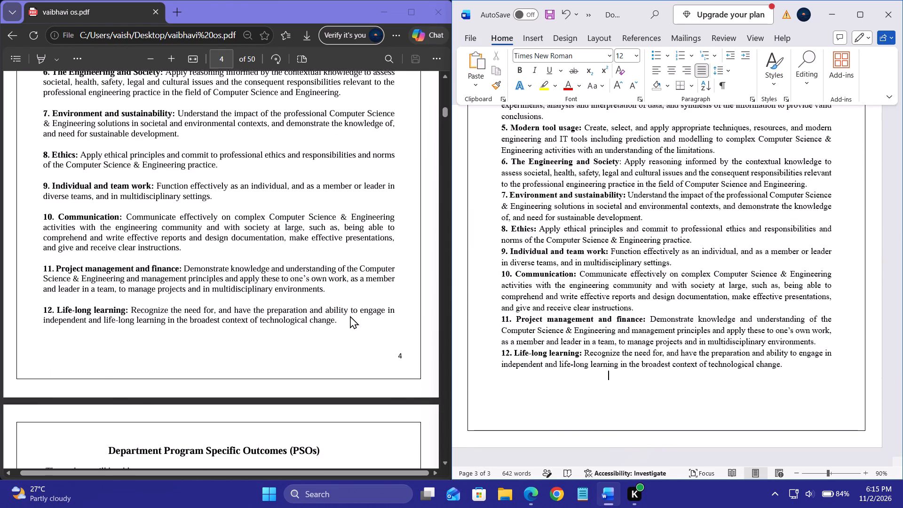
{"action": "scroll", "coordinate": [350, 316], "scroll_direction": "down", "scroll_amount": 2}
{"action": "scroll", "coordinate": [395, 309], "scroll_direction": "down", "scroll_amount": 1}
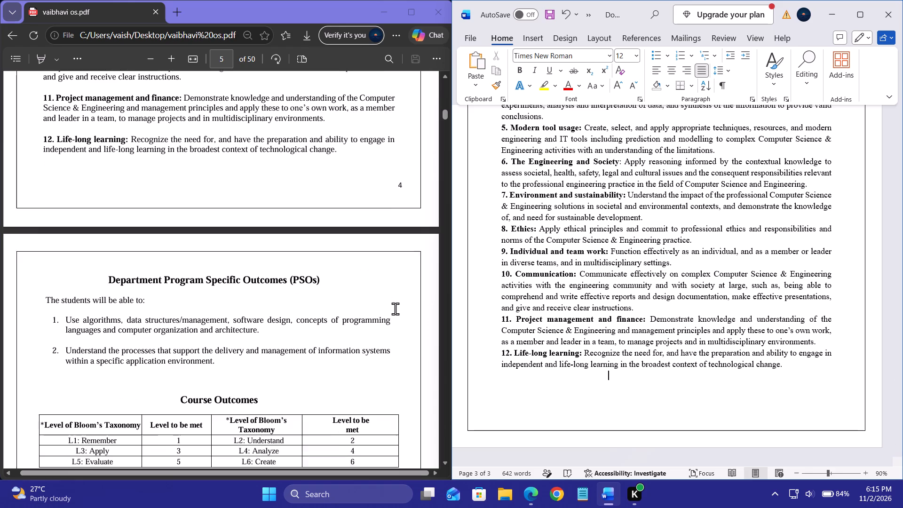
{"action": "scroll", "coordinate": [395, 309], "scroll_direction": "down", "scroll_amount": 1}
{"action": "left_click", "coordinate": [531, 38]}
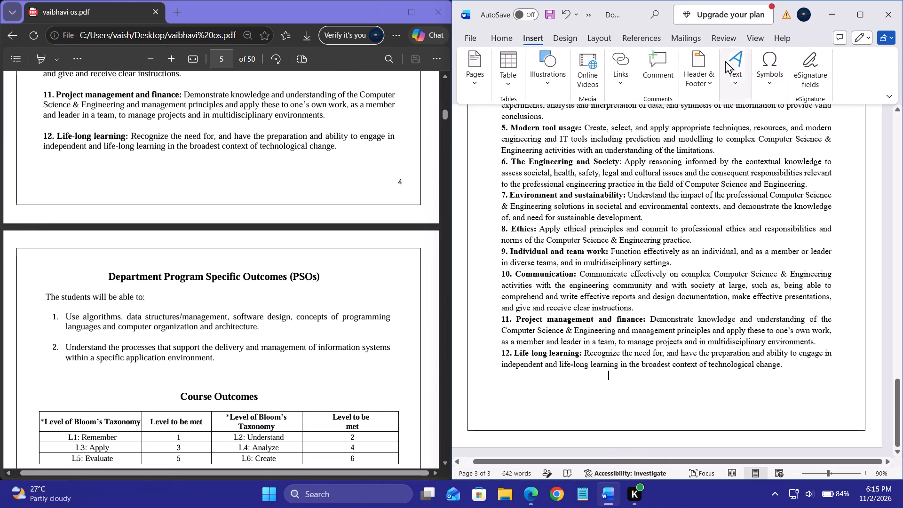
{"action": "left_click", "coordinate": [575, 35]}
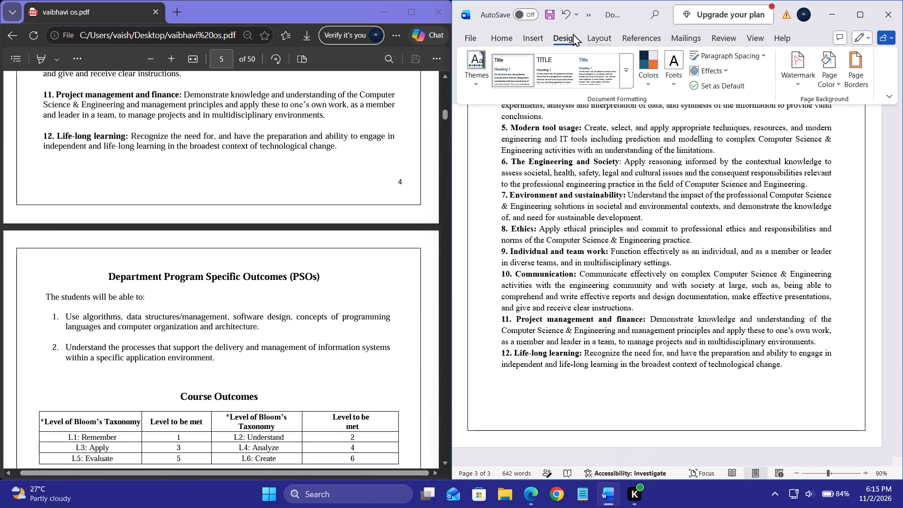
{"action": "left_click", "coordinate": [520, 32]}
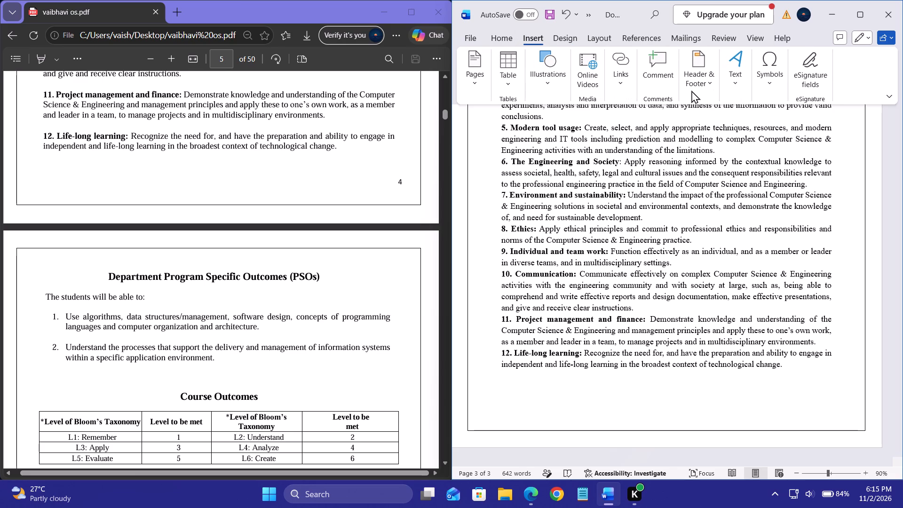
{"action": "left_click", "coordinate": [709, 87]}
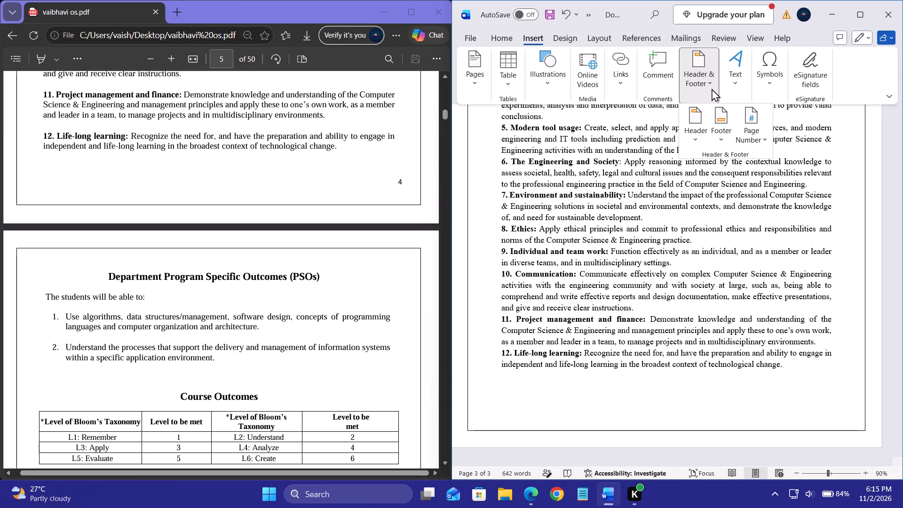
{"action": "left_click", "coordinate": [755, 130]}
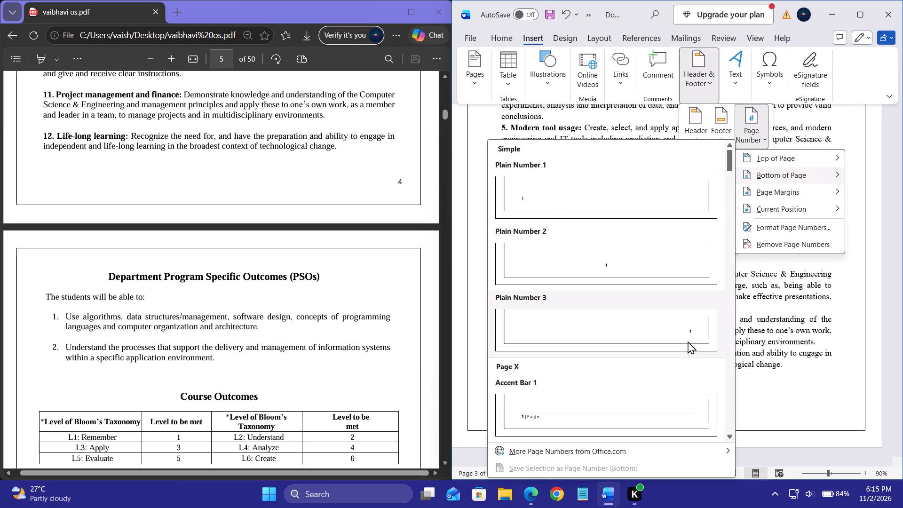
{"action": "left_click", "coordinate": [688, 341]}
{"action": "left_click", "coordinate": [802, 373]}
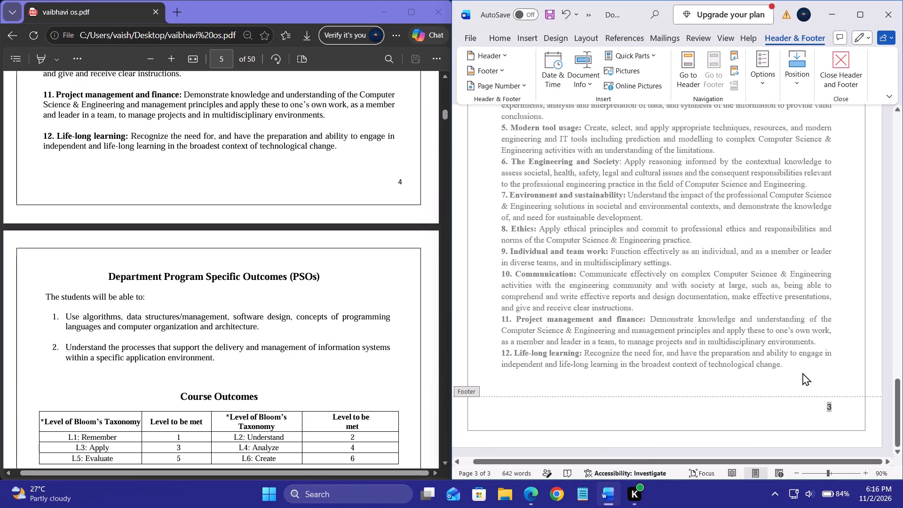
{"action": "left_click", "coordinate": [841, 81]}
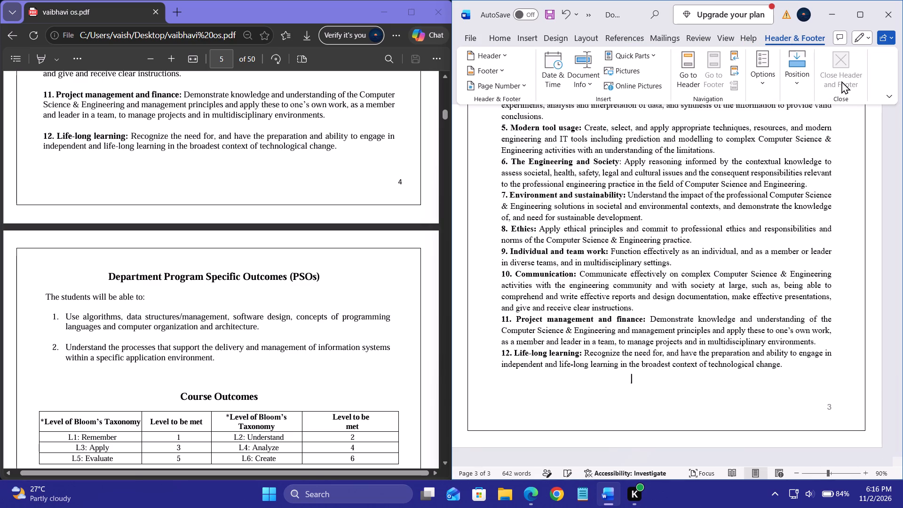
Add blank lines after outcome 12 "Life-long learning" until a new page starts in the Word document.
{"action": "scroll", "coordinate": [780, 386], "scroll_direction": "down", "scroll_amount": 1}
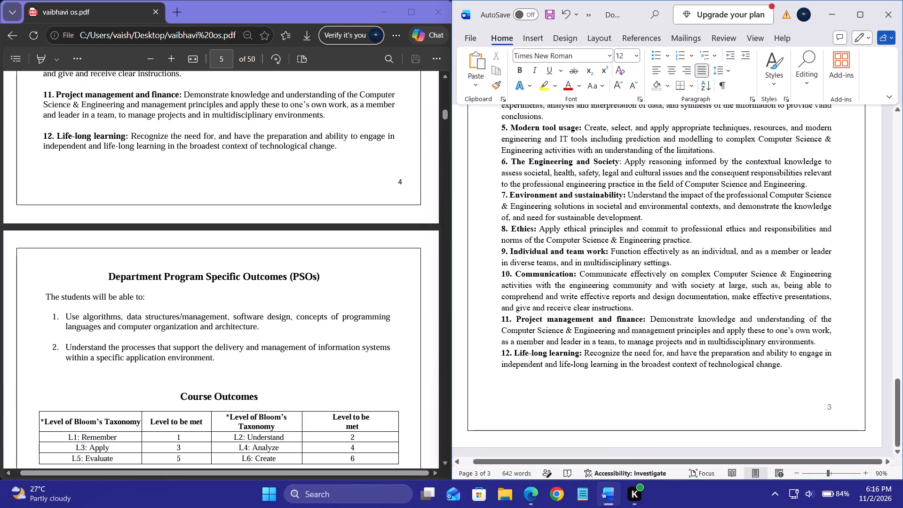
{"action": "left_click", "coordinate": [789, 368]}
{"action": "key", "text": "Return"}
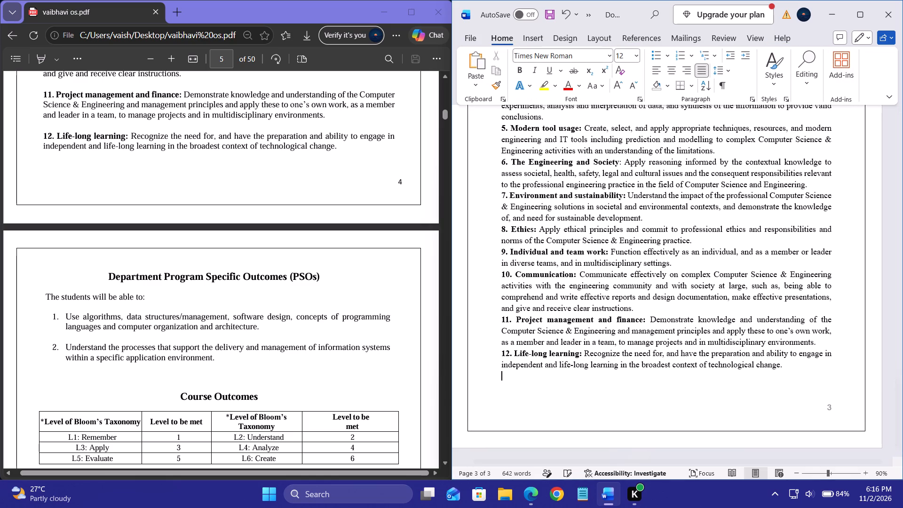
{"action": "key", "text": "Return"}
{"action": "key", "text": "Return"}
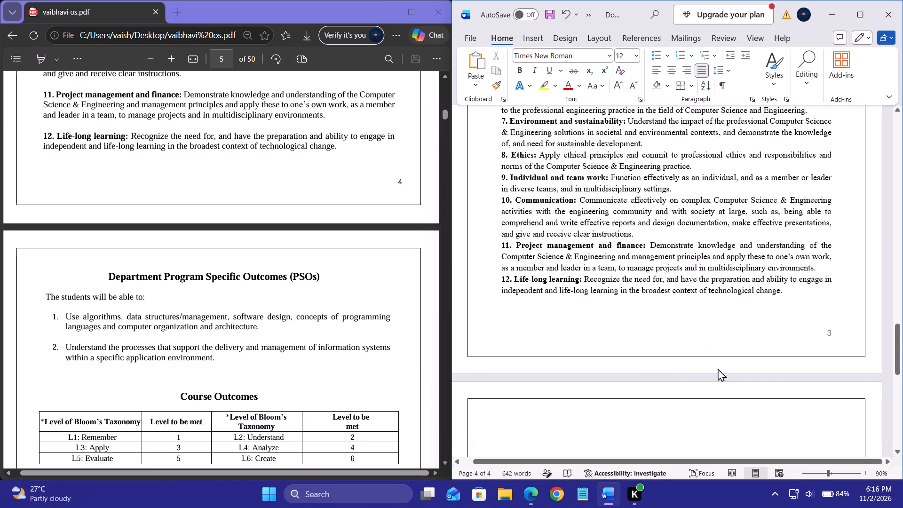
Copy the "Department Program Specific Outcomes (PSOs)" heading, intro line and two outcomes from the PDF into the new Word page.
{"action": "scroll", "coordinate": [331, 303], "scroll_direction": "down", "scroll_amount": 1}
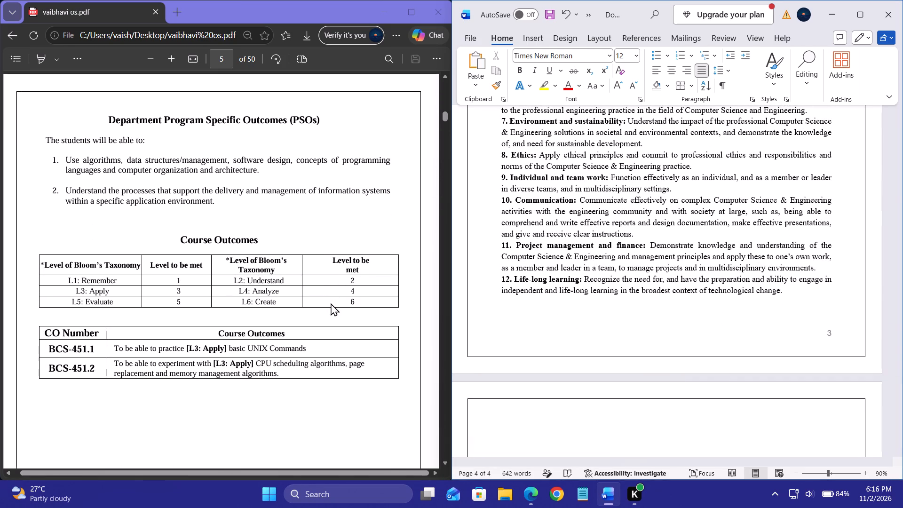
{"action": "scroll", "coordinate": [331, 303], "scroll_direction": "down", "scroll_amount": 1}
{"action": "scroll", "coordinate": [486, 359], "scroll_direction": "down", "scroll_amount": 2}
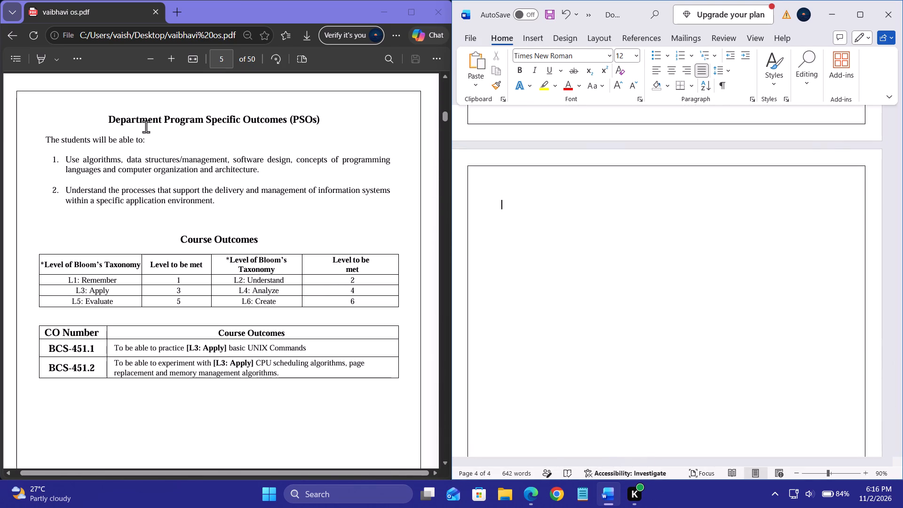
{"action": "left_click_drag", "start_coordinate": [110, 115], "coordinate": [220, 211]}
{"action": "key", "text": "ctrl+c"}
{"action": "left_click", "coordinate": [586, 189]}
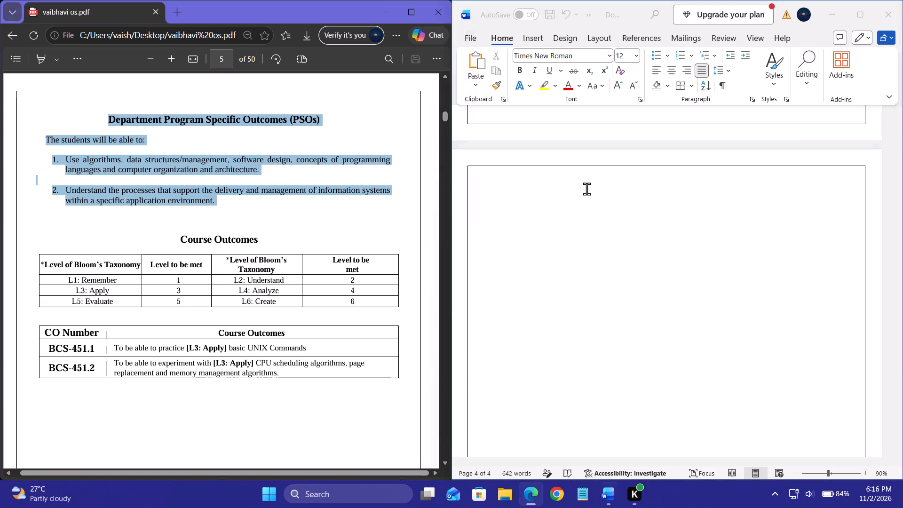
{"action": "key", "text": "ctrl+v"}
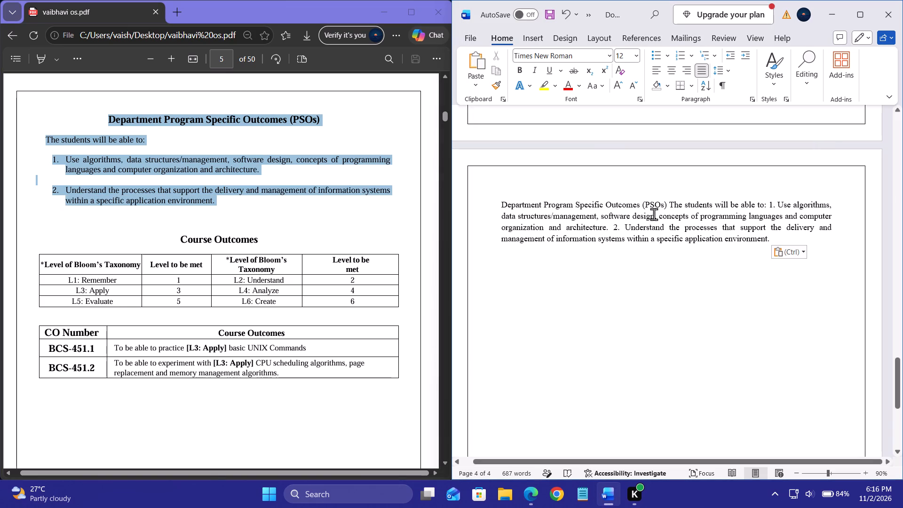
Split the pasted PSO text into separate paragraphs for the heading, "The students will be able to:", outcome 1 and outcome 2.
{"action": "left_click", "coordinate": [670, 204]}
{"action": "key", "text": "Return"}
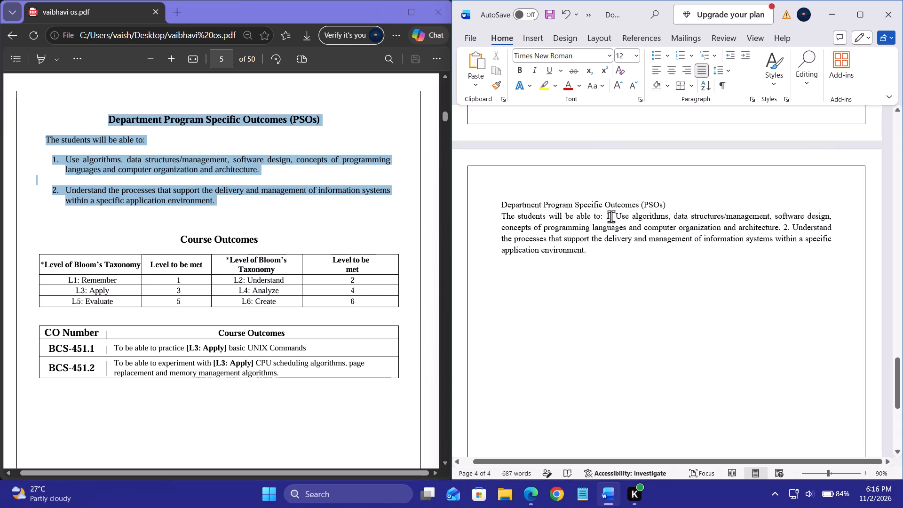
{"action": "left_click", "coordinate": [608, 216]}
{"action": "key", "text": "Return"}
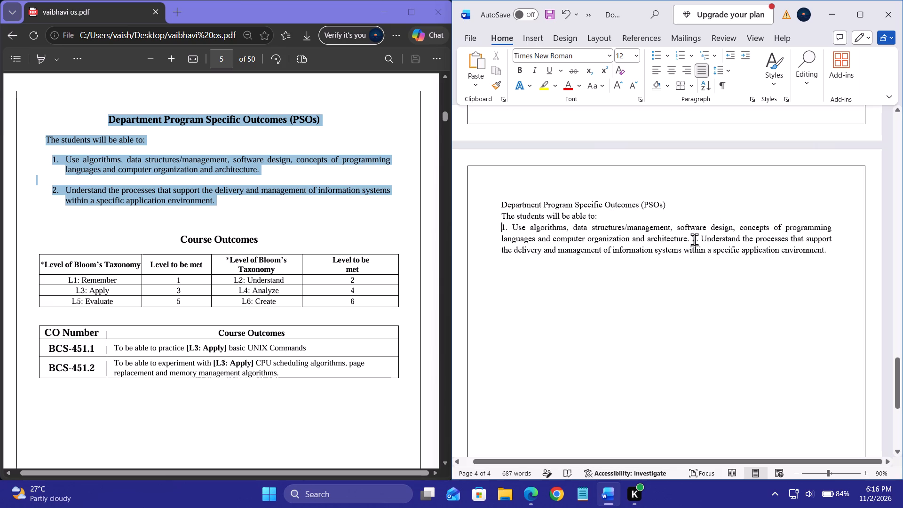
{"action": "key", "text": "Return"}
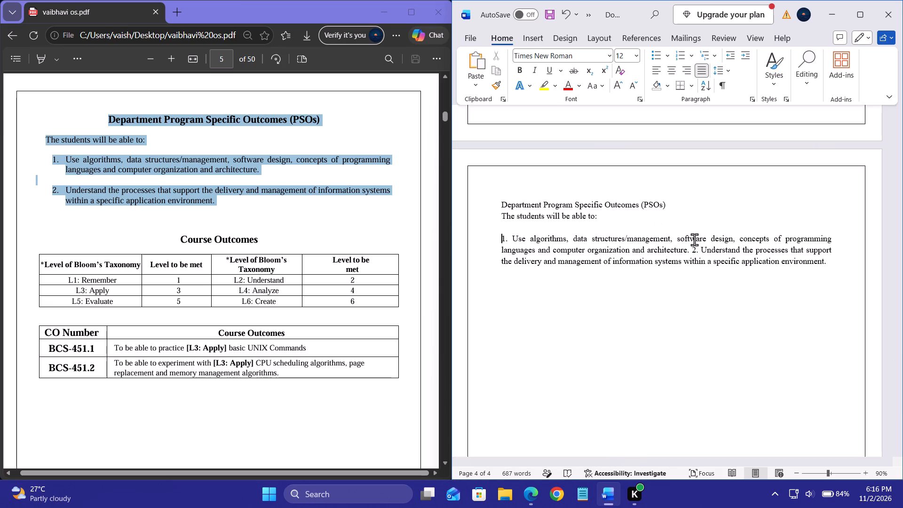
{"action": "key", "text": "ctrl+z"}
{"action": "key", "text": "Return"}
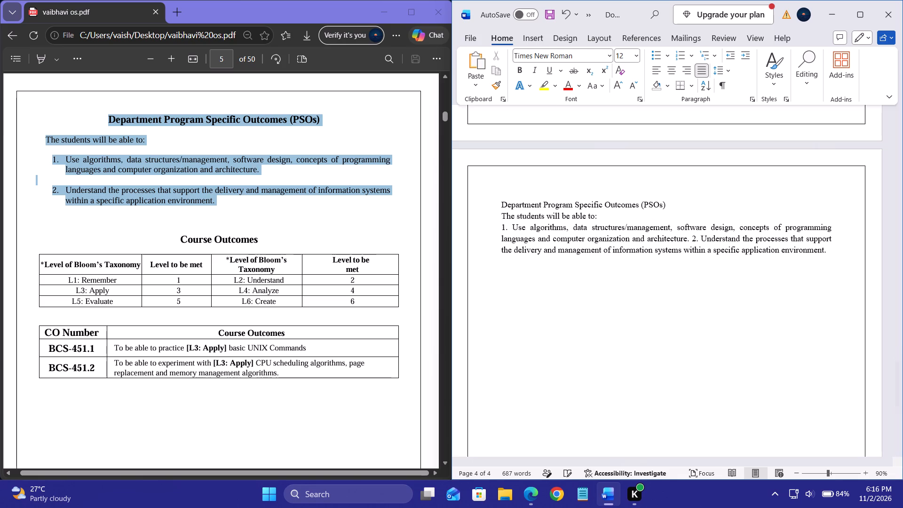
{"action": "left_click", "coordinate": [692, 242]}
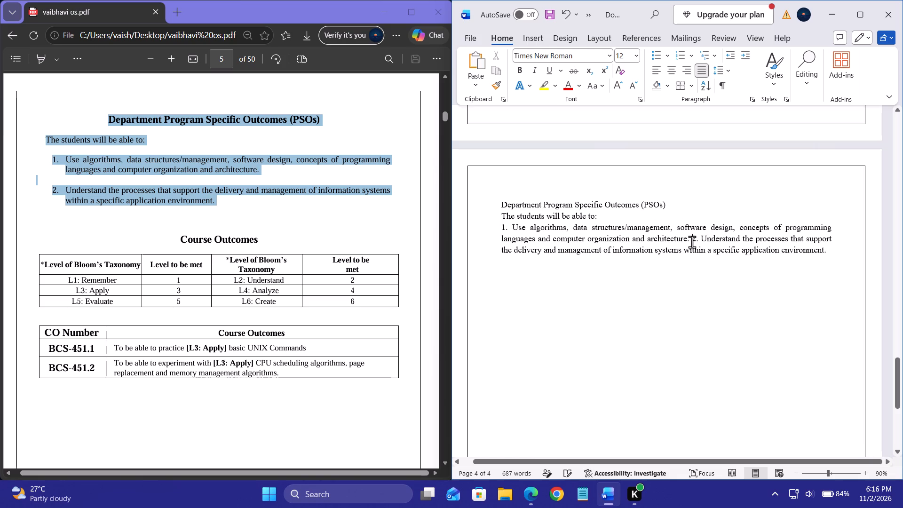
{"action": "key", "text": "Return"}
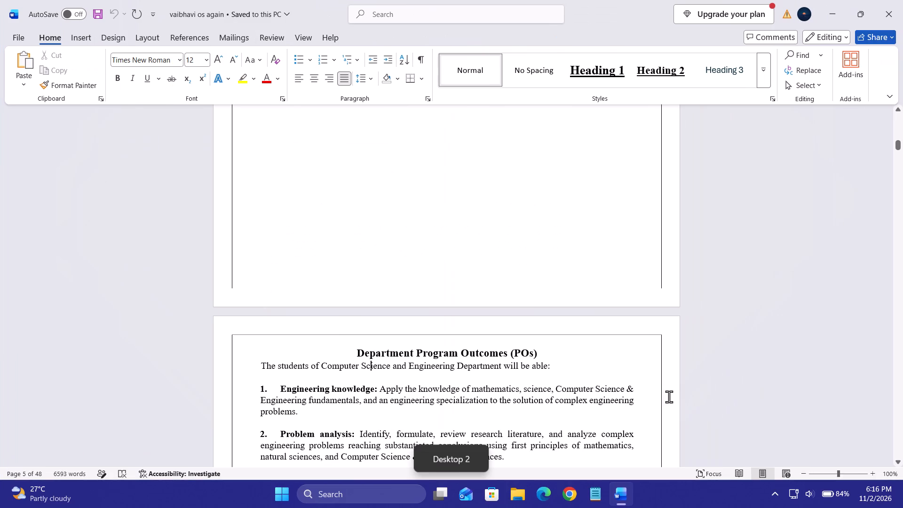
Switch to the "vaibhavi os again" document and examine the text formatting on its Program Specific Outcomes page.
{"action": "scroll", "coordinate": [508, 363], "scroll_direction": "down", "scroll_amount": 4}
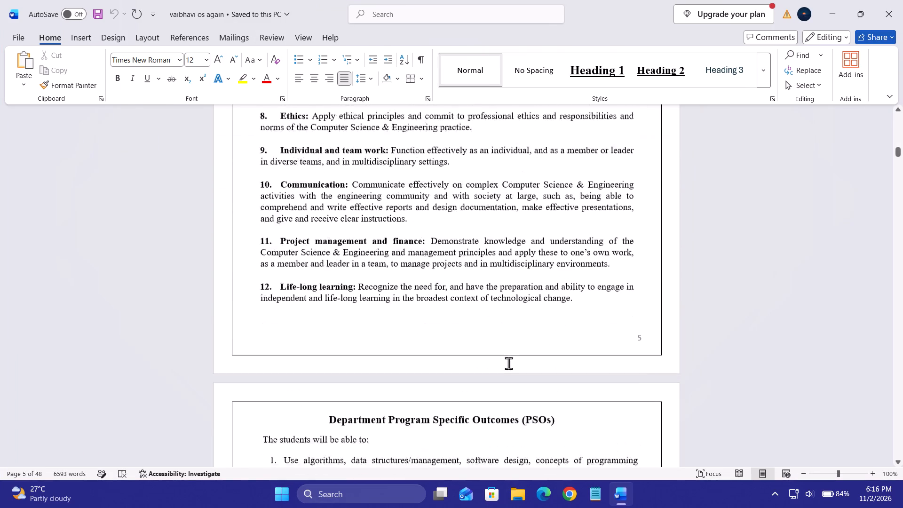
{"action": "scroll", "coordinate": [508, 363], "scroll_direction": "down", "scroll_amount": 1}
{"action": "left_click", "coordinate": [510, 229]}
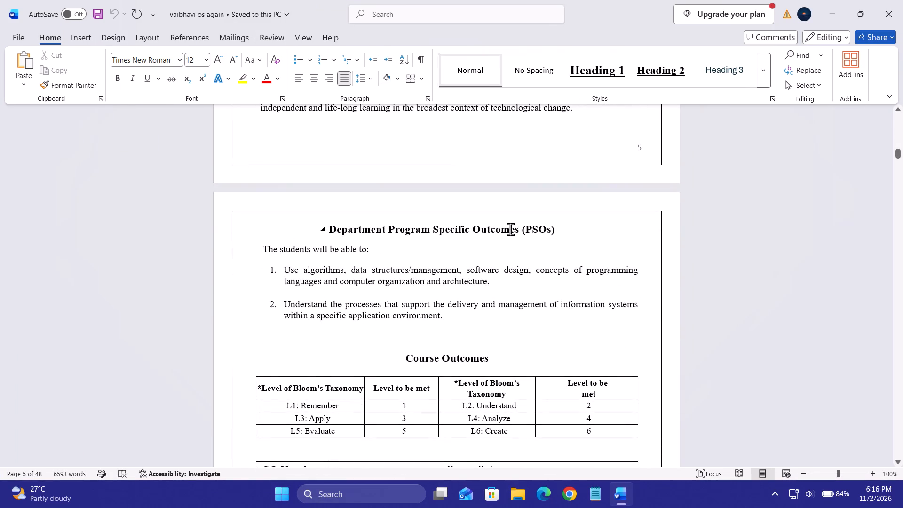
{"action": "left_click", "coordinate": [353, 248]}
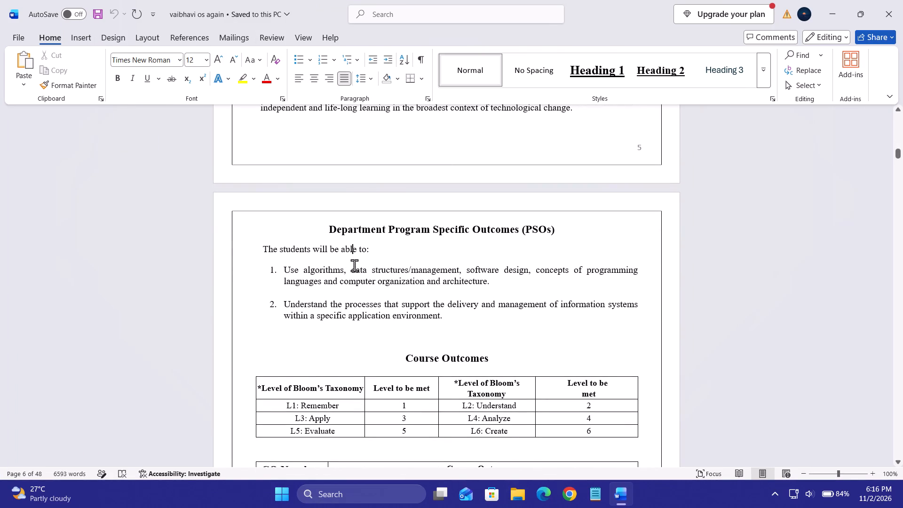
{"action": "left_click", "coordinate": [355, 271]}
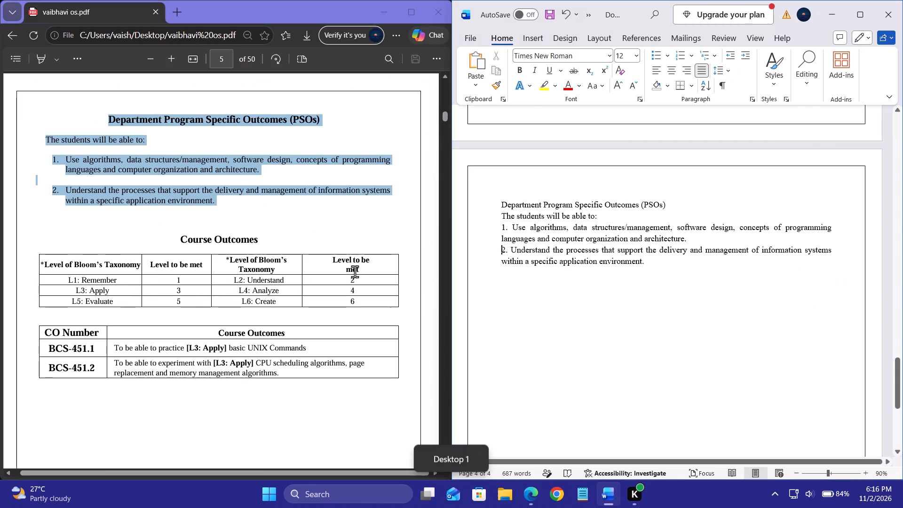
Format the heading "Department Program Specific Outcomes (PSOs)" in the new Word document as 14 pt, bold and centred.
{"action": "left_click_drag", "start_coordinate": [668, 201], "coordinate": [474, 171]}
{"action": "left_click", "coordinate": [619, 81]}
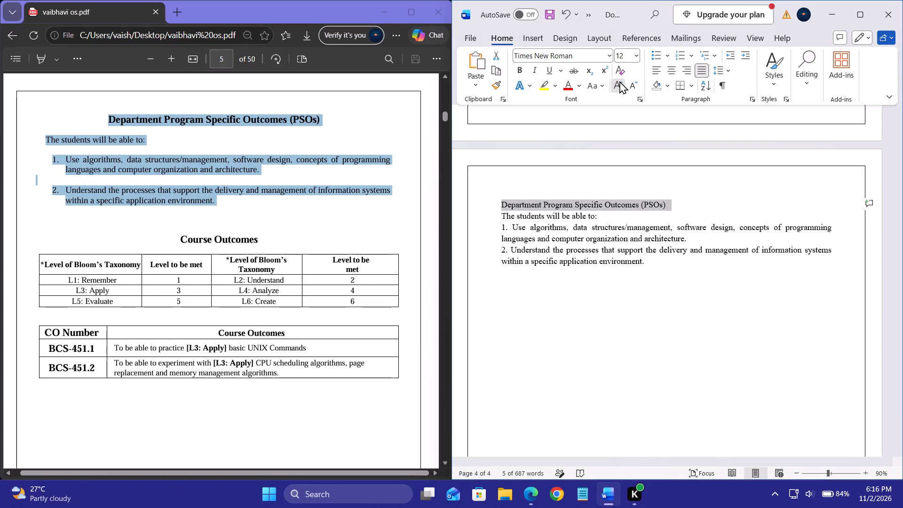
{"action": "left_click", "coordinate": [518, 75]}
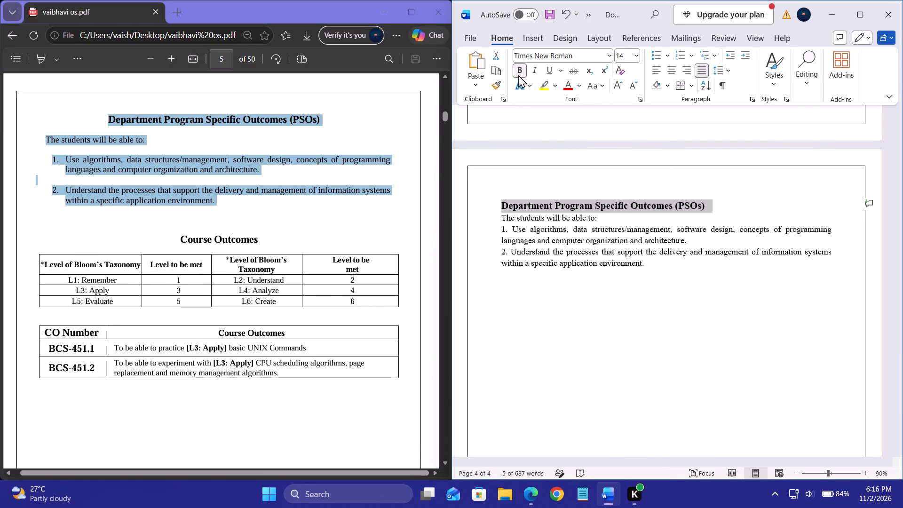
{"action": "left_click", "coordinate": [674, 72]}
{"action": "left_click", "coordinate": [652, 306]}
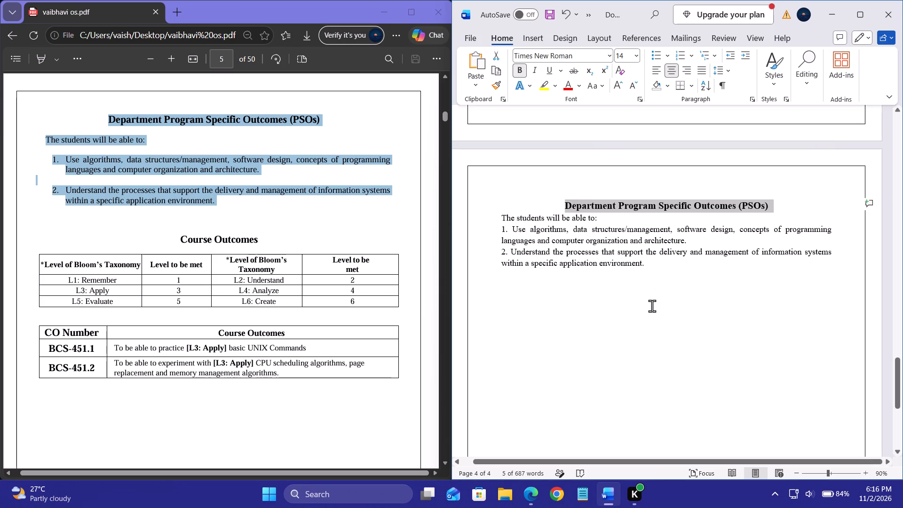
Set the font size of the PSO intro line and the two outcomes to 12.
{"action": "left_click", "coordinate": [521, 219]}
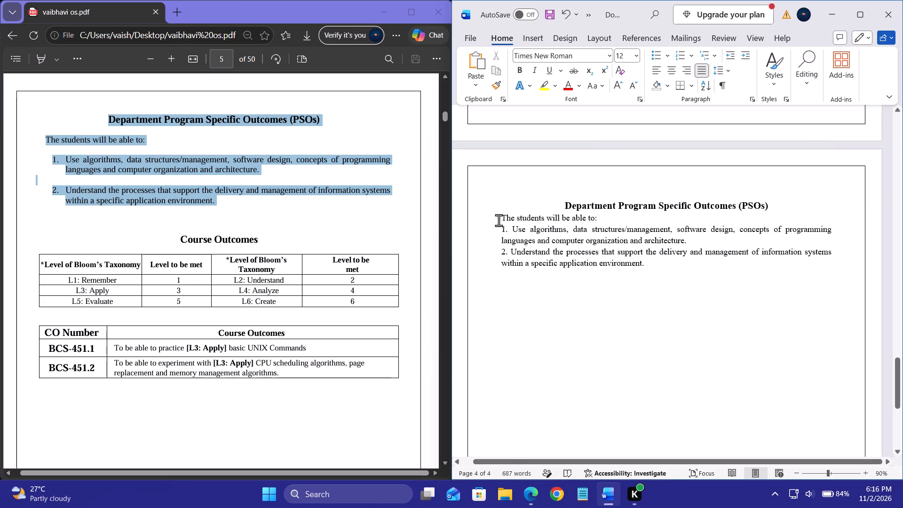
{"action": "left_click_drag", "start_coordinate": [498, 220], "coordinate": [646, 281]}
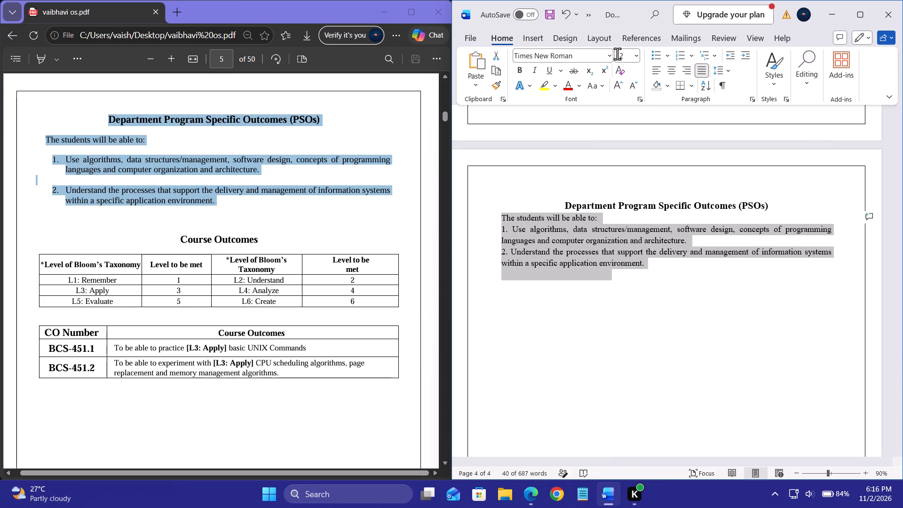
{"action": "left_click", "coordinate": [635, 58]}
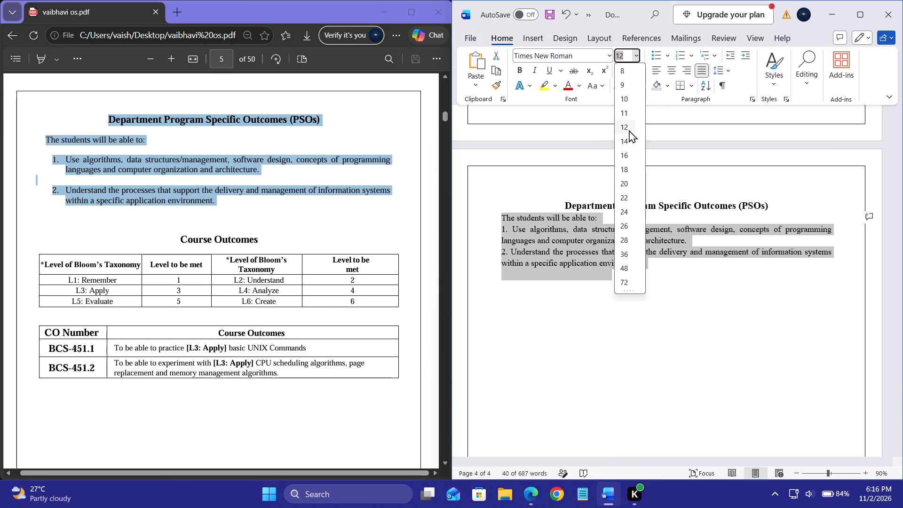
{"action": "left_click", "coordinate": [629, 130]}
{"action": "left_click", "coordinate": [637, 304]}
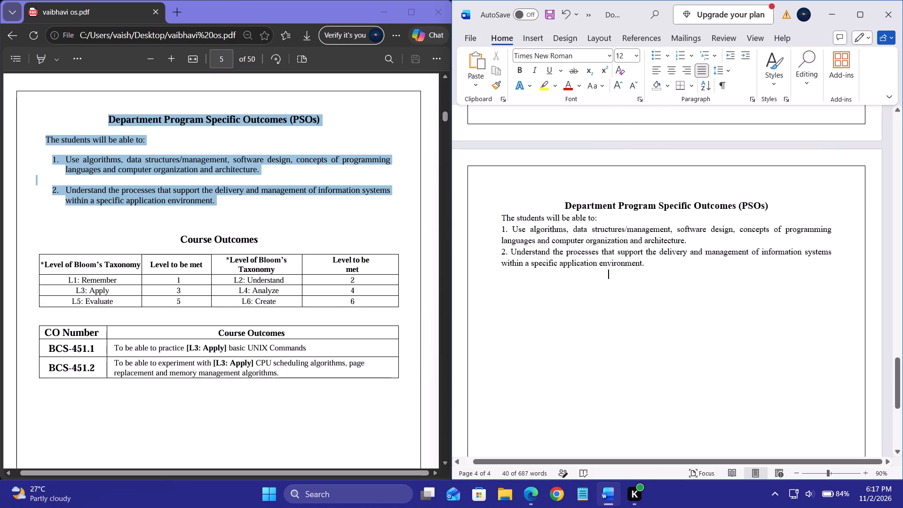
Add space after the PSO heading and the "The students will be able to:" paragraph.
{"action": "left_click", "coordinate": [606, 224]}
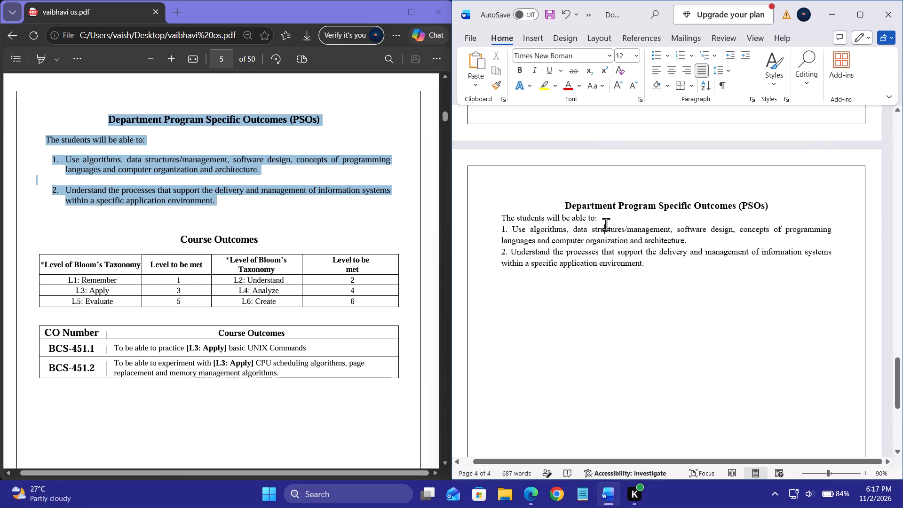
{"action": "left_click", "coordinate": [603, 221]}
{"action": "left_click_drag", "start_coordinate": [559, 203], "coordinate": [605, 215]}
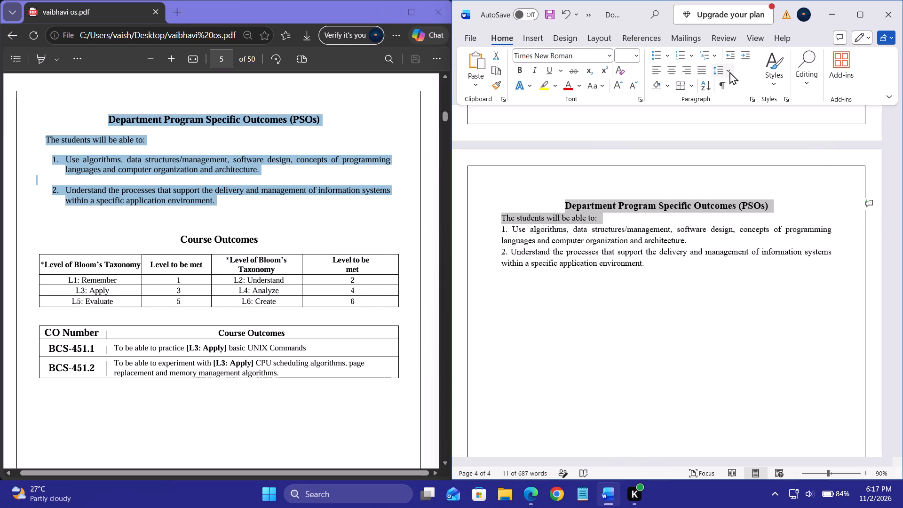
{"action": "left_click", "coordinate": [729, 71]}
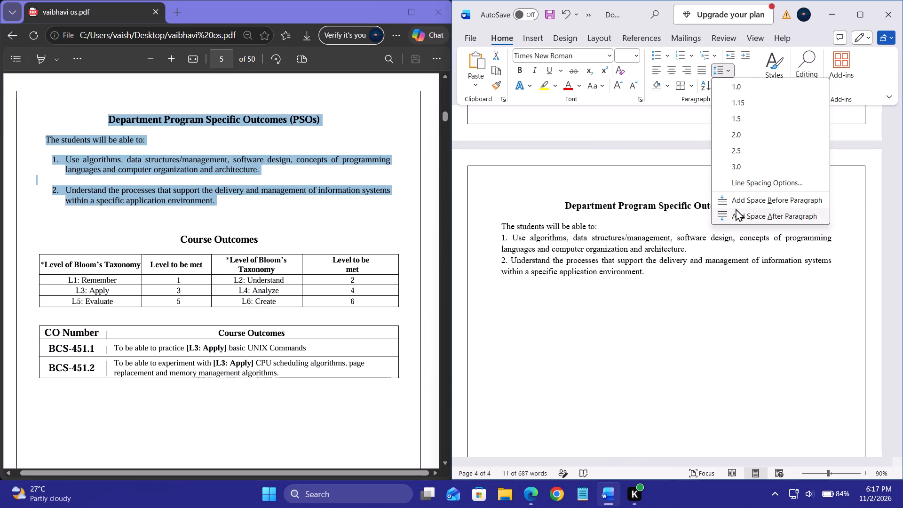
{"action": "left_click", "coordinate": [736, 211]}
{"action": "left_click", "coordinate": [680, 302]}
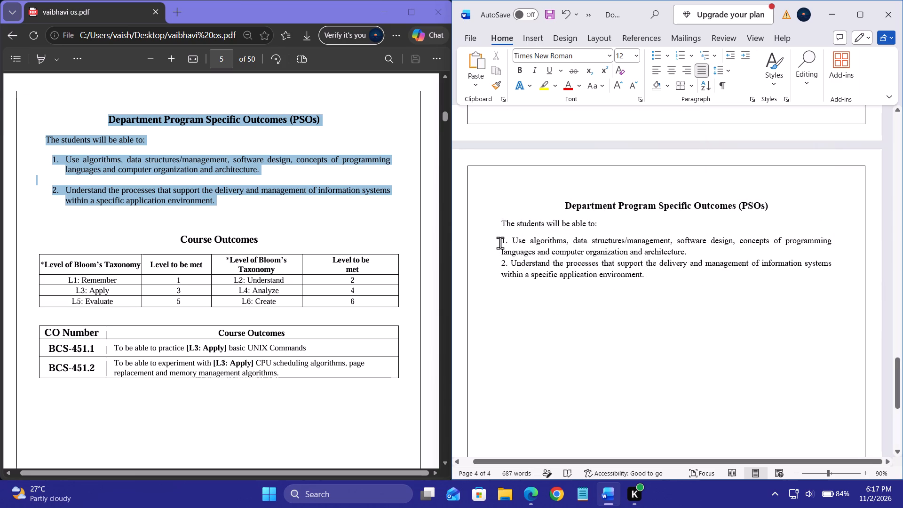
Add space after the two numbered program specific outcome paragraphs.
{"action": "left_click_drag", "start_coordinate": [500, 243], "coordinate": [645, 285]}
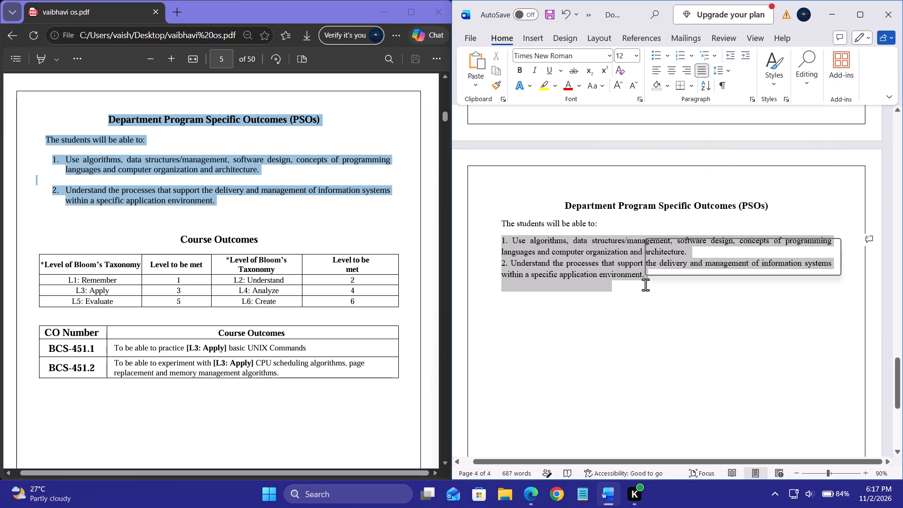
{"action": "left_click", "coordinate": [731, 74]}
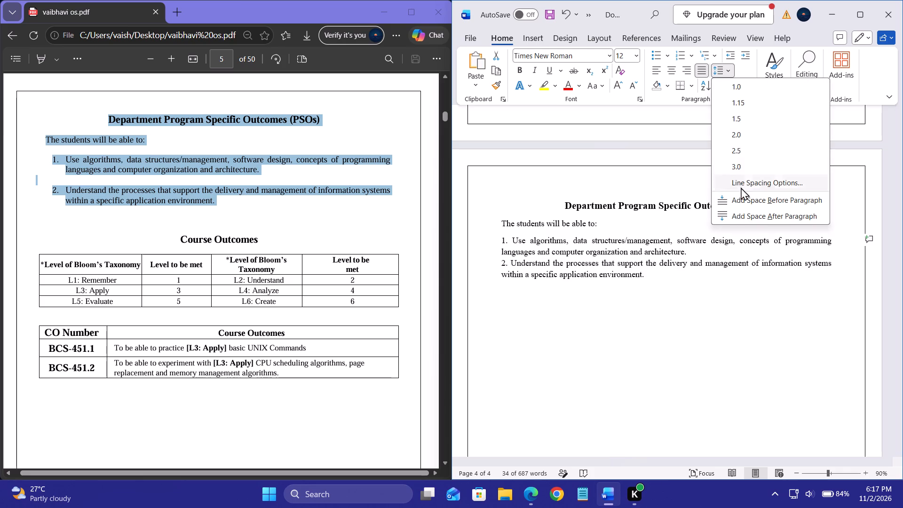
{"action": "left_click", "coordinate": [741, 220]}
{"action": "left_click", "coordinate": [691, 314]}
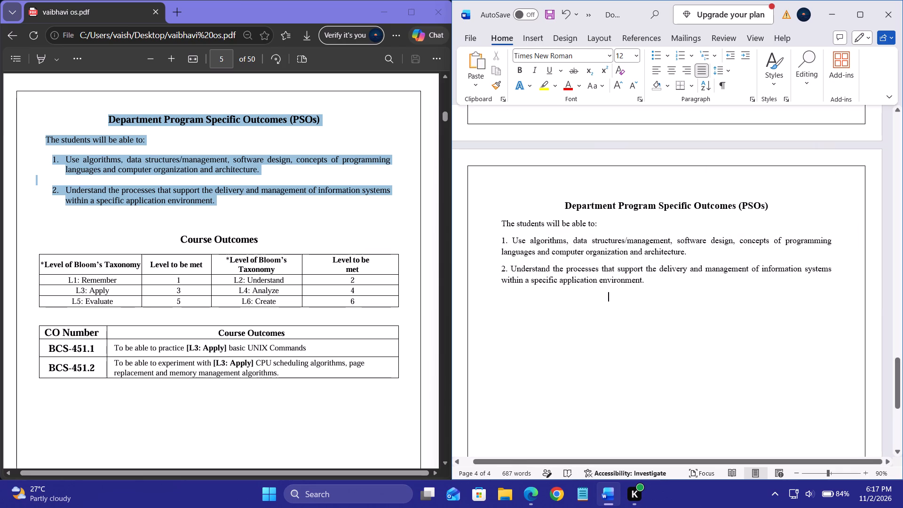
Copy the heading "Course Outcomes" from the PDF and paste it in Word below the second program specific outcome.
{"action": "scroll", "coordinate": [343, 233], "scroll_direction": "down", "scroll_amount": 1}
{"action": "left_click_drag", "start_coordinate": [266, 187], "coordinate": [181, 187]}
{"action": "left_click_drag", "start_coordinate": [181, 187], "coordinate": [275, 194]}
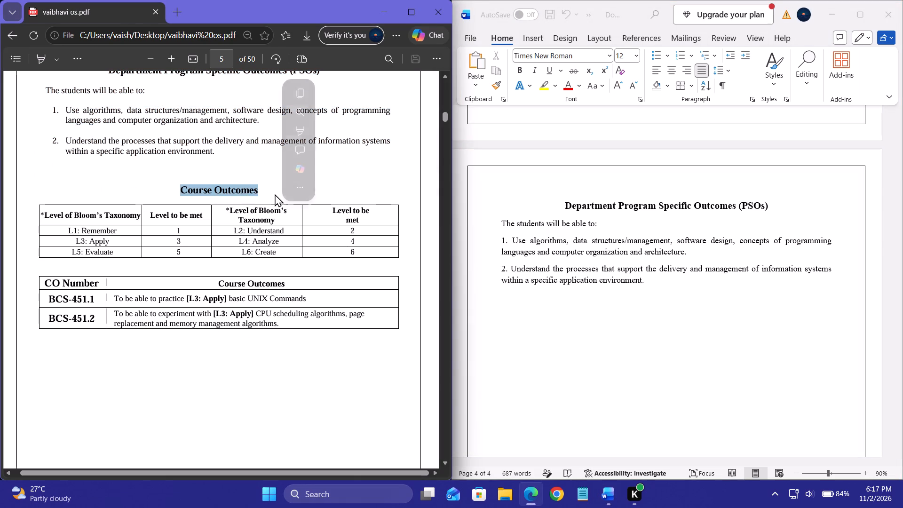
{"action": "key", "text": "ctrl+c"}
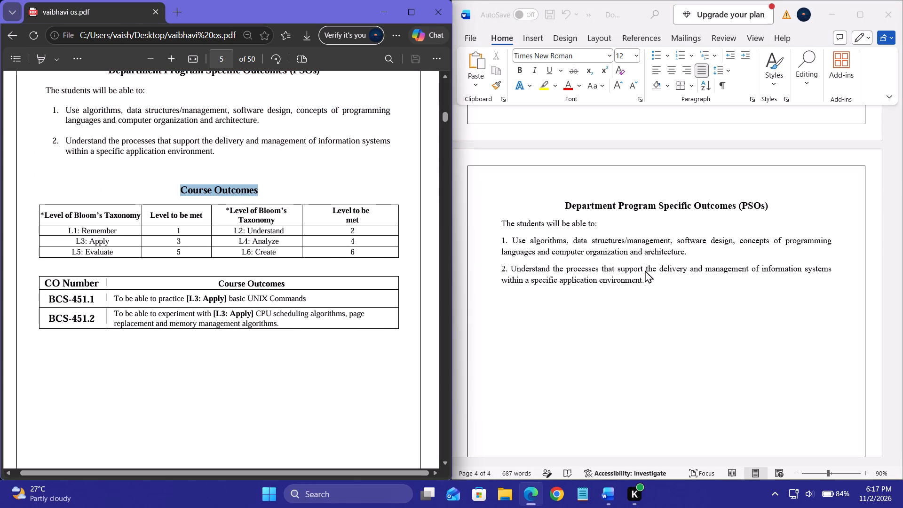
{"action": "left_click", "coordinate": [655, 275]}
{"action": "key", "text": "ctrl+v"}
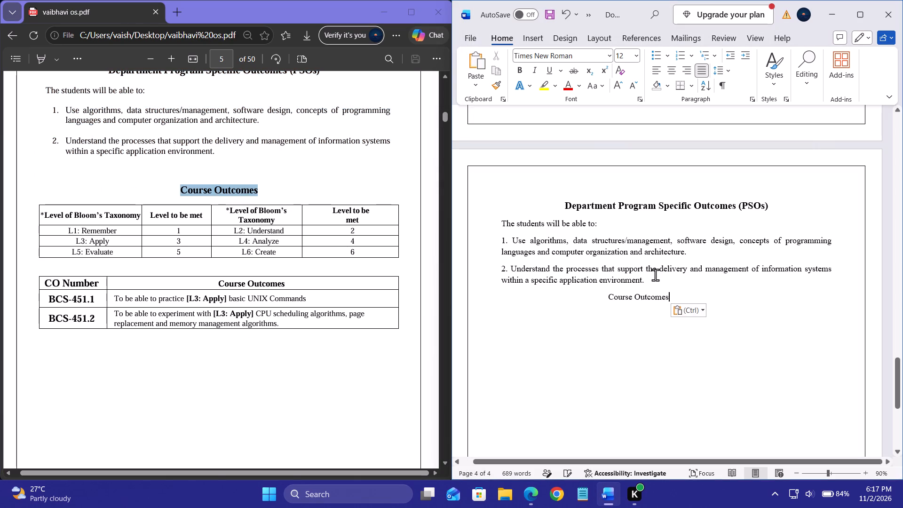
Format the pasted "Course Outcomes" heading as 14 pt, bold and centred.
{"action": "left_click_drag", "start_coordinate": [681, 299], "coordinate": [602, 301]}
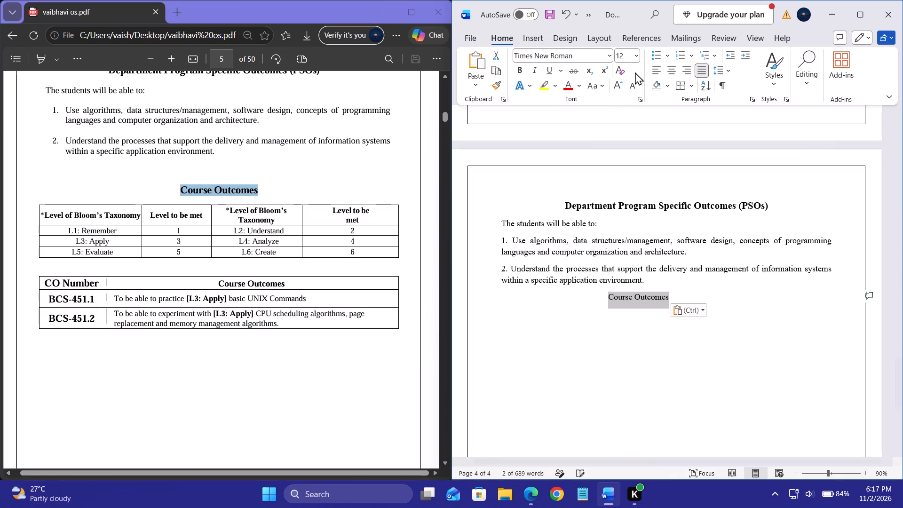
{"action": "left_click", "coordinate": [616, 83]}
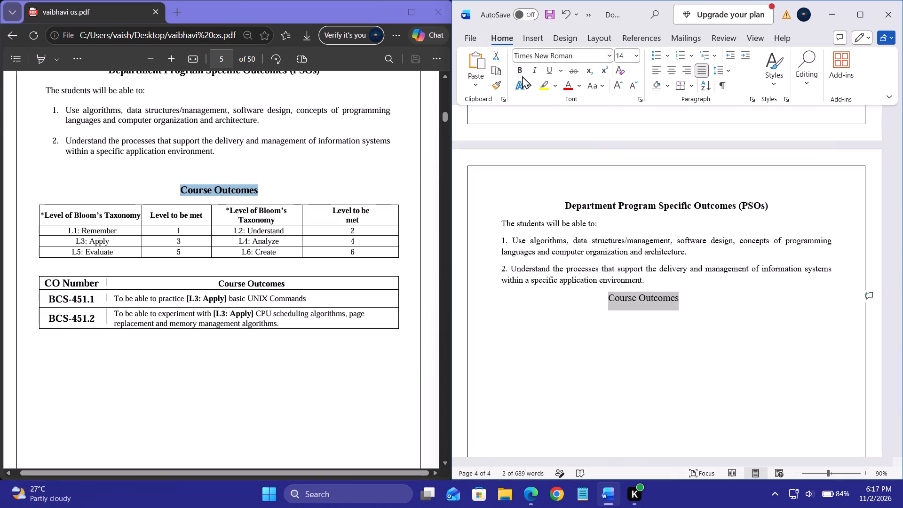
{"action": "left_click", "coordinate": [523, 77]}
{"action": "left_click", "coordinate": [668, 71]}
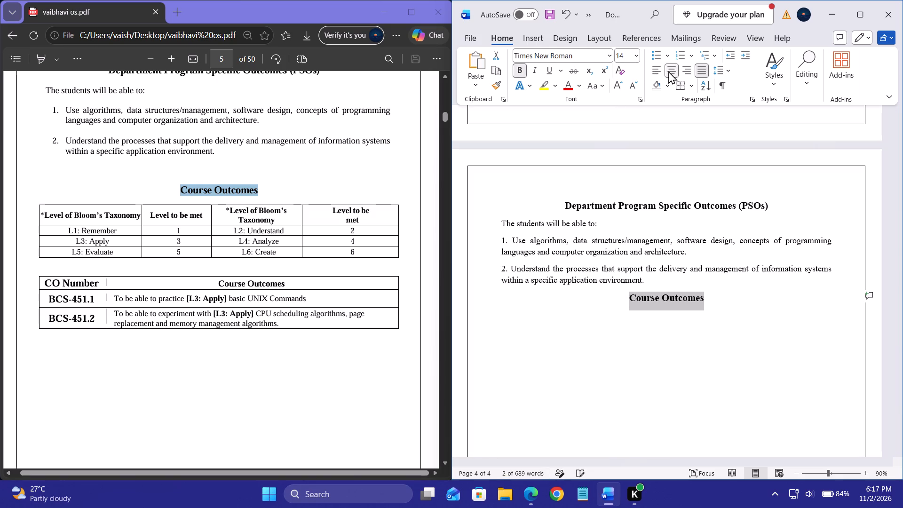
{"action": "left_click", "coordinate": [642, 334]}
Insert a blank line between the second program specific outcome and the "Course Outcomes" heading.
{"action": "left_click", "coordinate": [658, 287]}
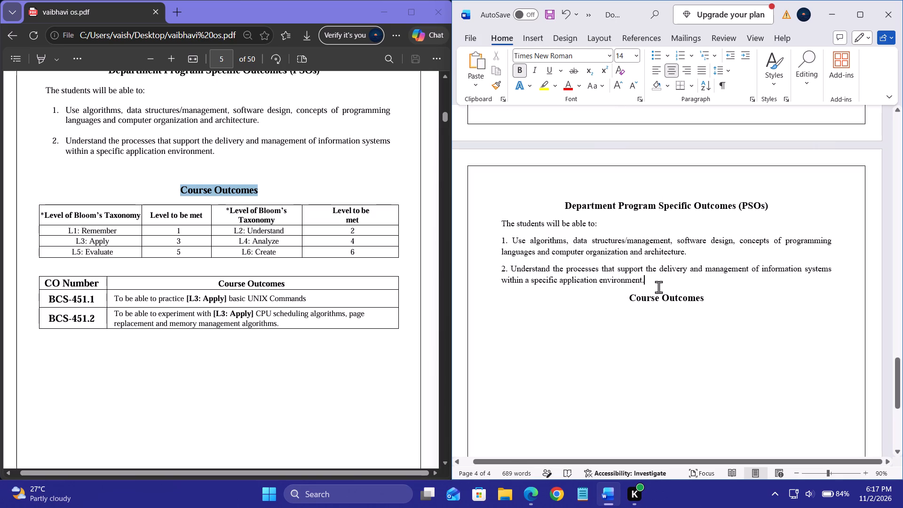
{"action": "key", "text": "Return"}
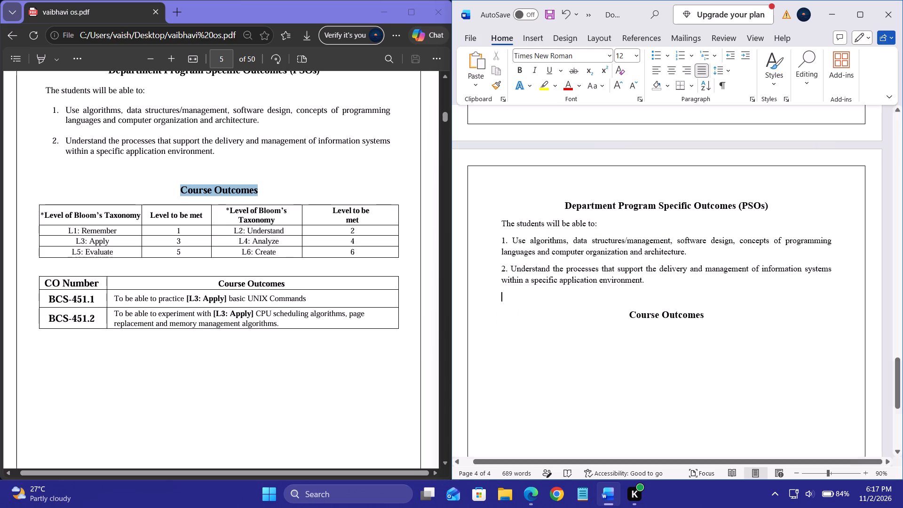
Capture the PDF's Bloom's Taxonomy and CO Number tables as one screenshot and paste it below the "Course Outcomes" heading in Word.
{"action": "scroll", "coordinate": [386, 338], "scroll_direction": "down", "scroll_amount": 4}
{"action": "scroll", "coordinate": [386, 338], "scroll_direction": "up", "scroll_amount": 1}
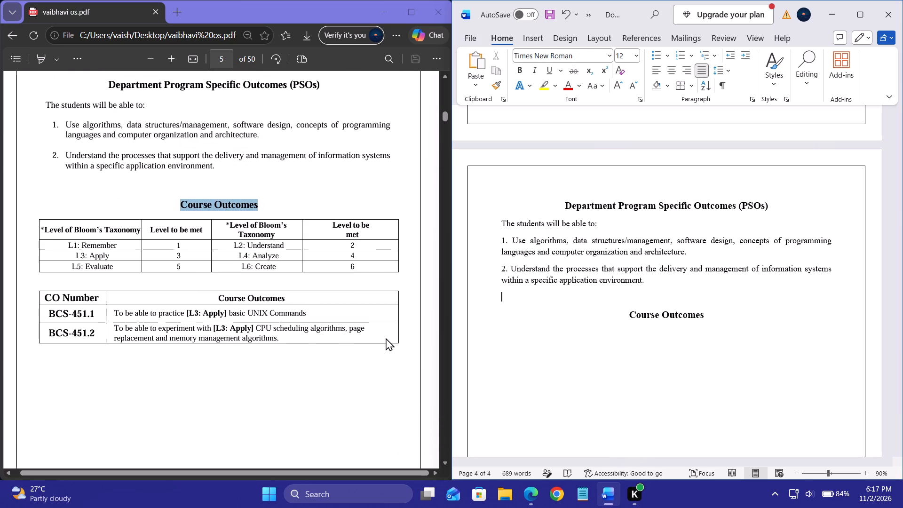
{"action": "scroll", "coordinate": [386, 338], "scroll_direction": "up", "scroll_amount": 1}
{"action": "key", "text": "Print"}
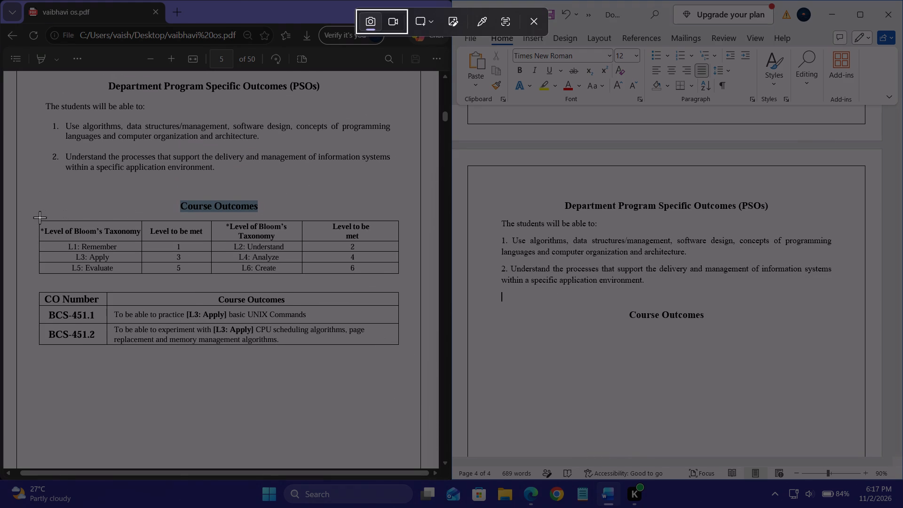
{"action": "left_click_drag", "start_coordinate": [38, 217], "coordinate": [364, 346]}
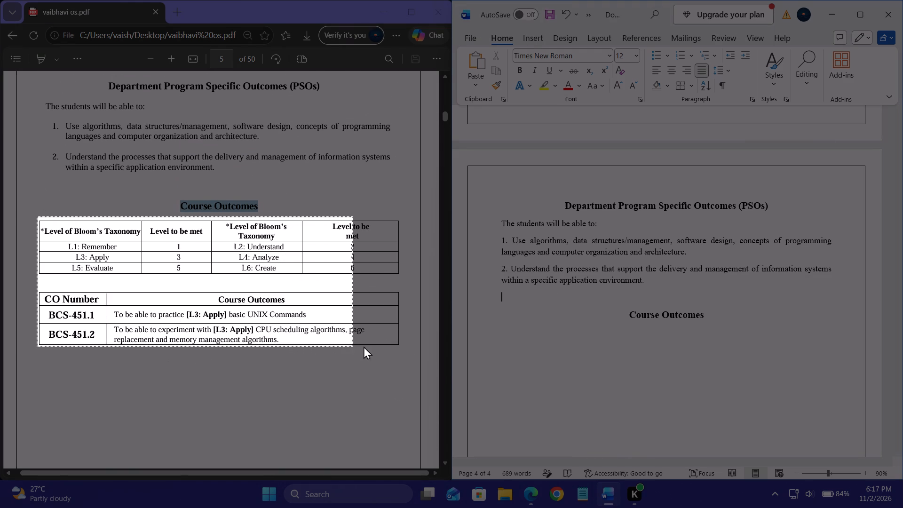
{"action": "left_click_drag", "start_coordinate": [364, 346], "coordinate": [405, 345]}
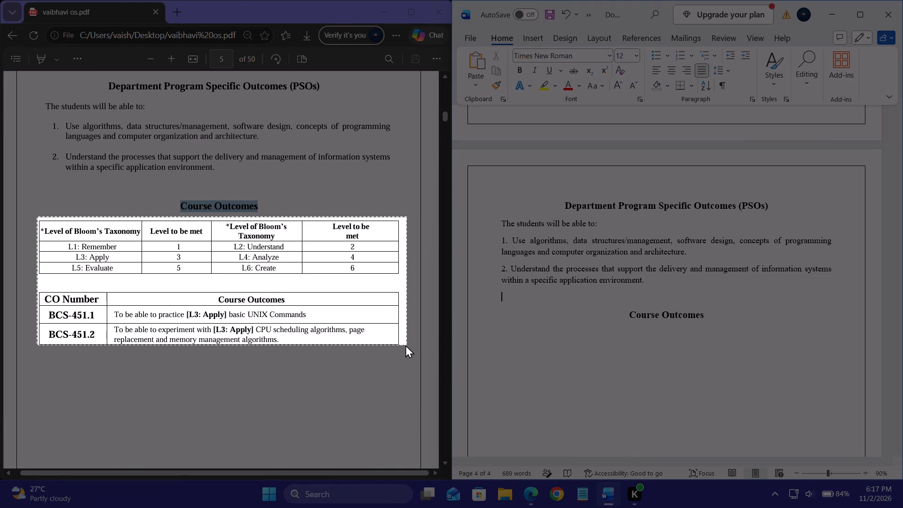
{"action": "left_click_drag", "start_coordinate": [405, 345], "coordinate": [403, 349]}
{"action": "left_click", "coordinate": [720, 317]}
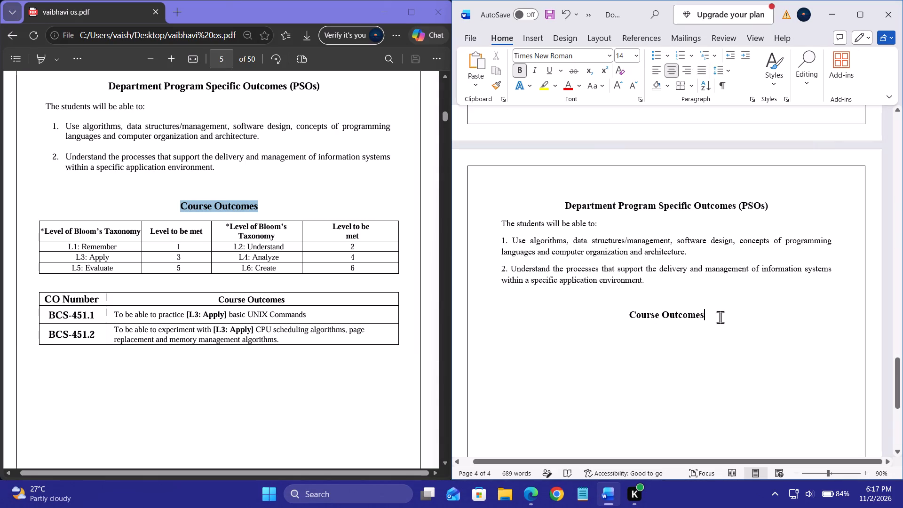
{"action": "key", "text": "Return"}
{"action": "key", "text": "ctrl+v"}
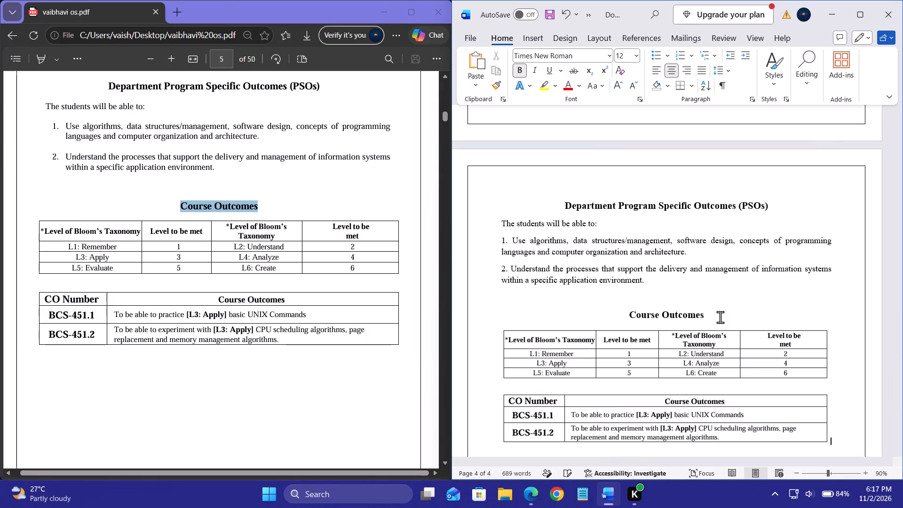
Set the course outcomes tables picture to Tight text wrapping and stretch it slightly wider on both sides and taller.
{"action": "scroll", "coordinate": [720, 317], "scroll_direction": "down", "scroll_amount": 1}
{"action": "left_click", "coordinate": [720, 317]}
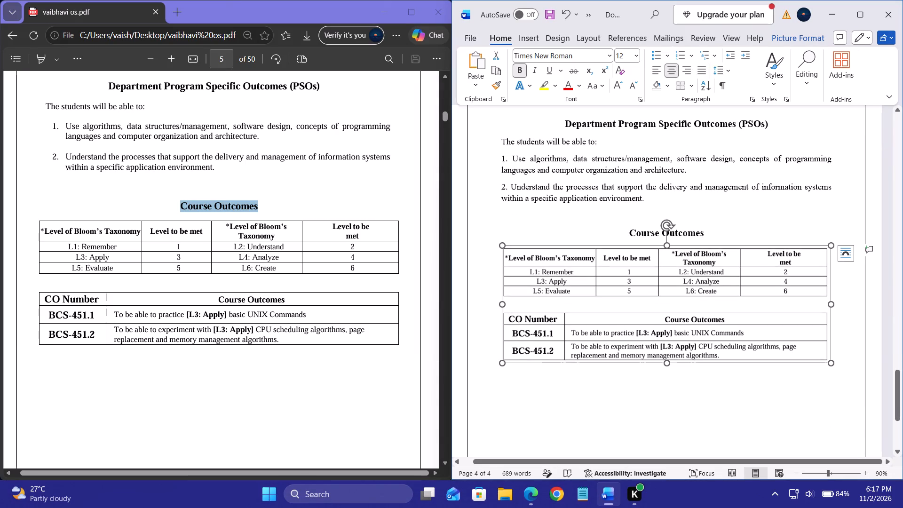
{"action": "right_click", "coordinate": [629, 264]}
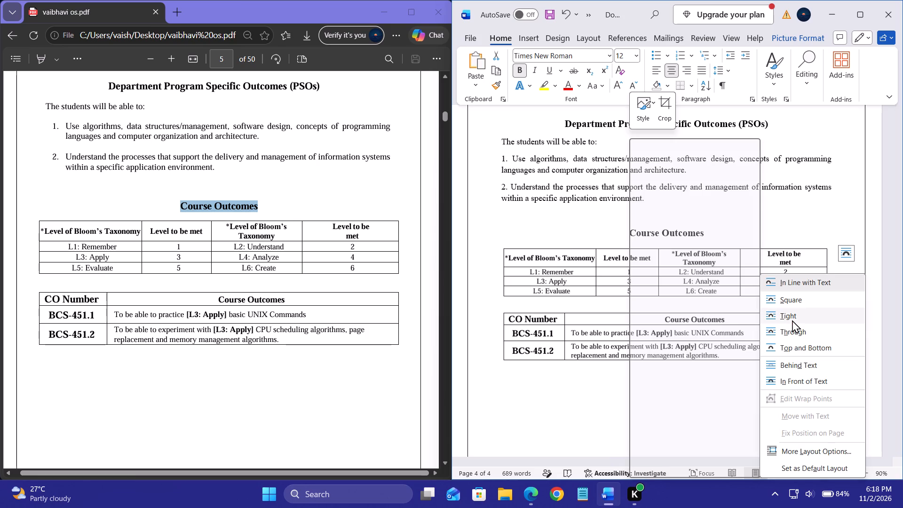
{"action": "left_click", "coordinate": [792, 320]}
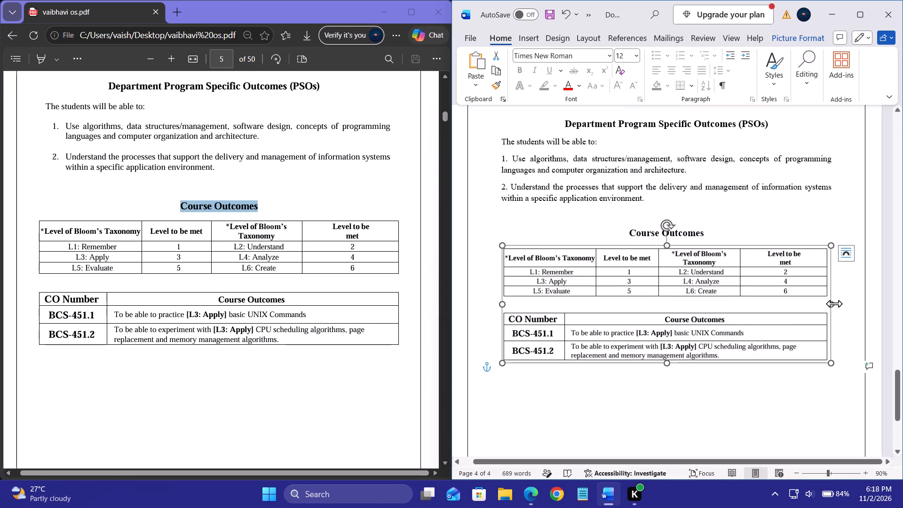
{"action": "left_click_drag", "start_coordinate": [834, 303], "coordinate": [840, 303]}
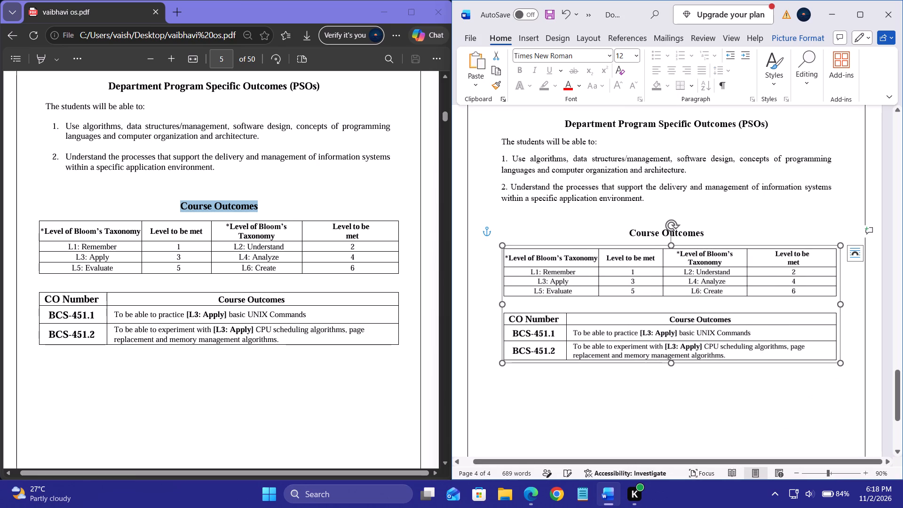
{"action": "left_click", "coordinate": [501, 303]}
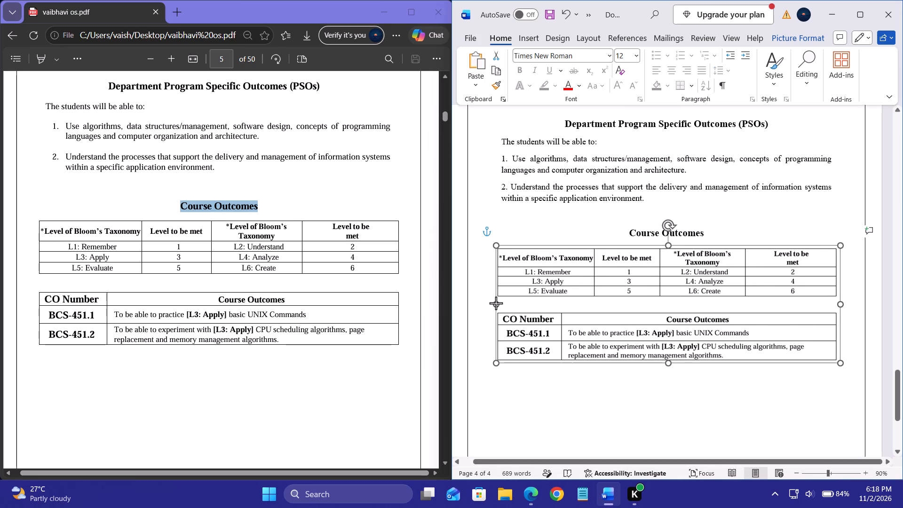
{"action": "left_click", "coordinate": [671, 365]}
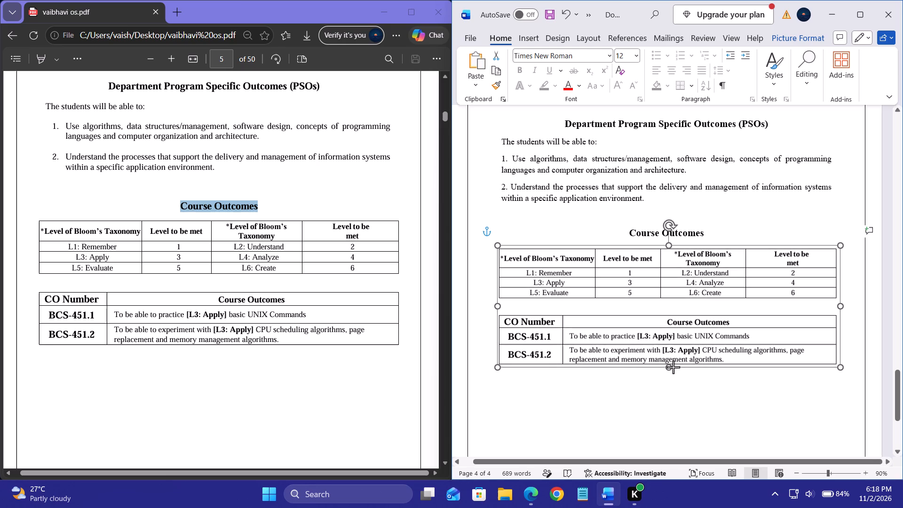
{"action": "left_click", "coordinate": [634, 403]}
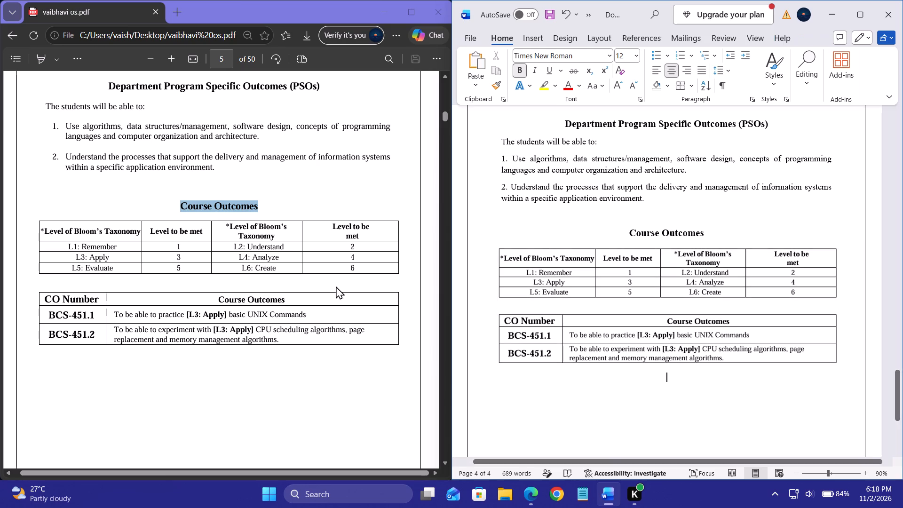
Add blank lines below the course outcomes tables picture until the document continues on a fifth page.
{"action": "scroll", "coordinate": [332, 284], "scroll_direction": "down", "scroll_amount": 4}
{"action": "scroll", "coordinate": [332, 284], "scroll_direction": "up", "scroll_amount": 1}
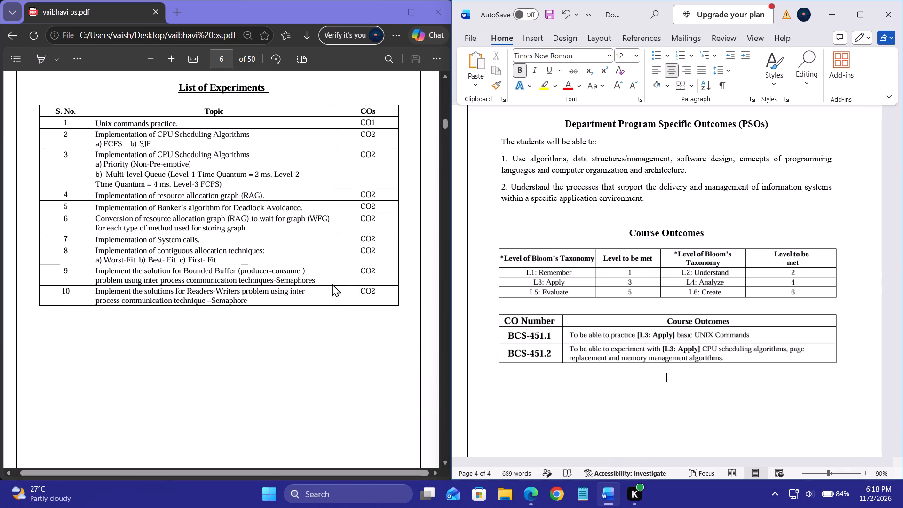
{"action": "scroll", "coordinate": [332, 284], "scroll_direction": "up", "scroll_amount": 1}
{"action": "scroll", "coordinate": [546, 329], "scroll_direction": "down", "scroll_amount": 3}
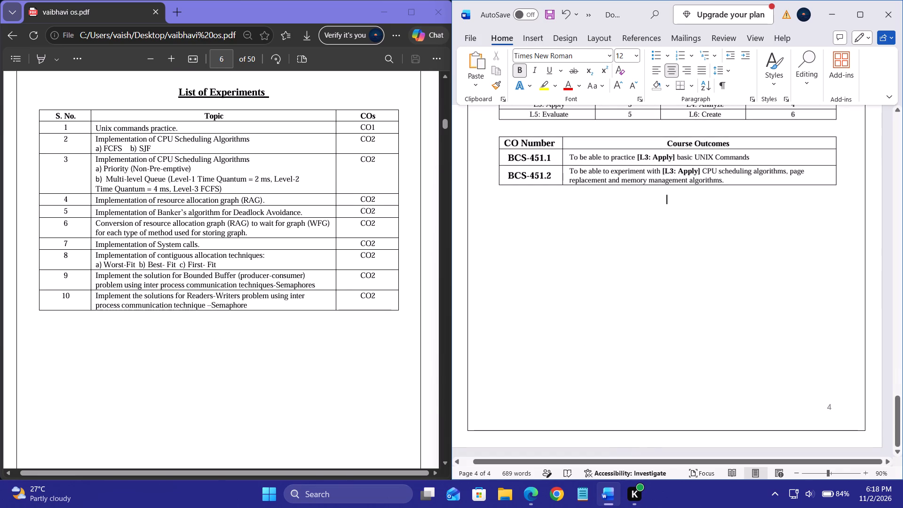
{"action": "key", "text": "Return"}
{"action": "key", "text": "Return"}
{"action": "key", "text": "Return"}
{"action": "key", "text": "Return"}
{"action": "key", "text": "Return"}
{"action": "key", "text": "Return"}
{"action": "key", "text": "Return"}
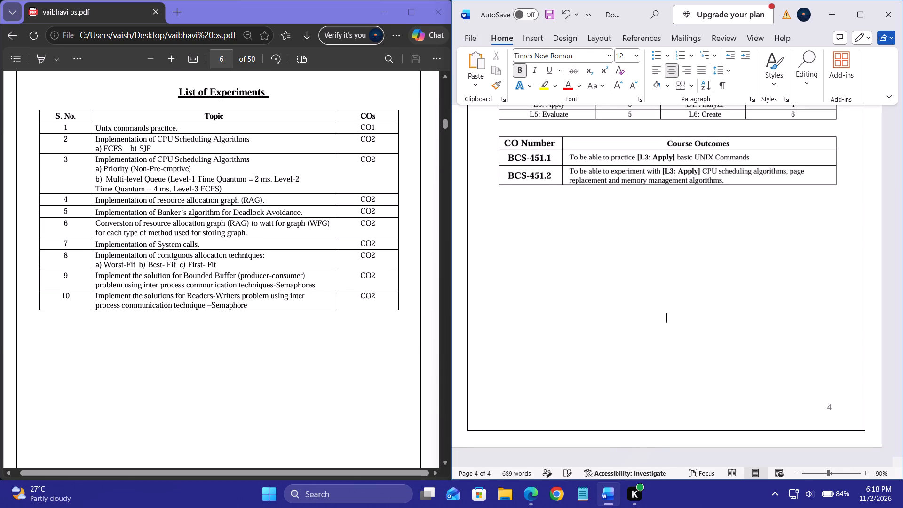
{"action": "key", "text": "Return"}
{"action": "key", "text": "Return"}
{"action": "key", "text": "Return"}
{"action": "key", "text": "Return"}
{"action": "key", "text": "Return"}
{"action": "key", "text": "Return"}
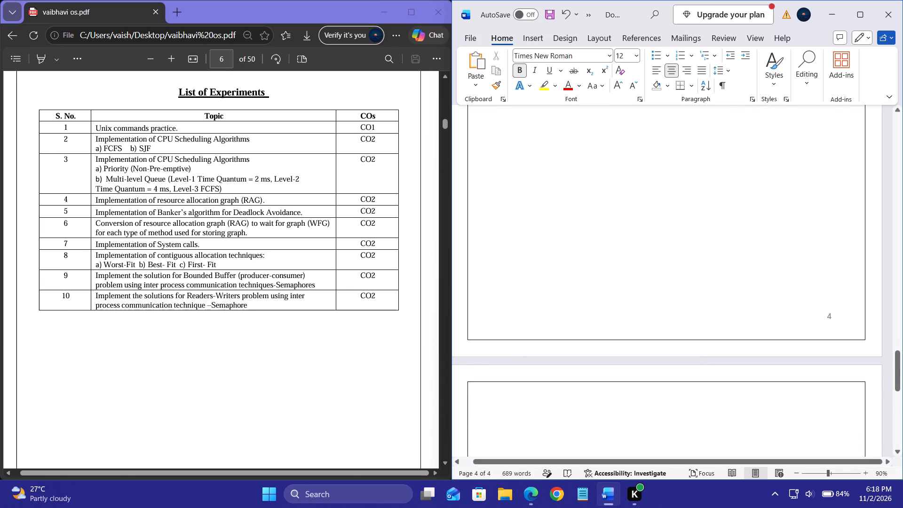
Capture the "List of Experiments" heading and table from PDF page 6 as a screenshot and paste it onto page 5 in Word.
{"action": "scroll", "coordinate": [614, 325], "scroll_direction": "down", "scroll_amount": 1}
{"action": "scroll", "coordinate": [341, 231], "scroll_direction": "up", "scroll_amount": 1}
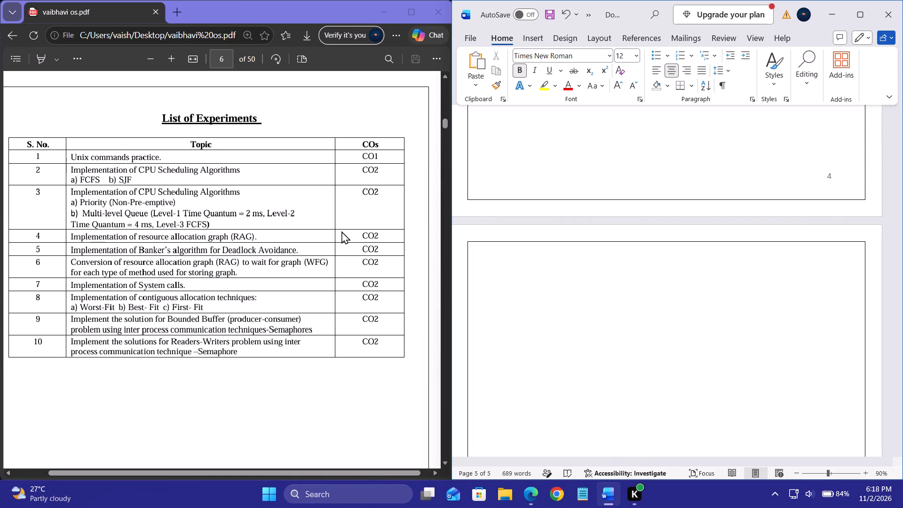
{"action": "key", "text": "Print"}
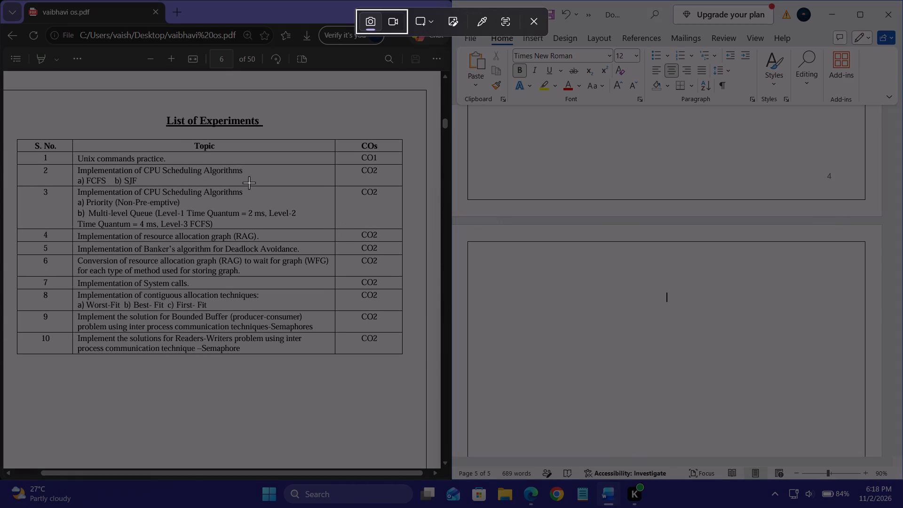
{"action": "left_click_drag", "start_coordinate": [12, 103], "coordinate": [148, 338]}
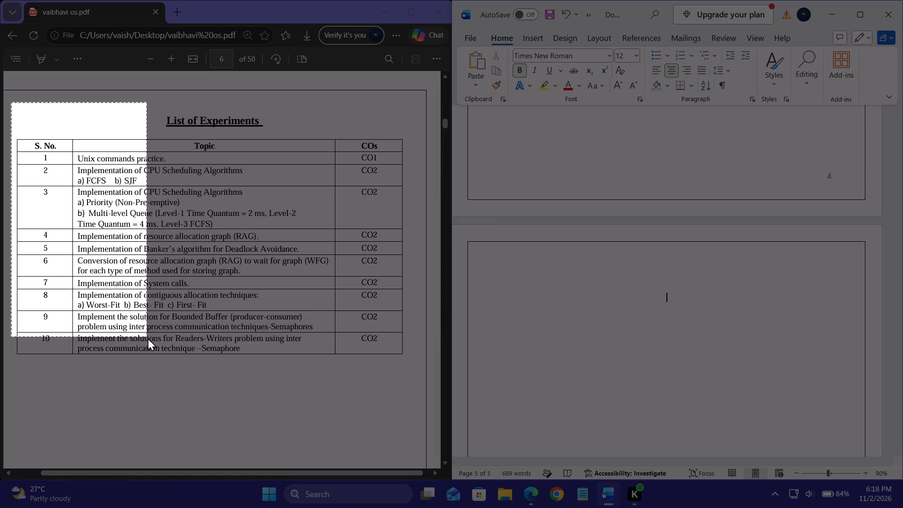
{"action": "left_click_drag", "start_coordinate": [148, 338], "coordinate": [400, 360]}
{"action": "scroll", "coordinate": [164, 338], "scroll_direction": "right", "scroll_amount": 1}
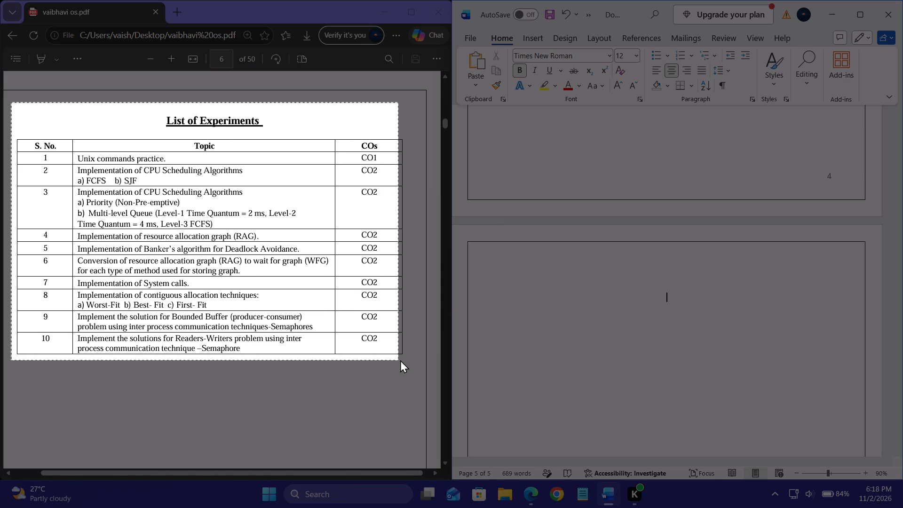
{"action": "left_click_drag", "start_coordinate": [400, 360], "coordinate": [414, 362]}
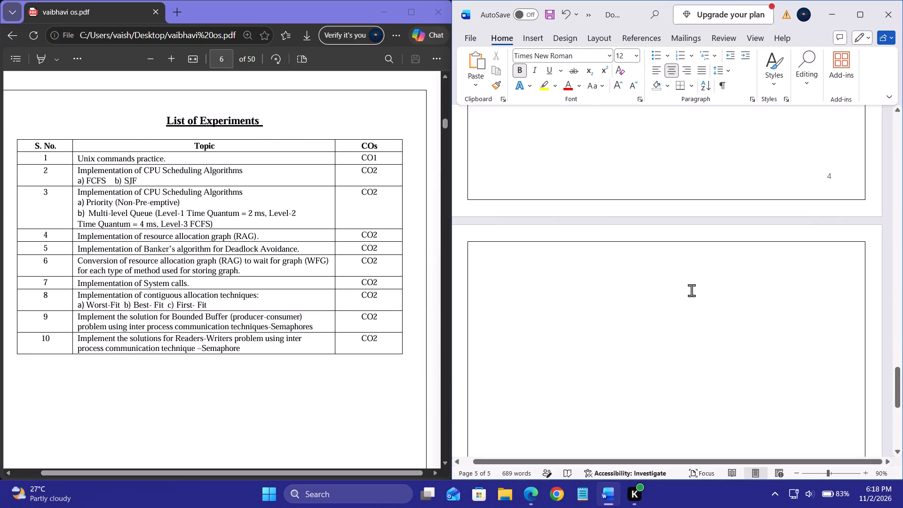
{"action": "left_click", "coordinate": [689, 298]}
{"action": "key", "text": "ctrl+v"}
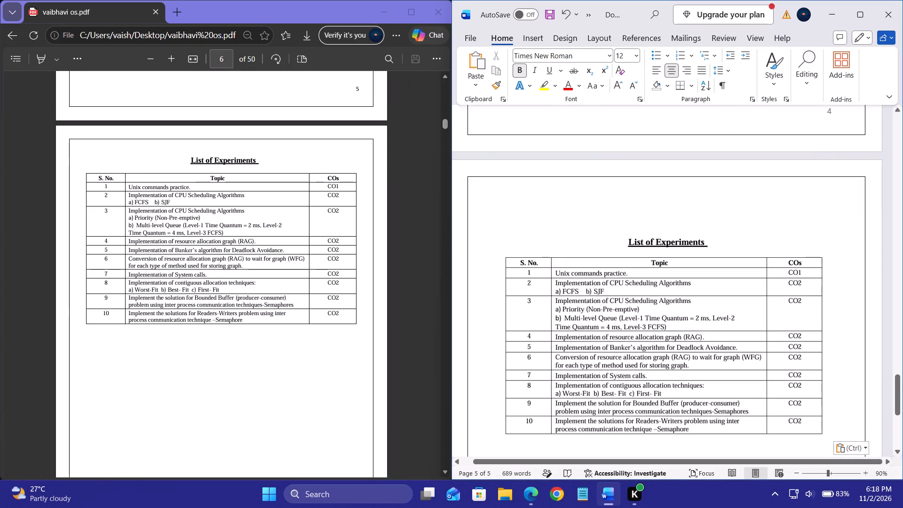
Set the List of Experiments picture to Tight text wrapping, move it up near the page's top border and widen it toward the left margin.
{"action": "right_click", "coordinate": [686, 311]}
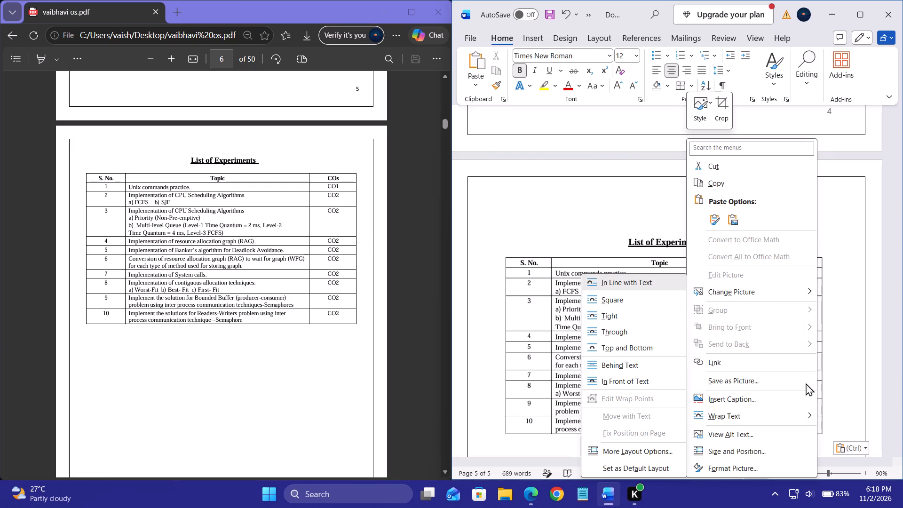
{"action": "left_click", "coordinate": [627, 319]}
{"action": "left_click_drag", "start_coordinate": [646, 326], "coordinate": [656, 287]}
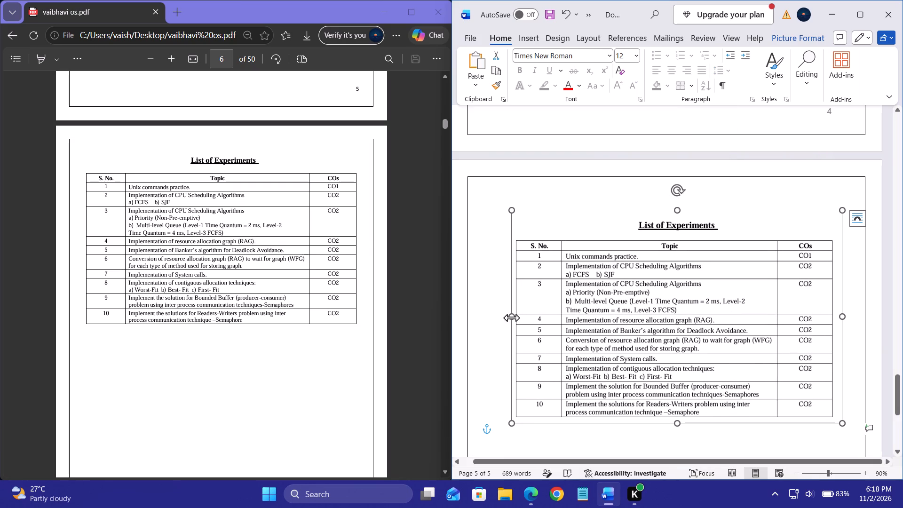
{"action": "left_click_drag", "start_coordinate": [510, 317], "coordinate": [497, 319]}
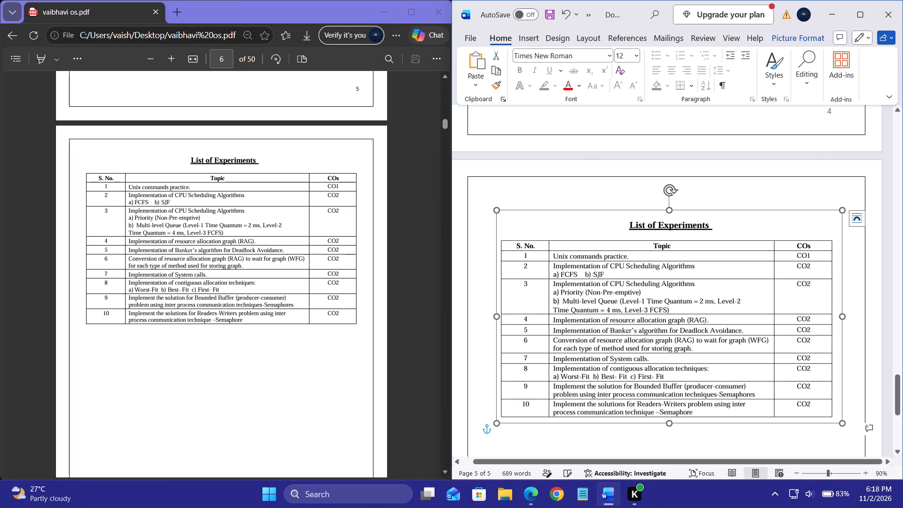
{"action": "scroll", "coordinate": [645, 318], "scroll_direction": "down", "scroll_amount": 2}
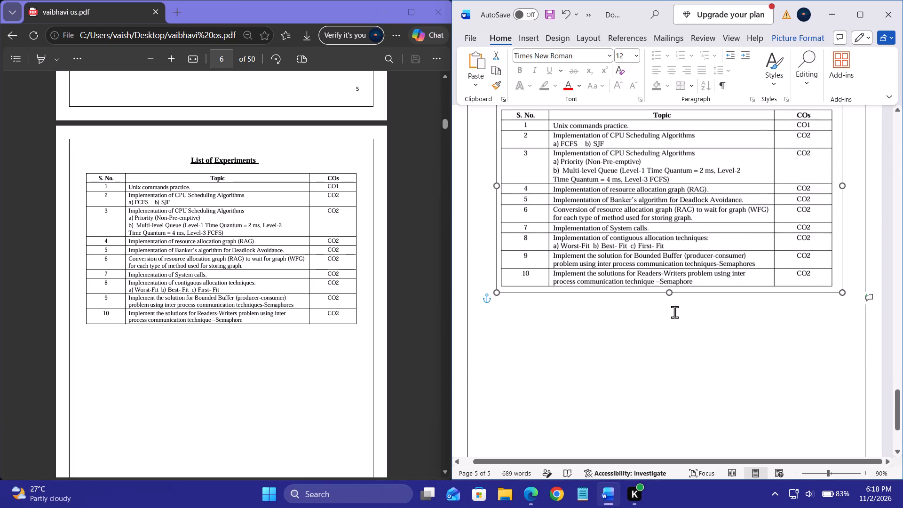
Stretch the List of Experiments picture slightly taller from its bottom edge.
{"action": "left_click_drag", "start_coordinate": [668, 292], "coordinate": [670, 302]}
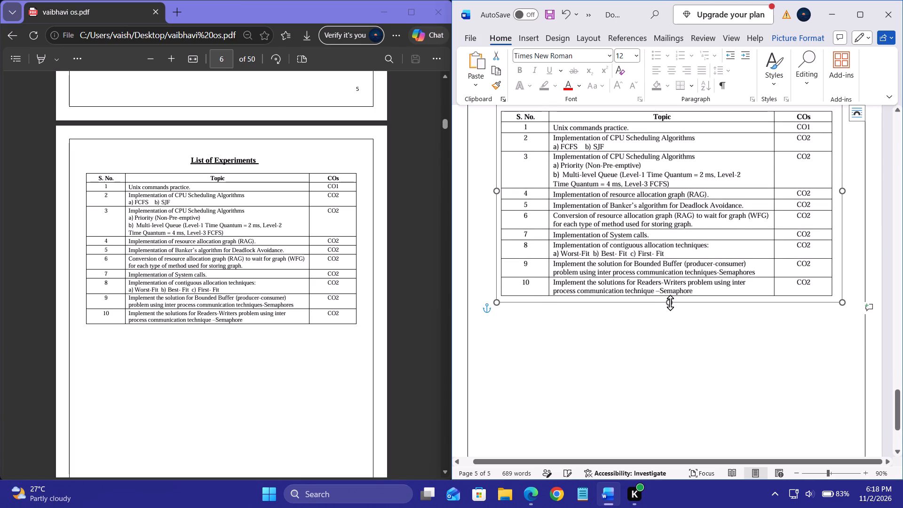
Add blank lines below the List of Experiments picture until the document continues on a sixth page.
{"action": "left_click", "coordinate": [642, 378]}
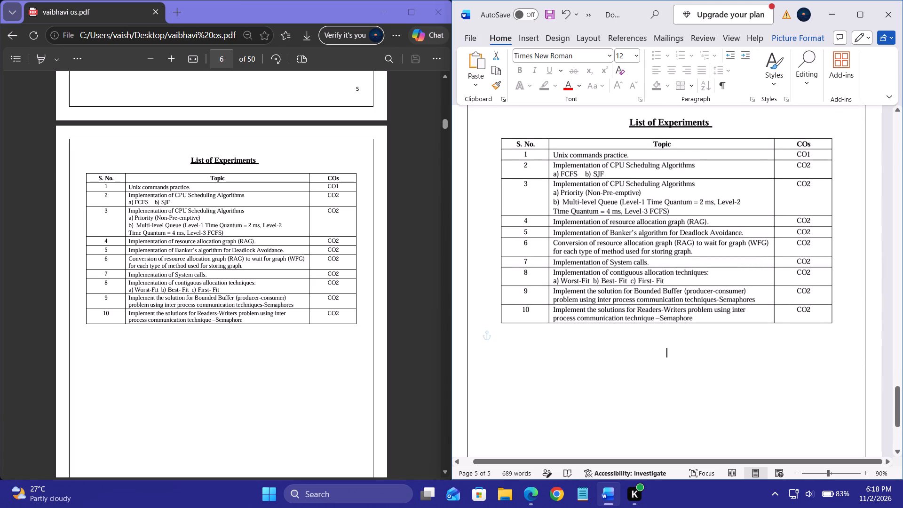
{"action": "scroll", "coordinate": [267, 357], "scroll_direction": "down", "scroll_amount": 4}
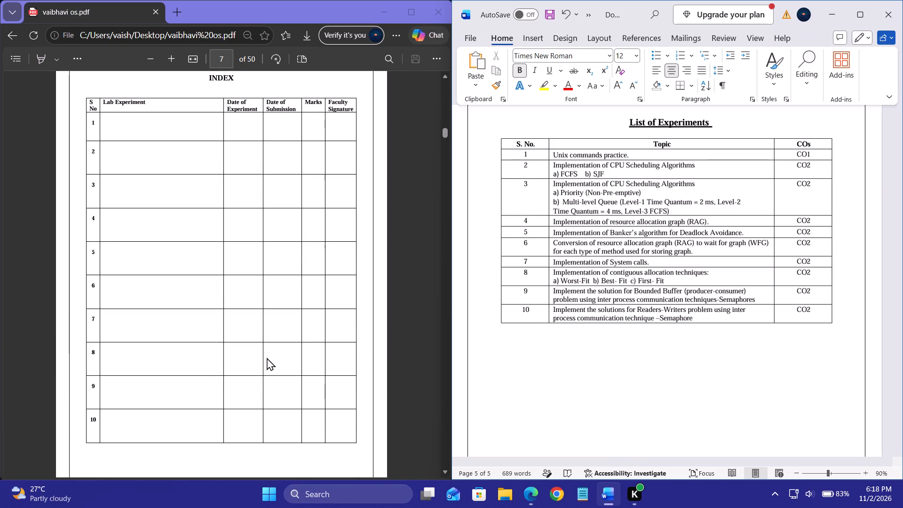
{"action": "scroll", "coordinate": [267, 357], "scroll_direction": "down", "scroll_amount": 2}
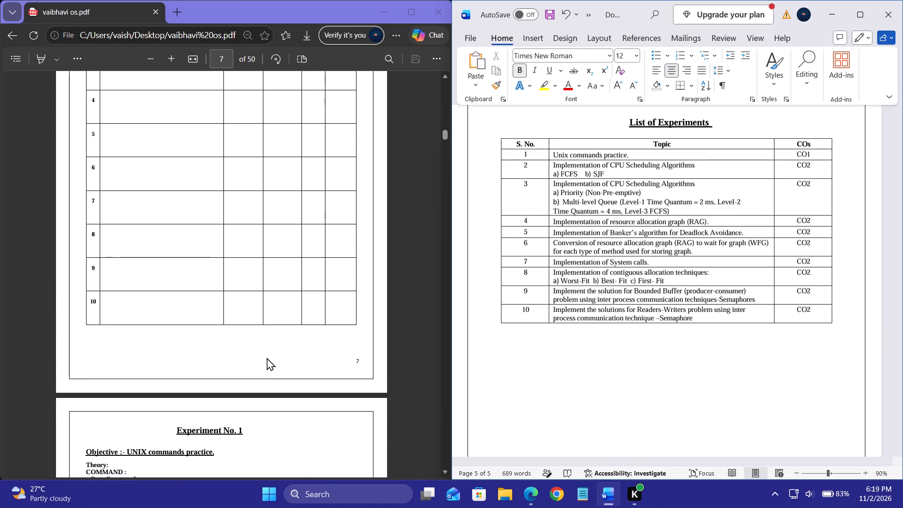
{"action": "scroll", "coordinate": [267, 357], "scroll_direction": "up", "scroll_amount": 2}
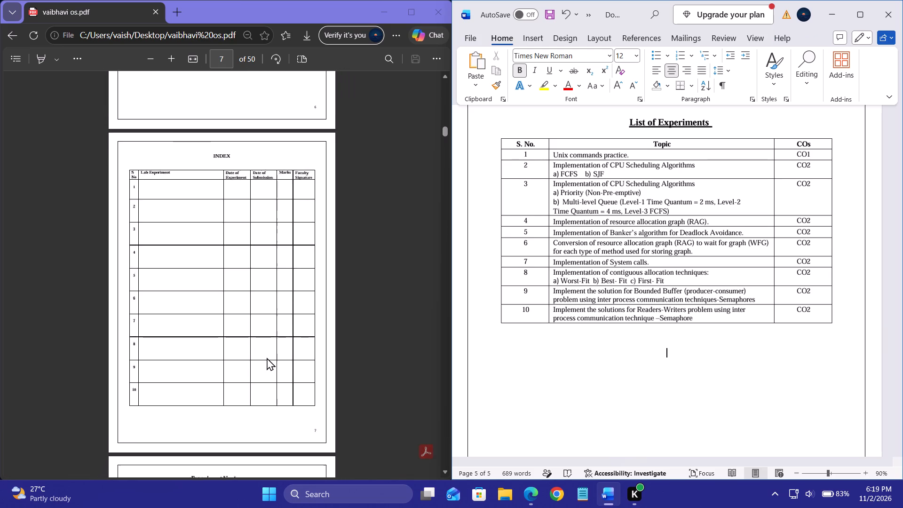
{"action": "scroll", "coordinate": [267, 357], "scroll_direction": "up", "scroll_amount": 1}
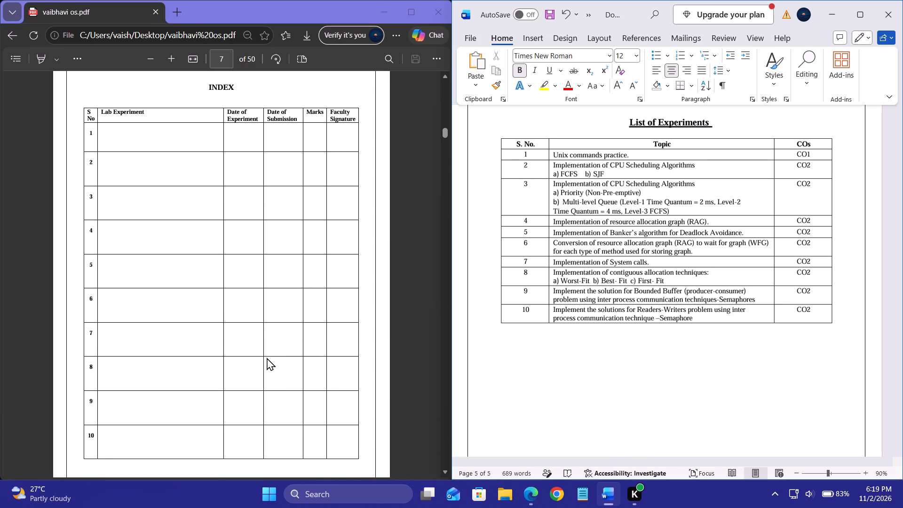
{"action": "scroll", "coordinate": [665, 341], "scroll_direction": "down", "scroll_amount": 1}
{"action": "key", "text": "Return"}
{"action": "key", "text": "Return"}
{"action": "key", "text": "Return"}
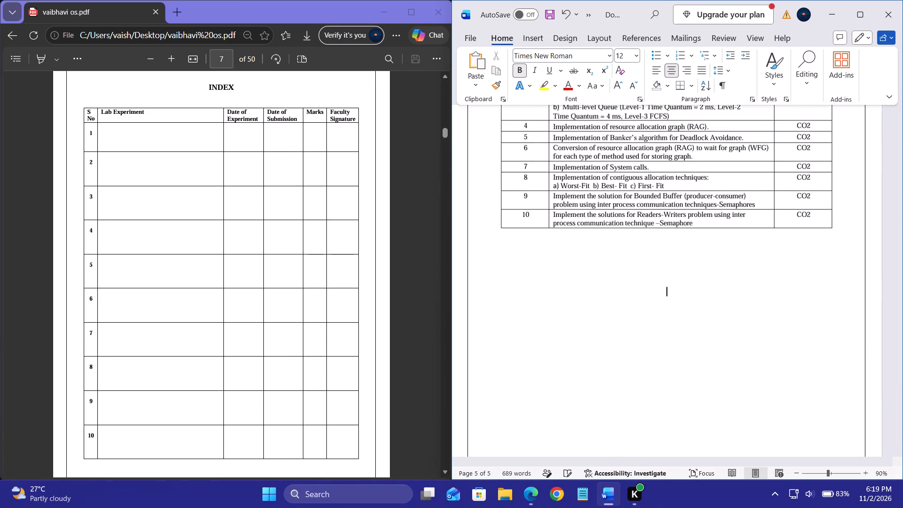
{"action": "key", "text": "Return"}
{"action": "key", "text": "Return"}
{"action": "key", "text": "Return"}
{"action": "key", "text": "Return"}
{"action": "key", "text": "Return"}
{"action": "key", "text": "Return"}
{"action": "key", "text": "Return"}
{"action": "key", "text": "Return"}
{"action": "key", "text": "Return"}
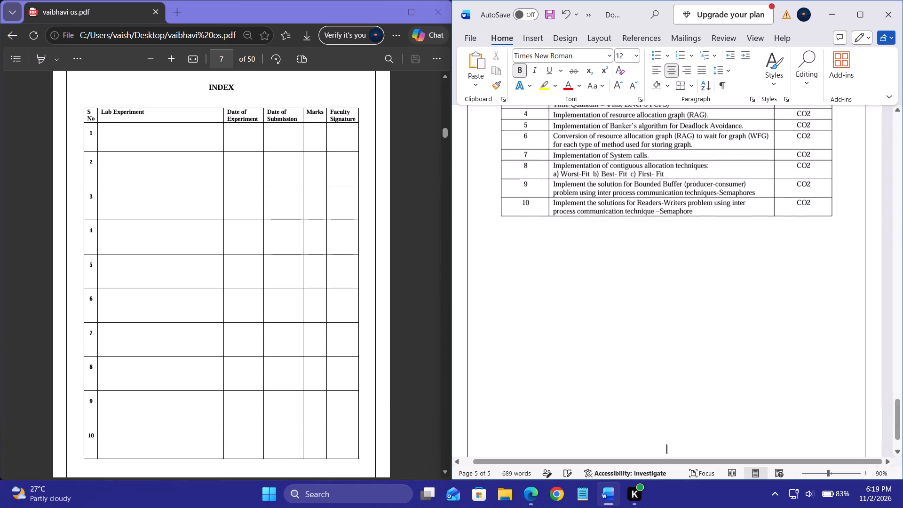
{"action": "key", "text": "Return"}
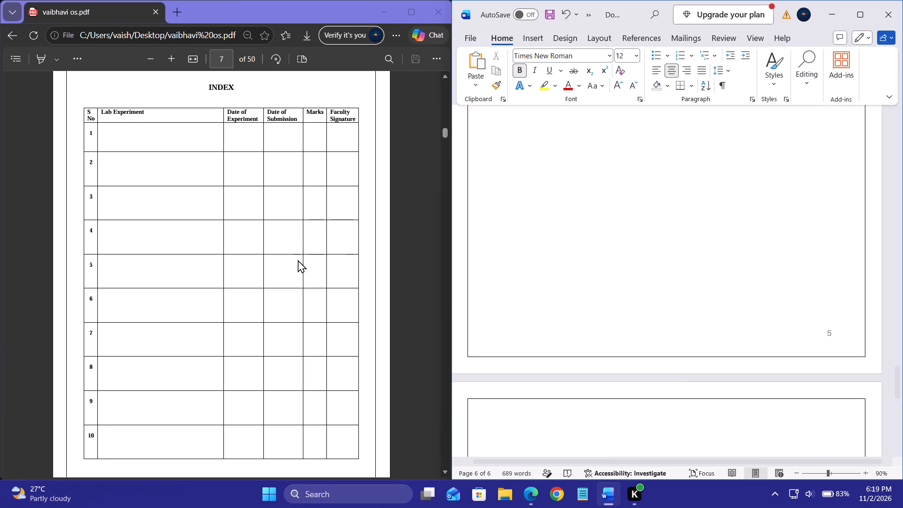
Capture the "INDEX" heading and full ten-row table from PDF page 7 as a screenshot and paste it onto page 6 in Word.
{"action": "key", "text": "Print"}
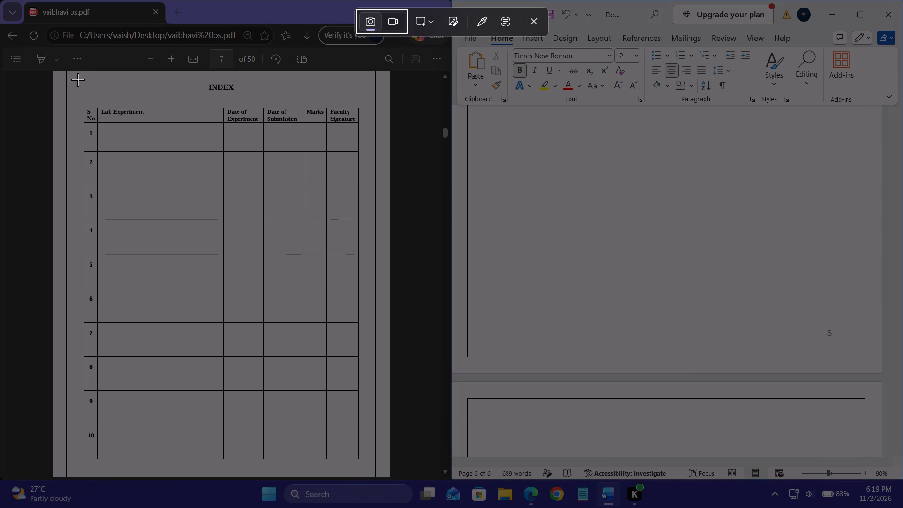
{"action": "left_click_drag", "start_coordinate": [78, 79], "coordinate": [378, 373]}
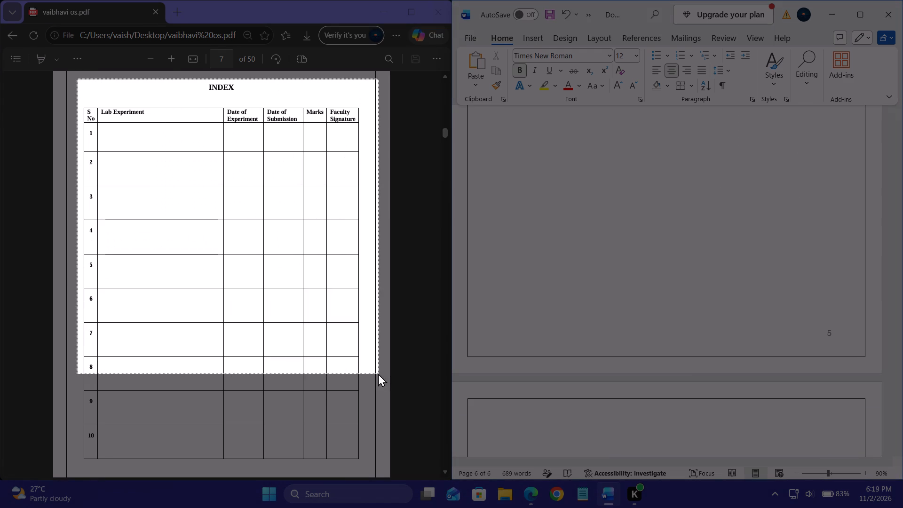
{"action": "left_click_drag", "start_coordinate": [378, 373], "coordinate": [338, 500]}
{"action": "scroll", "coordinate": [367, 443], "scroll_direction": "up", "scroll_amount": 1}
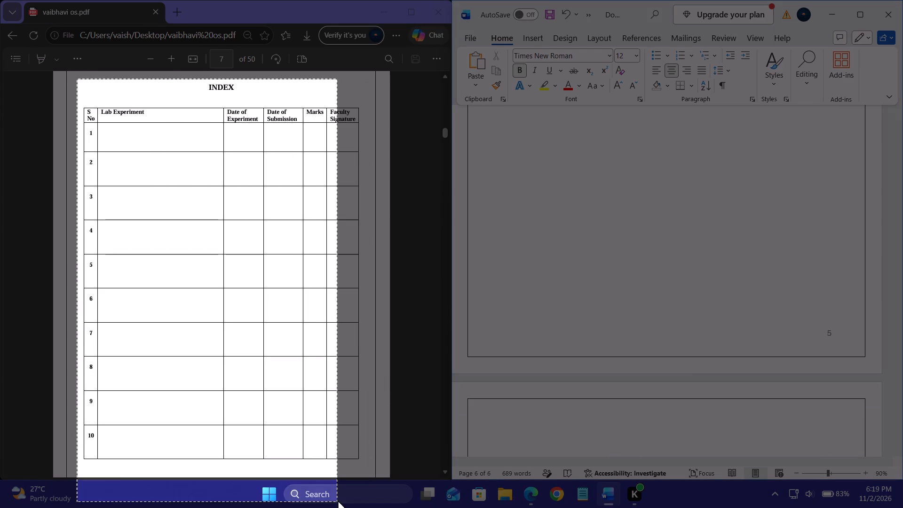
{"action": "scroll", "coordinate": [338, 500], "scroll_direction": "up", "scroll_amount": 1}
{"action": "left_click_drag", "start_coordinate": [338, 500], "coordinate": [364, 457]}
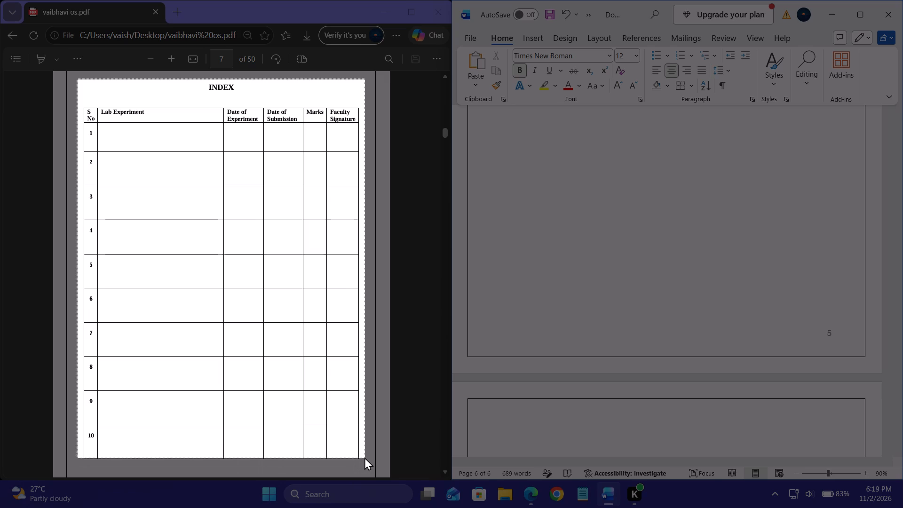
{"action": "left_click_drag", "start_coordinate": [364, 457], "coordinate": [364, 465]}
{"action": "scroll", "coordinate": [558, 358], "scroll_direction": "down", "scroll_amount": 1}
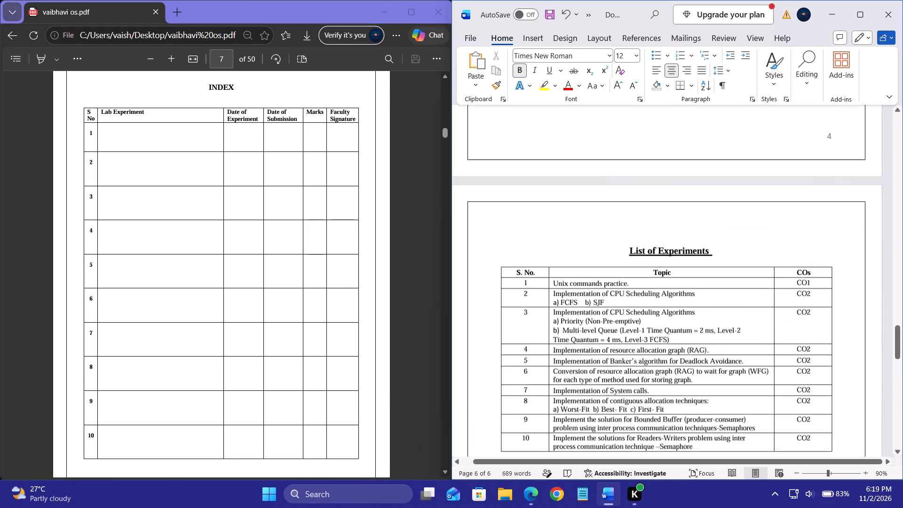
{"action": "scroll", "coordinate": [558, 358], "scroll_direction": "down", "scroll_amount": 1}
{"action": "left_click", "coordinate": [587, 356]}
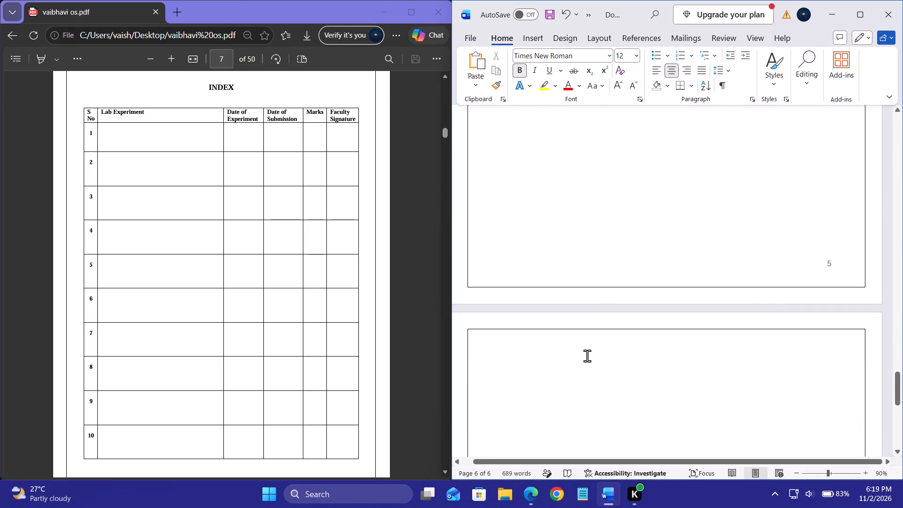
{"action": "key", "text": "ctrl+v"}
Set the INDEX picture to Tight text wrapping and widen it on both sides toward the page margins.
{"action": "right_click", "coordinate": [657, 281]}
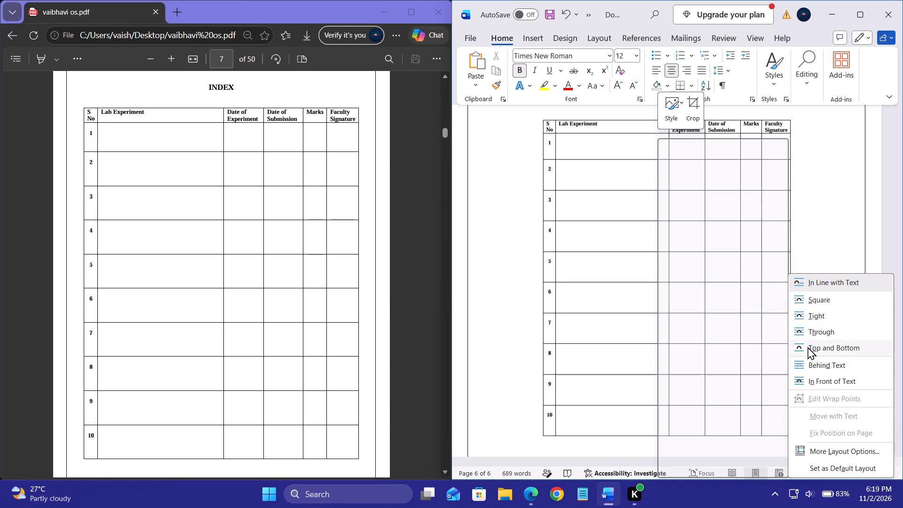
{"action": "left_click", "coordinate": [805, 319]}
{"action": "scroll", "coordinate": [698, 305], "scroll_direction": "up", "scroll_amount": 1}
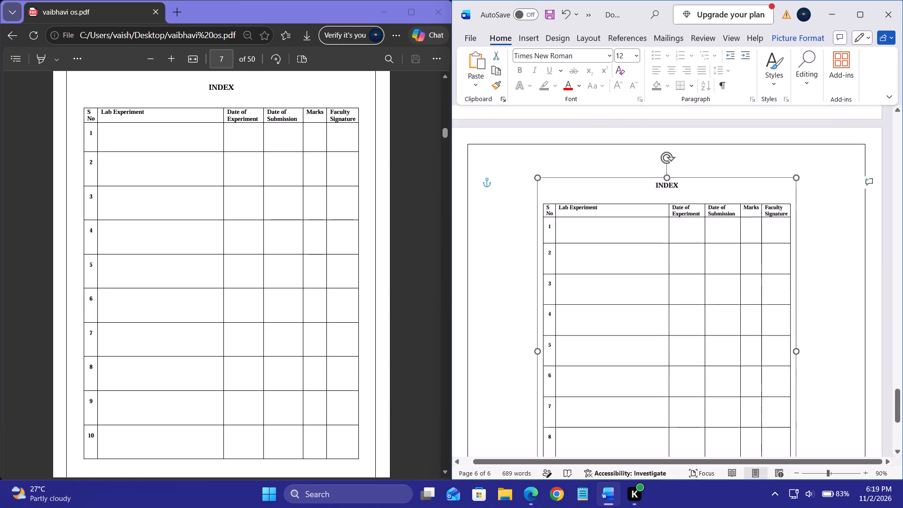
{"action": "scroll", "coordinate": [698, 305], "scroll_direction": "up", "scroll_amount": 1}
{"action": "left_click", "coordinate": [698, 305]}
{"action": "left_click_drag", "start_coordinate": [698, 305], "coordinate": [705, 279]}
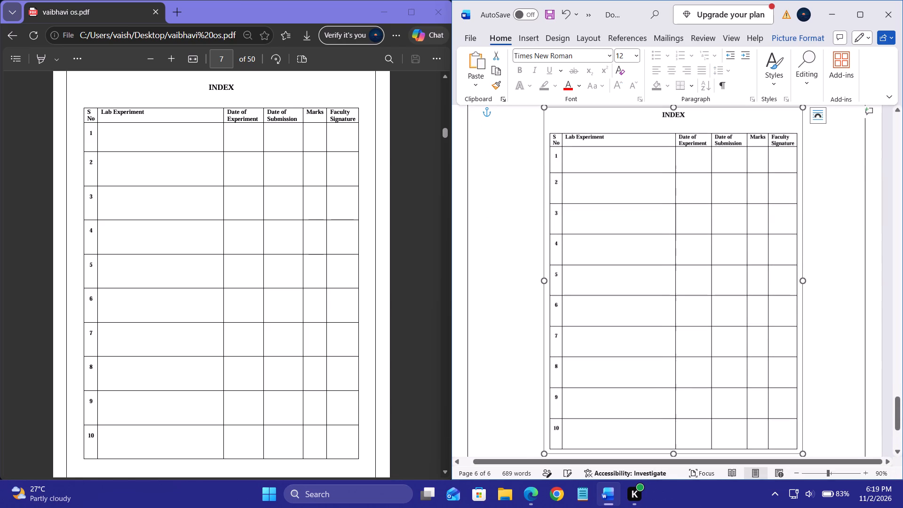
{"action": "left_click_drag", "start_coordinate": [542, 280], "coordinate": [497, 288]}
{"action": "left_click_drag", "start_coordinate": [800, 283], "coordinate": [838, 282]}
Stretch the INDEX picture downward so its table fills most of page 6 above the page number.
{"action": "scroll", "coordinate": [734, 295], "scroll_direction": "up", "scroll_amount": 1}
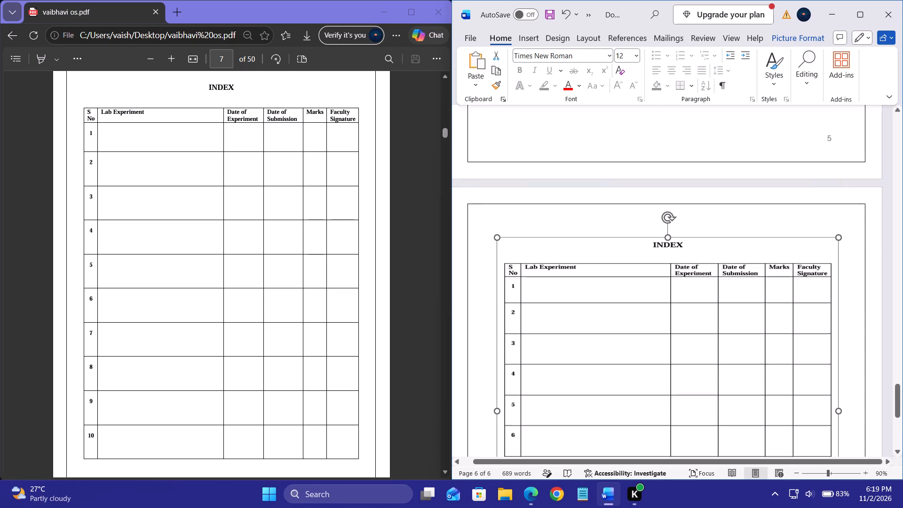
{"action": "left_click_drag", "start_coordinate": [670, 233], "coordinate": [667, 210]}
{"action": "scroll", "coordinate": [672, 261], "scroll_direction": "down", "scroll_amount": 1}
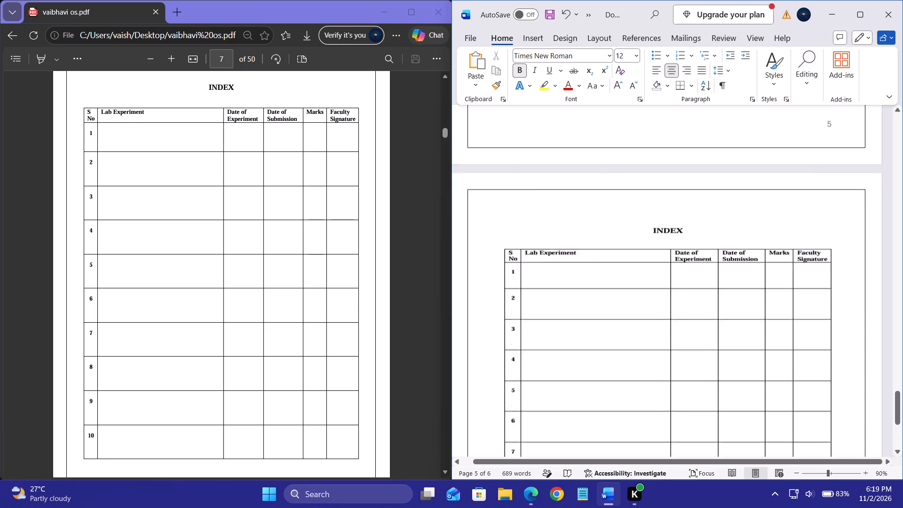
{"action": "scroll", "coordinate": [672, 261], "scroll_direction": "down", "scroll_amount": 1}
{"action": "left_click", "coordinate": [668, 279]}
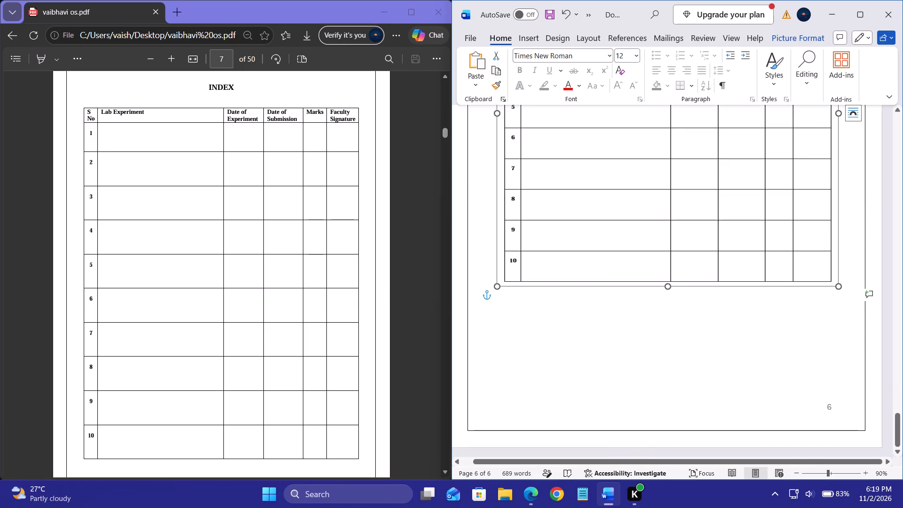
{"action": "left_click_drag", "start_coordinate": [670, 286], "coordinate": [684, 369]}
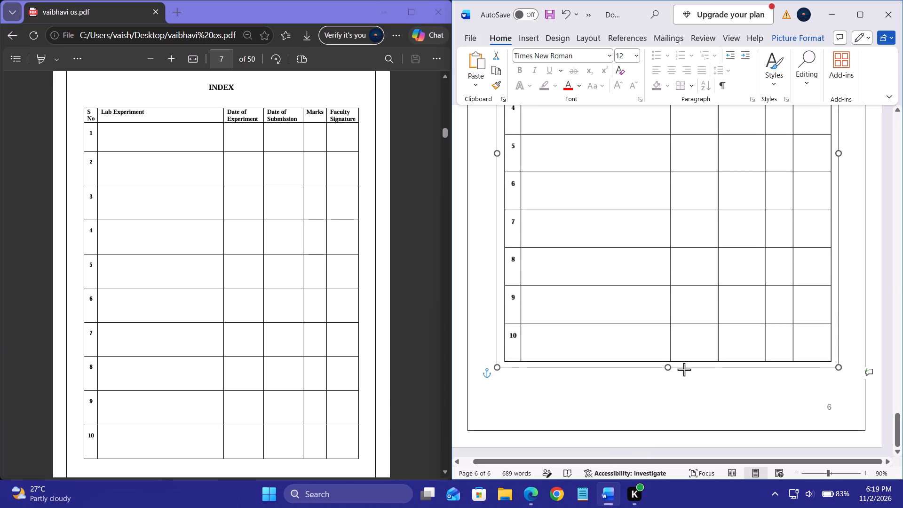
{"action": "left_click_drag", "start_coordinate": [684, 369], "coordinate": [684, 373]}
Compare the INDEX page with PDF page 7 and stretch the INDEX picture slightly taller.
{"action": "scroll", "coordinate": [668, 294], "scroll_direction": "up", "scroll_amount": 3}
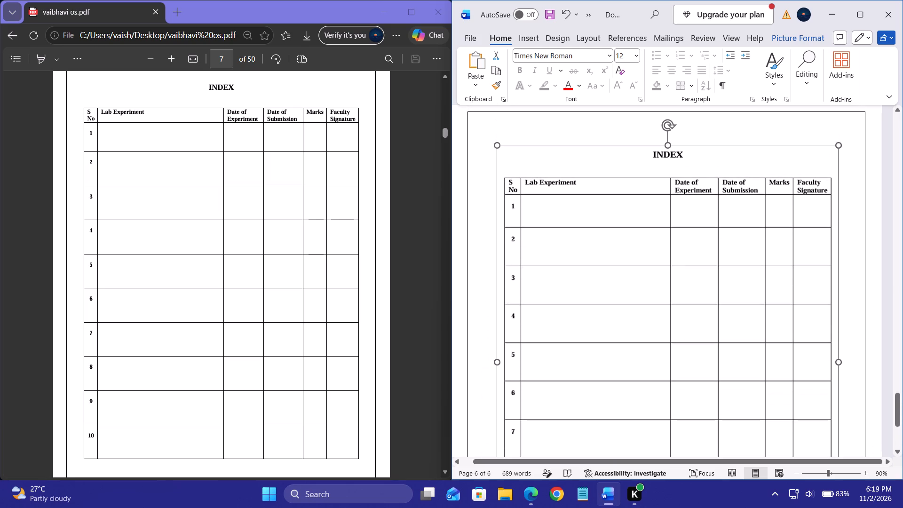
{"action": "scroll", "coordinate": [313, 274], "scroll_direction": "down", "scroll_amount": 1}
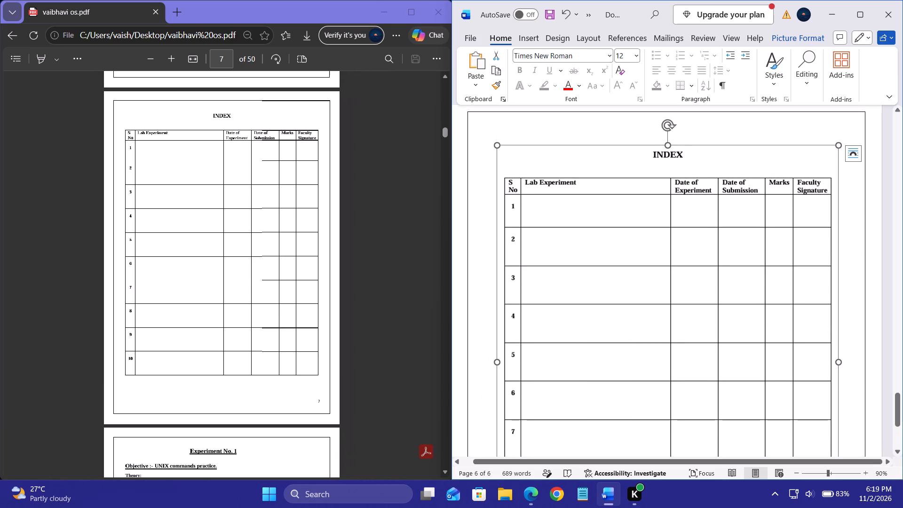
{"action": "scroll", "coordinate": [666, 333], "scroll_direction": "down", "scroll_amount": 3, "text": "ctrl"}
{"action": "scroll", "coordinate": [666, 333], "scroll_direction": "down", "scroll_amount": 1}
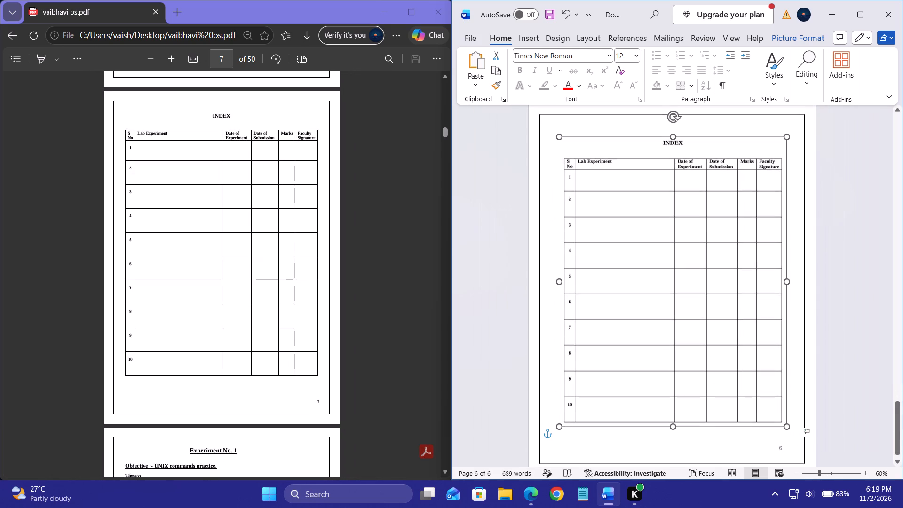
{"action": "scroll", "coordinate": [666, 333], "scroll_direction": "down", "scroll_amount": 1}
{"action": "scroll", "coordinate": [666, 333], "scroll_direction": "down", "scroll_amount": 2, "text": "ctrl"}
{"action": "scroll", "coordinate": [666, 333], "scroll_direction": "up", "scroll_amount": 1, "text": "ctrl"}
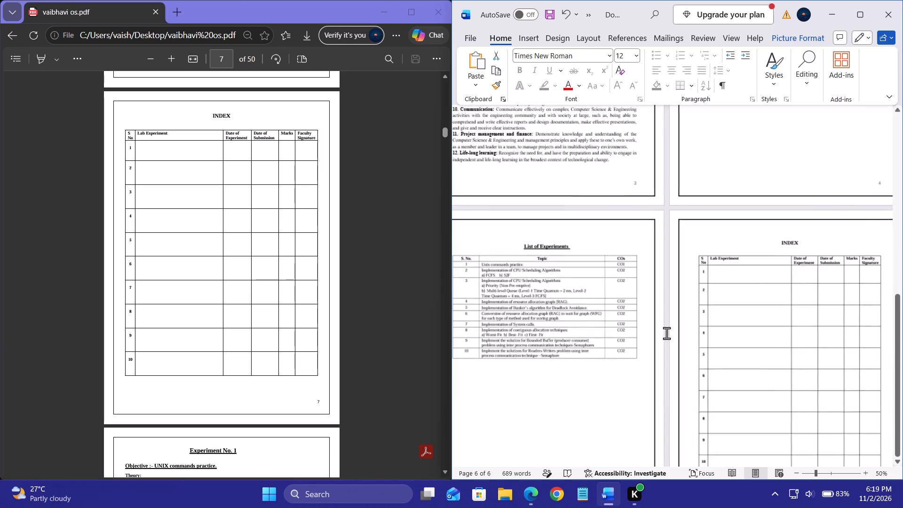
{"action": "scroll", "coordinate": [666, 333], "scroll_direction": "down", "scroll_amount": 1, "text": "ctrl"}
{"action": "scroll", "coordinate": [666, 333], "scroll_direction": "up", "scroll_amount": 2, "text": "ctrl"}
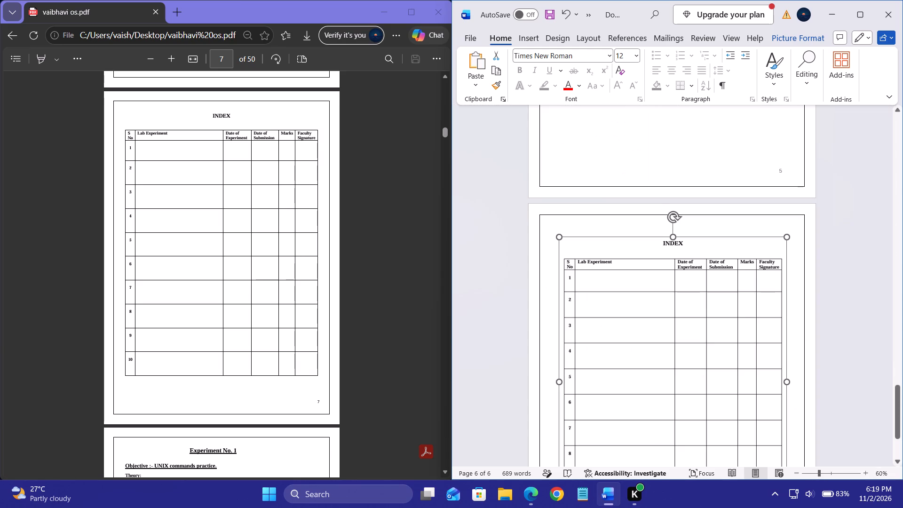
{"action": "scroll", "coordinate": [666, 333], "scroll_direction": "down", "scroll_amount": 2}
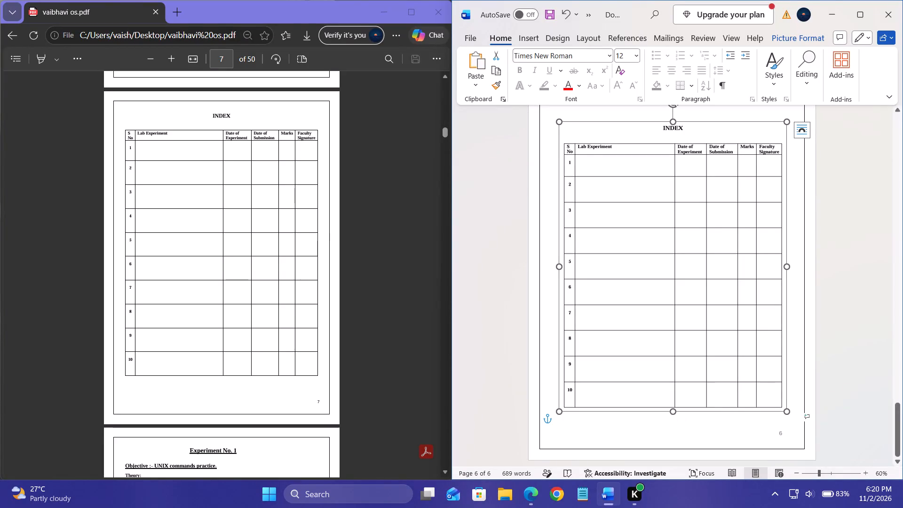
{"action": "scroll", "coordinate": [681, 359], "scroll_direction": "up", "scroll_amount": 1}
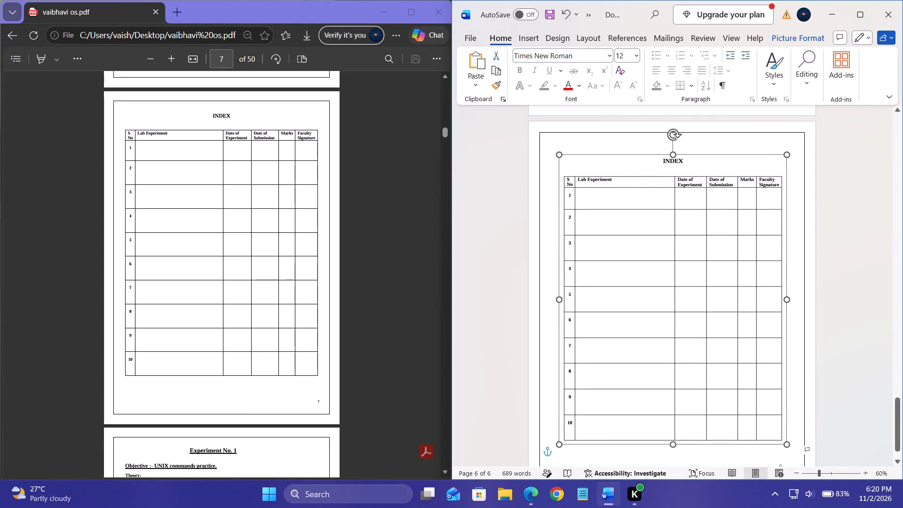
{"action": "left_click_drag", "start_coordinate": [672, 157], "coordinate": [672, 142]}
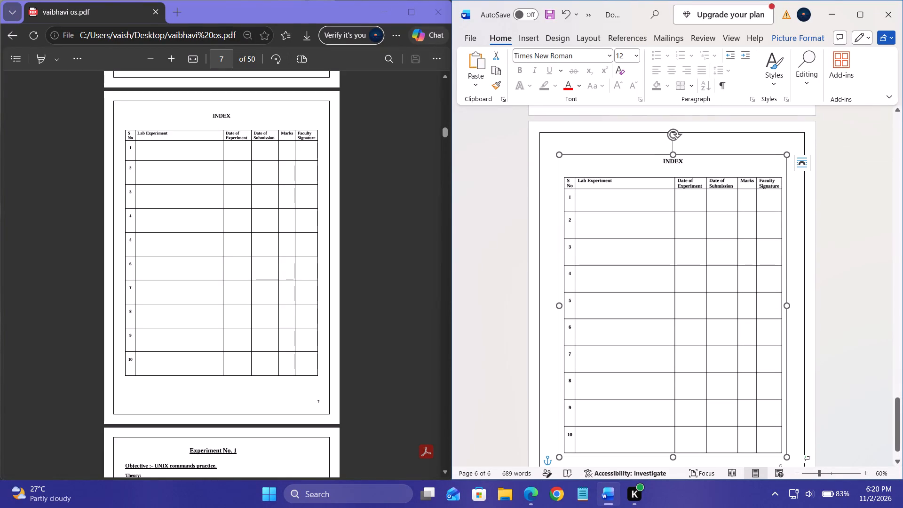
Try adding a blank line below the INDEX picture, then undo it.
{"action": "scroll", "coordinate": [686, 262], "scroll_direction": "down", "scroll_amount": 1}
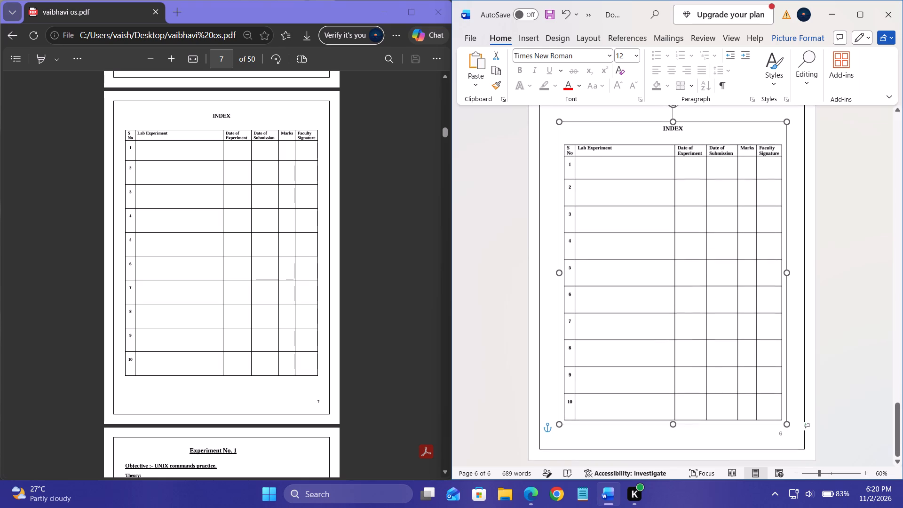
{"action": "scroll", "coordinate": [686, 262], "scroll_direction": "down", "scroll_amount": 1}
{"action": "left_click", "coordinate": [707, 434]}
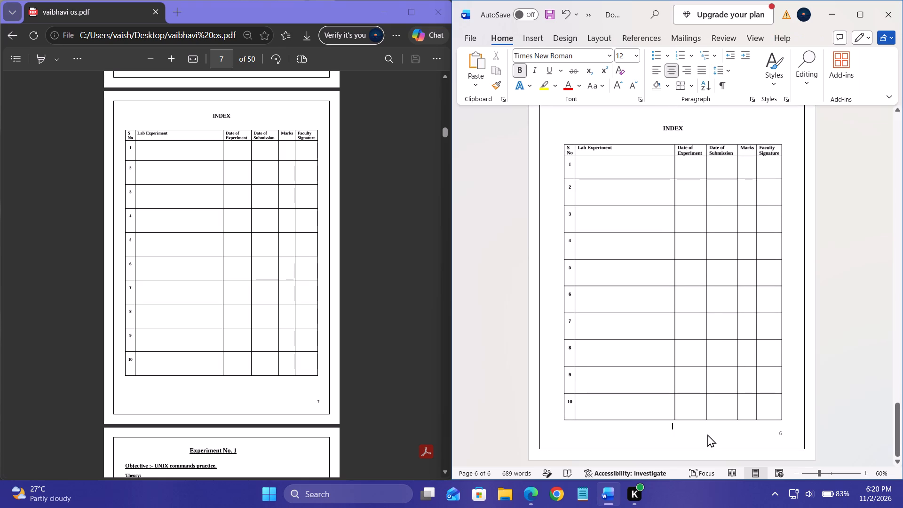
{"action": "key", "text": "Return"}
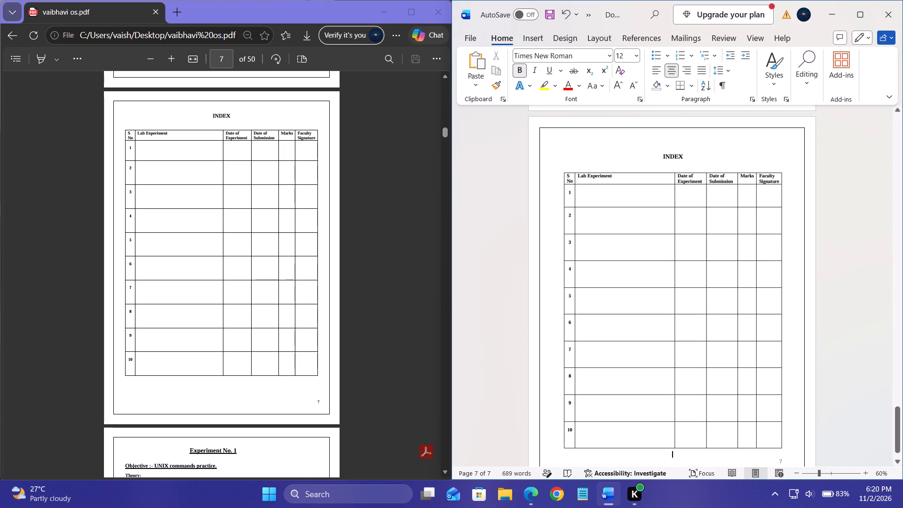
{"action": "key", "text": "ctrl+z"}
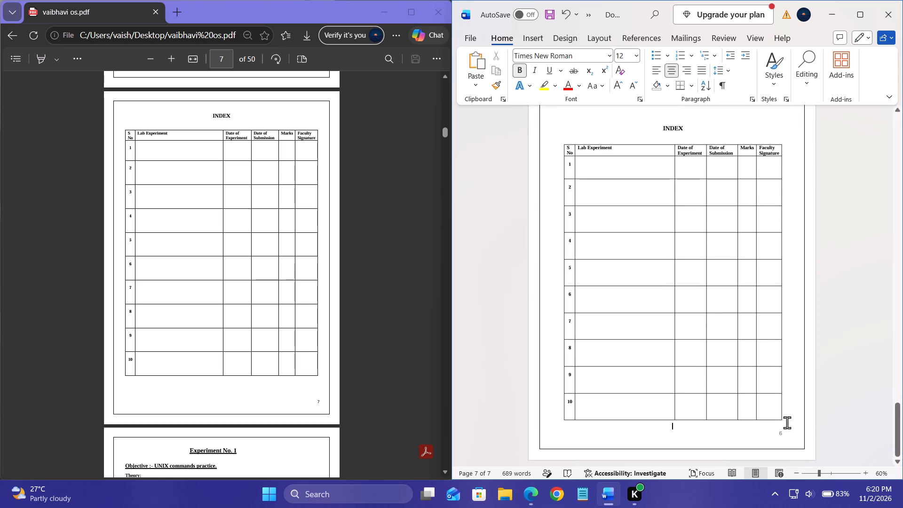
Insert a page break below the INDEX picture on page 6.
{"action": "left_click", "coordinate": [788, 420]}
{"action": "double_click", "coordinate": [788, 420]}
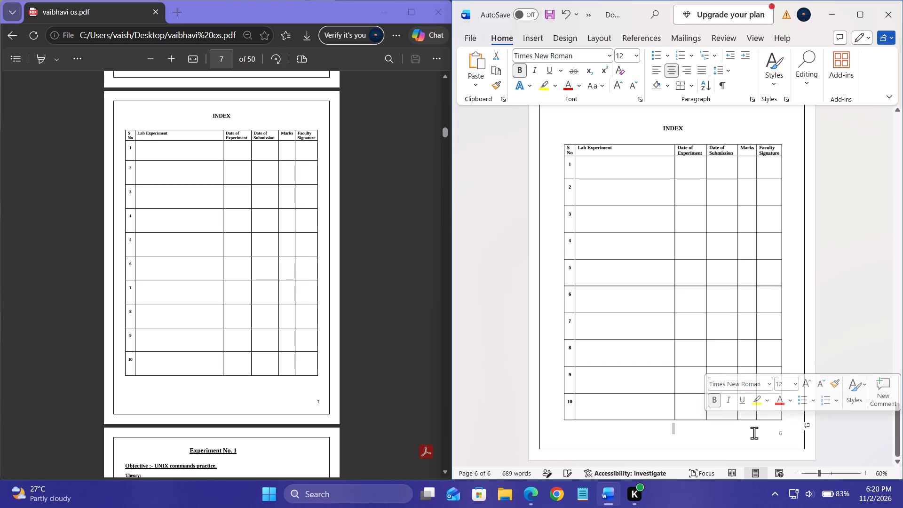
{"action": "left_click", "coordinate": [751, 433]}
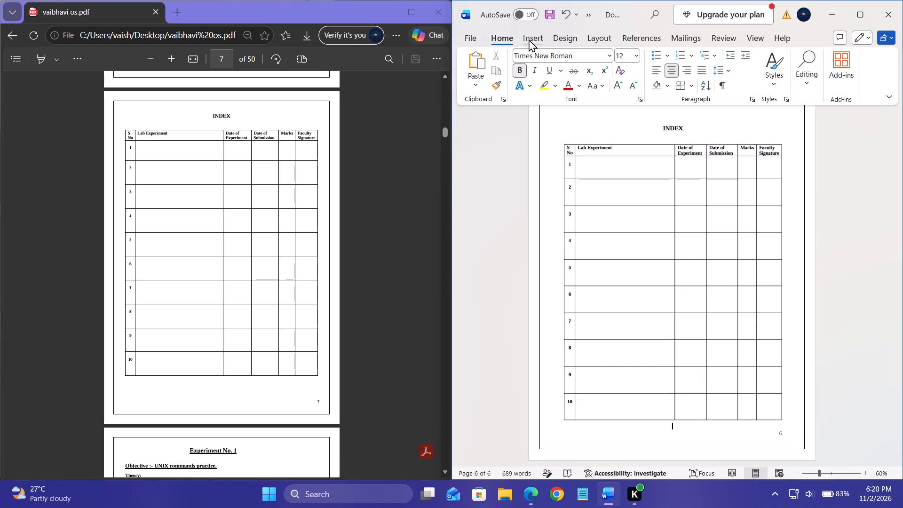
{"action": "left_click", "coordinate": [529, 39]}
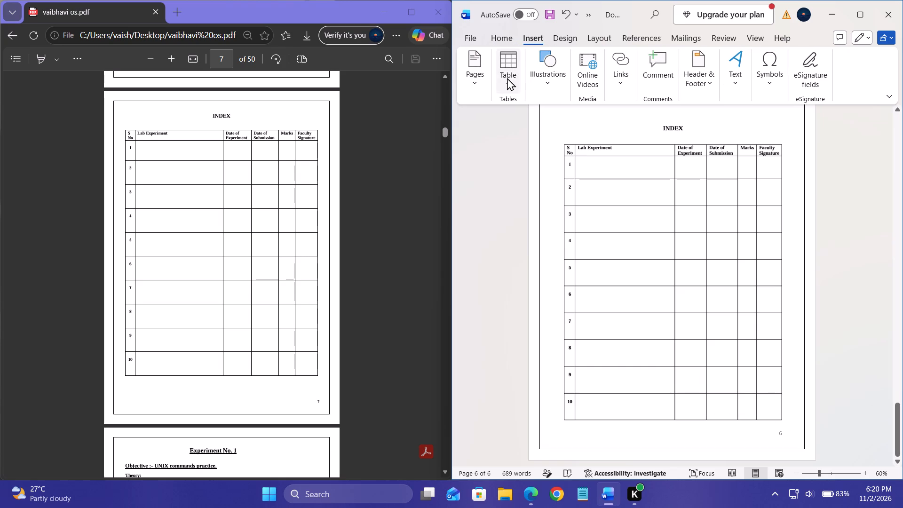
{"action": "left_click", "coordinate": [479, 85]}
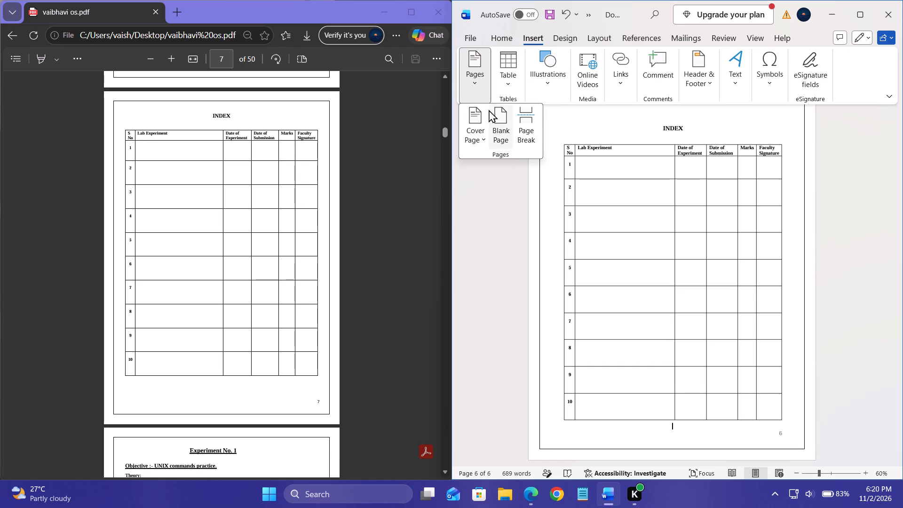
{"action": "left_click", "coordinate": [519, 125]}
Move the INDEX picture from page 7 back onto page 6 and centre it between the page borders.
{"action": "scroll", "coordinate": [604, 164], "scroll_direction": "up", "scroll_amount": 9}
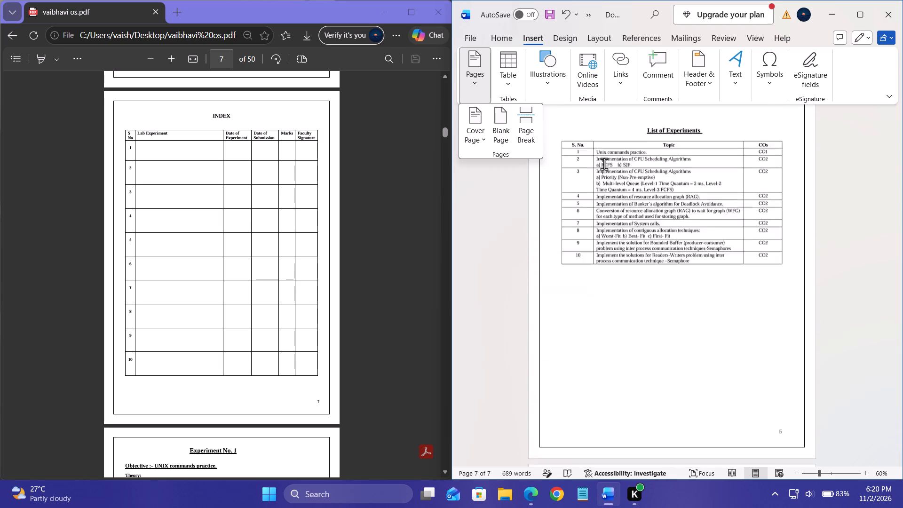
{"action": "scroll", "coordinate": [604, 164], "scroll_direction": "down", "scroll_amount": 5}
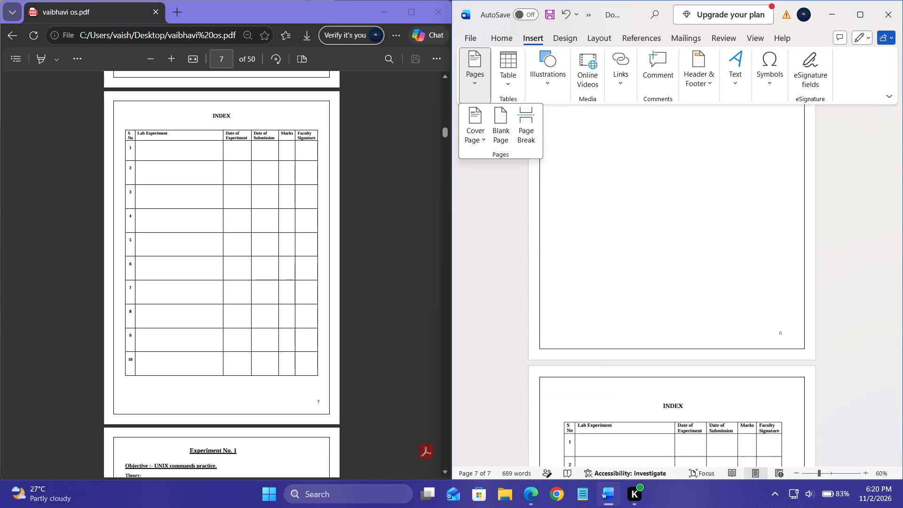
{"action": "left_click", "coordinate": [622, 384]}
{"action": "left_click_drag", "start_coordinate": [622, 384], "coordinate": [633, 287]}
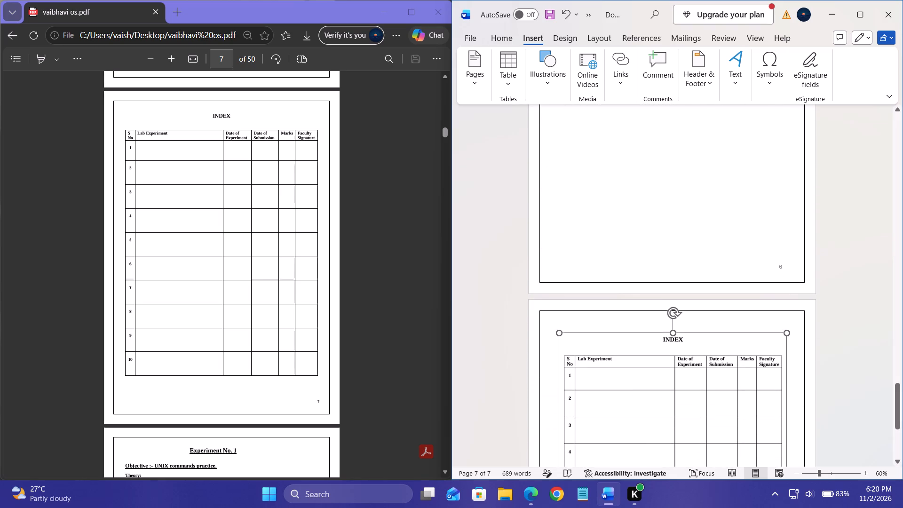
{"action": "left_click_drag", "start_coordinate": [633, 287], "coordinate": [625, 237]}
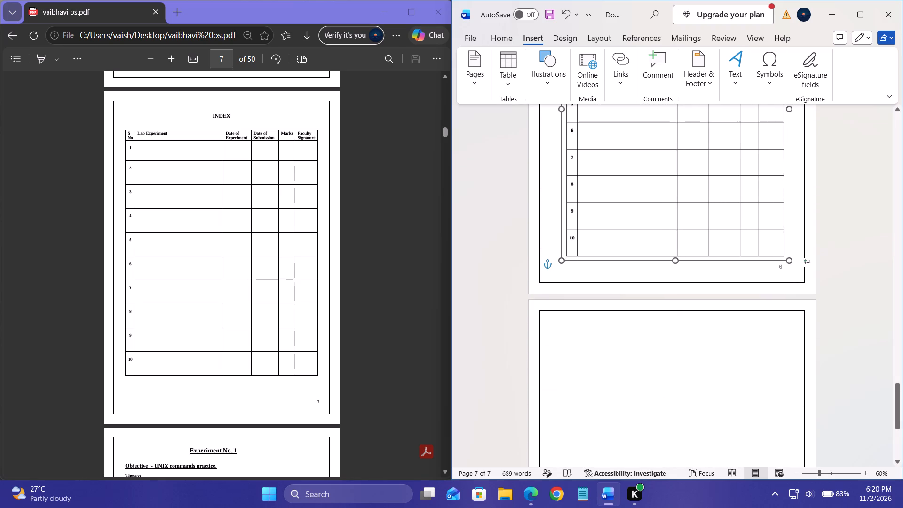
{"action": "scroll", "coordinate": [644, 297], "scroll_direction": "up", "scroll_amount": 1}
{"action": "left_click_drag", "start_coordinate": [654, 312], "coordinate": [649, 290]}
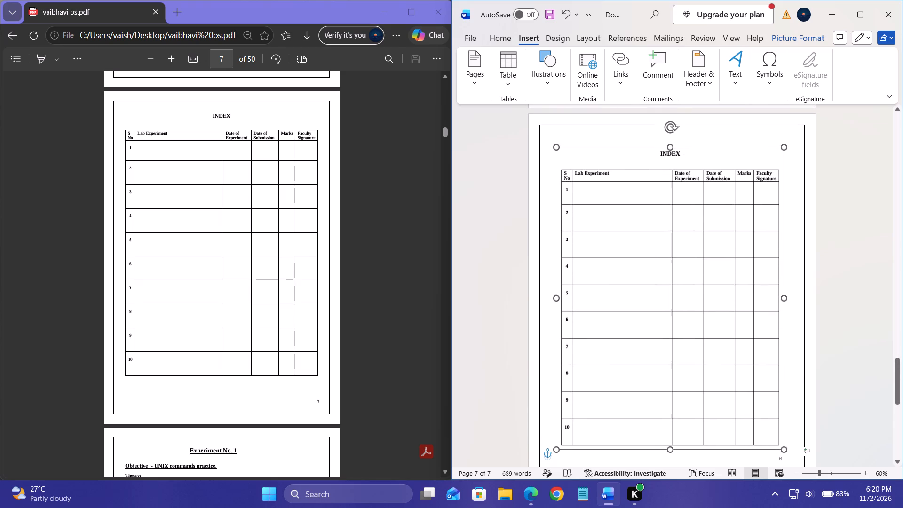
{"action": "left_click_drag", "start_coordinate": [649, 290], "coordinate": [652, 286]}
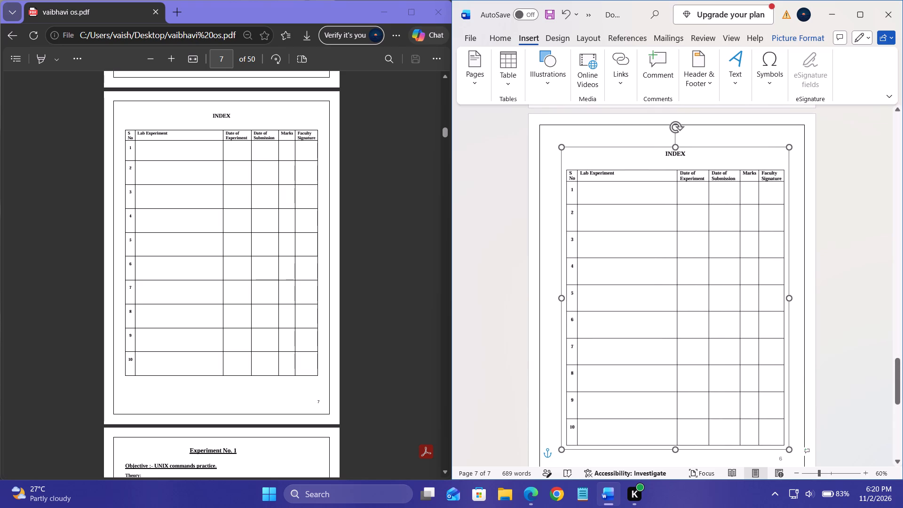
{"action": "left_click_drag", "start_coordinate": [652, 286], "coordinate": [651, 283]}
{"action": "scroll", "coordinate": [651, 283], "scroll_direction": "down", "scroll_amount": 2}
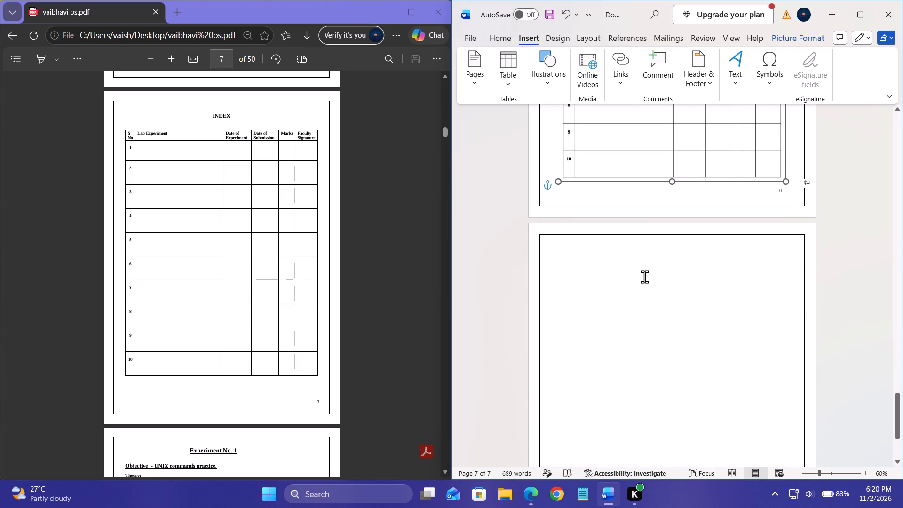
Copy the whole Experiment No. 1 text from PDF page 8 and paste it onto blank page 7.
{"action": "left_click", "coordinate": [641, 272]}
{"action": "scroll", "coordinate": [641, 272], "scroll_direction": "up", "scroll_amount": 3, "text": "ctrl"}
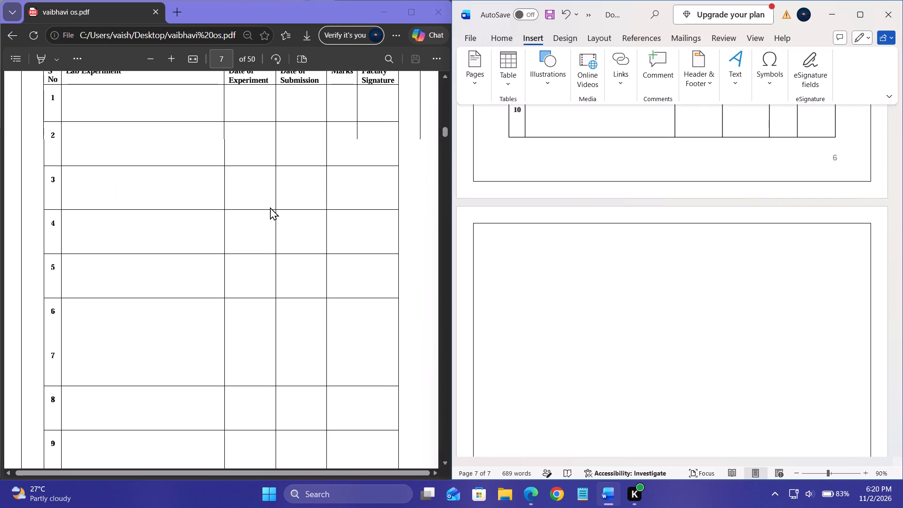
{"action": "scroll", "coordinate": [270, 207], "scroll_direction": "down", "scroll_amount": 5}
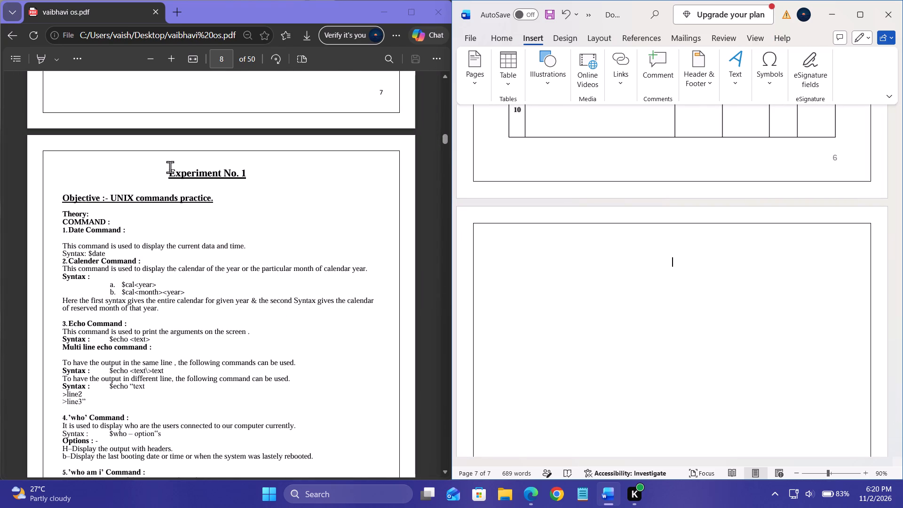
{"action": "left_click_drag", "start_coordinate": [170, 167], "coordinate": [291, 466]}
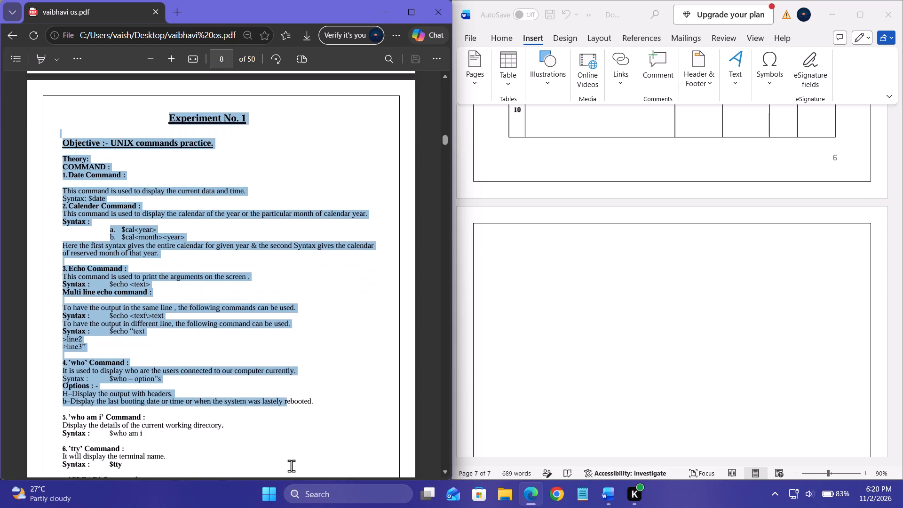
{"action": "left_click_drag", "start_coordinate": [291, 466], "coordinate": [264, 402]}
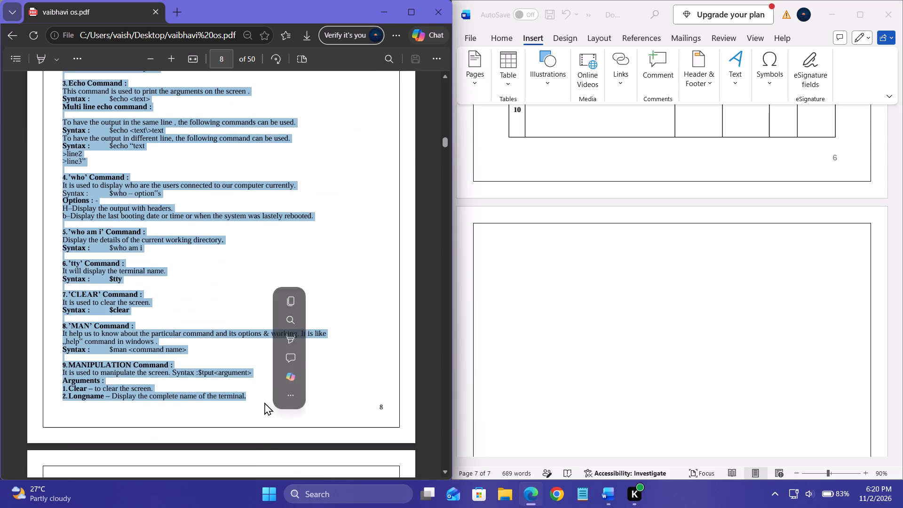
{"action": "key", "text": "ctrl+c"}
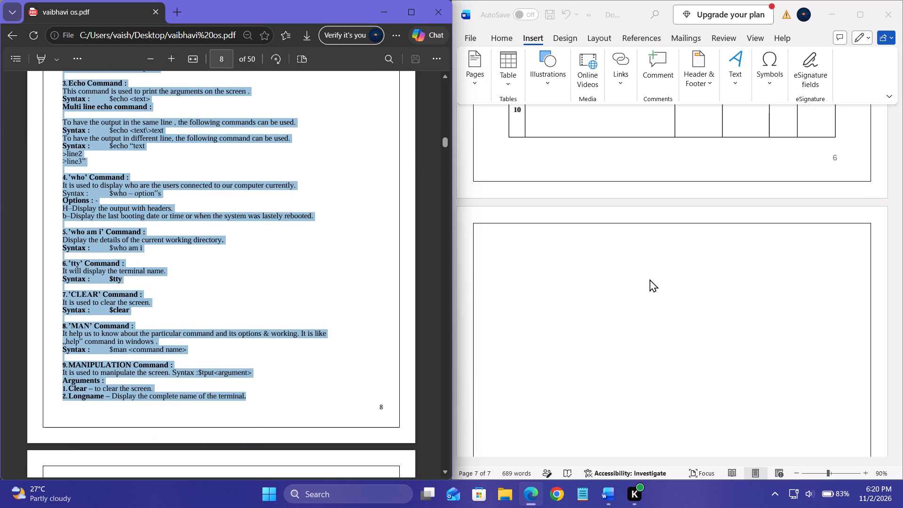
{"action": "left_click", "coordinate": [650, 279]}
{"action": "key", "text": "BackSpace"}
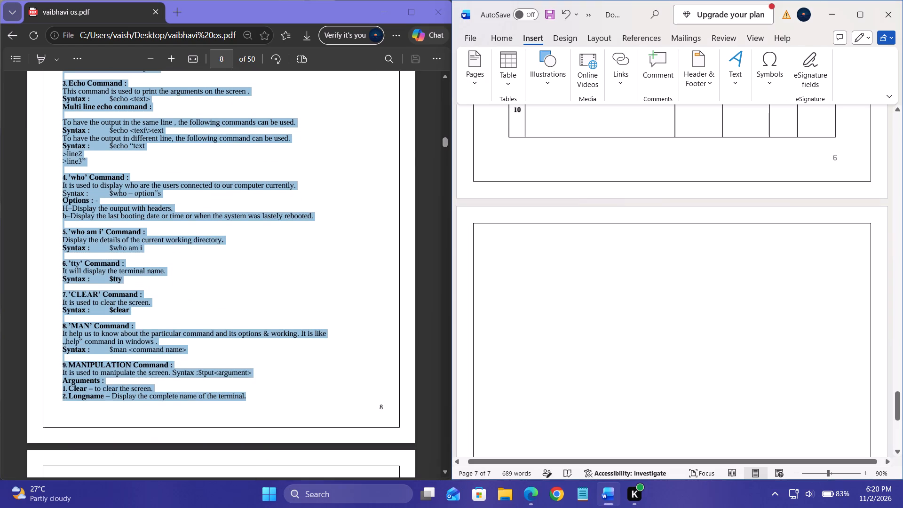
{"action": "key", "text": "ctrl+v"}
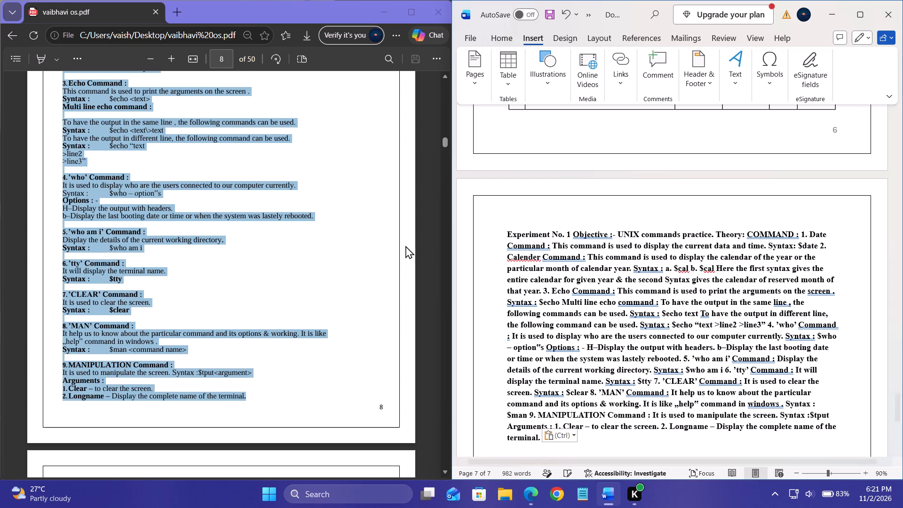
Using PDF page 8 as reference, put the "Experiment No. 1" heading on its own line above "Objective".
{"action": "left_click", "coordinate": [348, 259]}
{"action": "scroll", "coordinate": [348, 259], "scroll_direction": "up", "scroll_amount": 5}
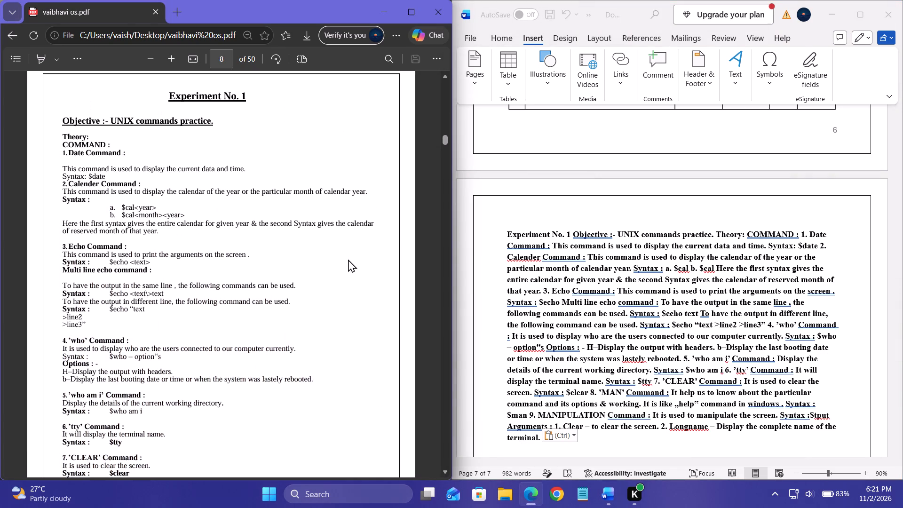
{"action": "scroll", "coordinate": [348, 259], "scroll_direction": "up", "scroll_amount": 1}
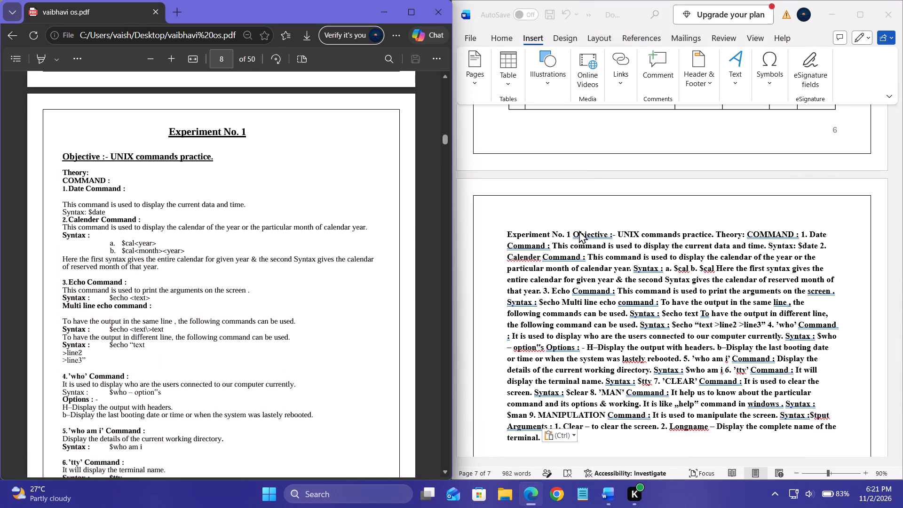
{"action": "left_click", "coordinate": [573, 230]}
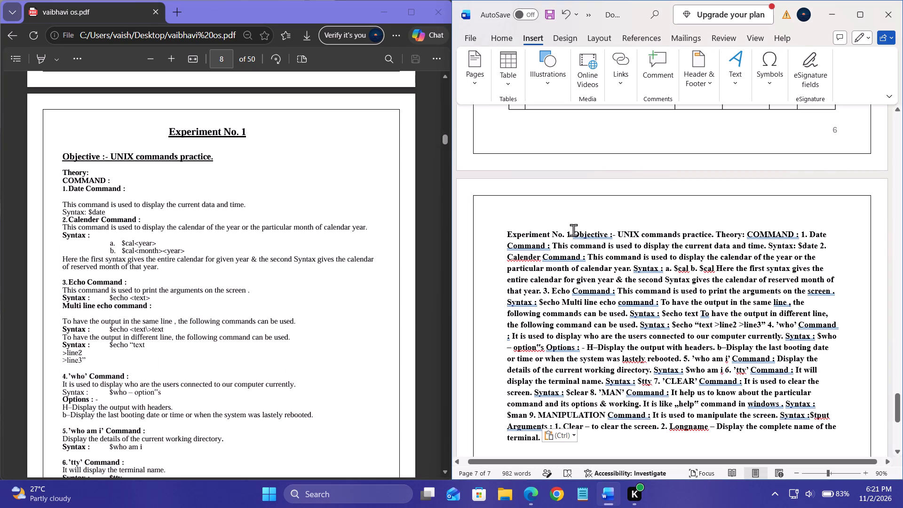
{"action": "key", "text": "Return"}
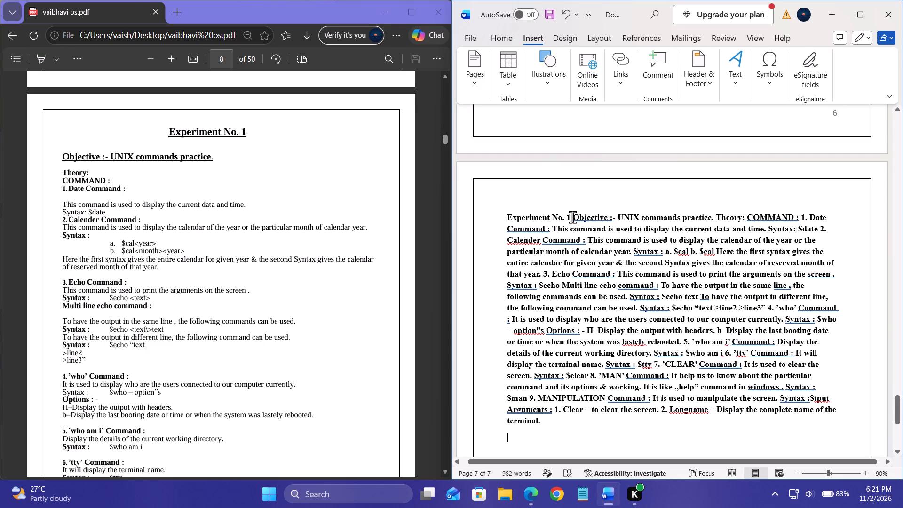
{"action": "left_click", "coordinate": [572, 217]}
{"action": "left_click", "coordinate": [572, 217]}
{"action": "key", "text": "Return"}
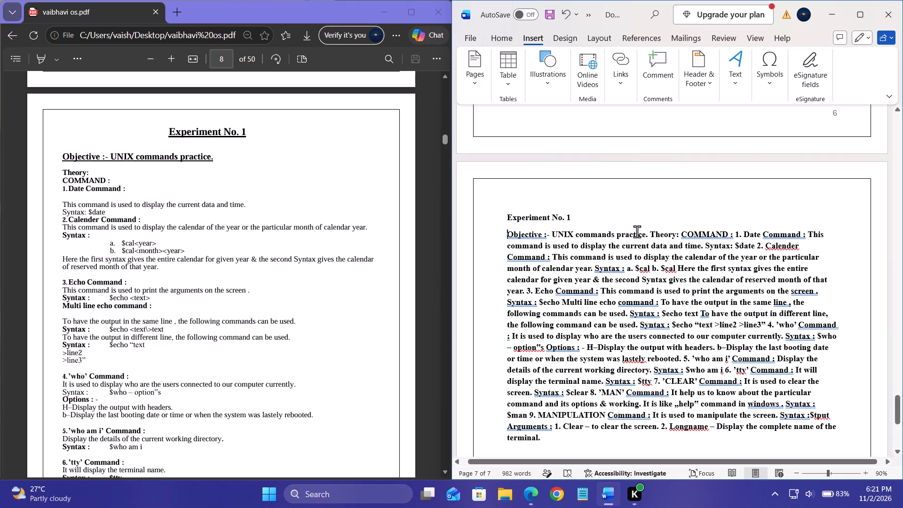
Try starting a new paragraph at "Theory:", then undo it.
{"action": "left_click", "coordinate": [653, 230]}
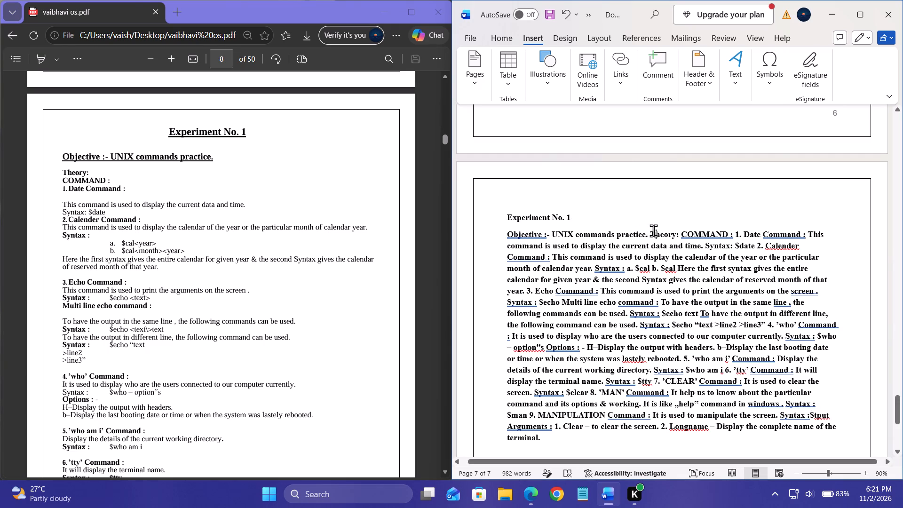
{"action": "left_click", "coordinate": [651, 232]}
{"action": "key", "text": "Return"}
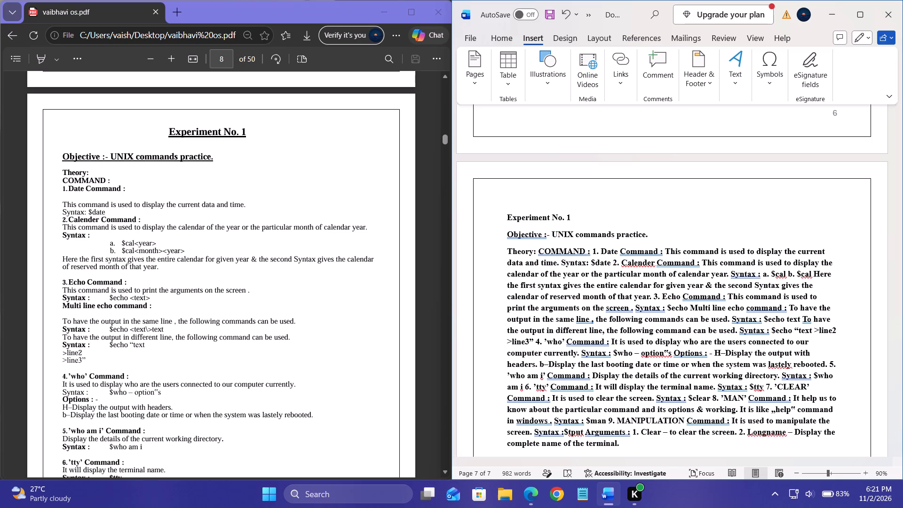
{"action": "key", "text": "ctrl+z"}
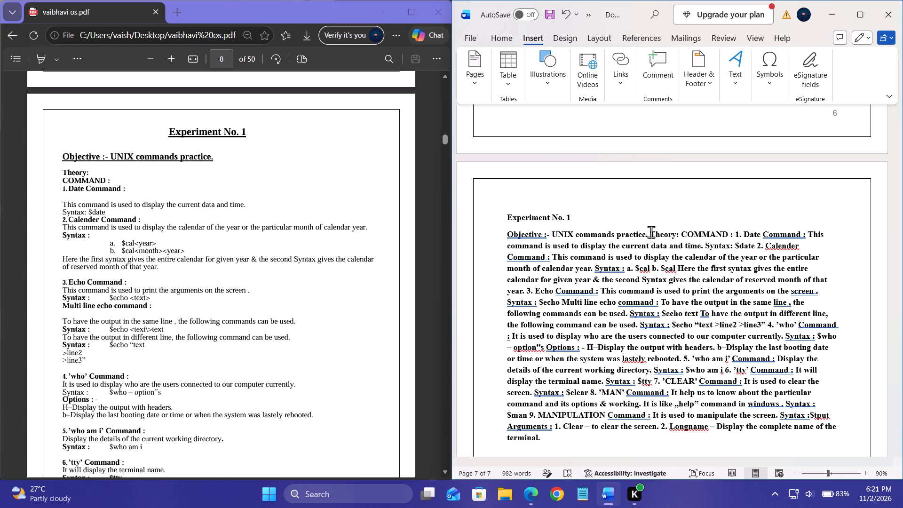
Save the document to the Desktop as a Word file named "final os made".
{"action": "key", "text": "ctrl+s"}
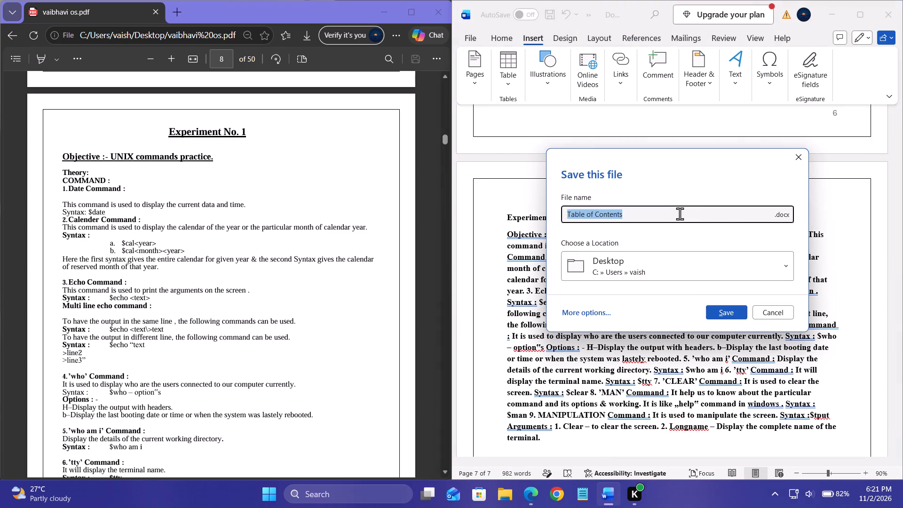
{"action": "left_click", "coordinate": [776, 213]}
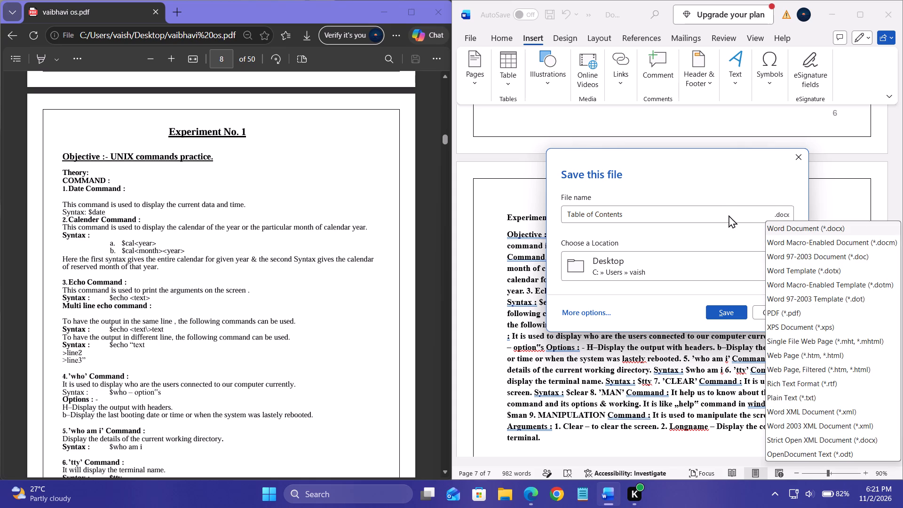
{"action": "left_click", "coordinate": [729, 215]}
{"action": "key", "text": "BackSpace"}
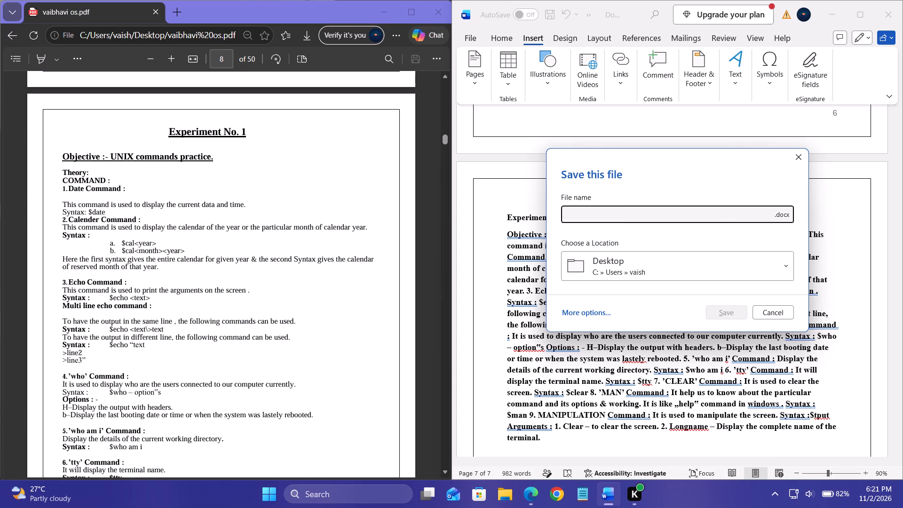
{"action": "type", "text": "final"}
{"action": "key", "text": "space"}
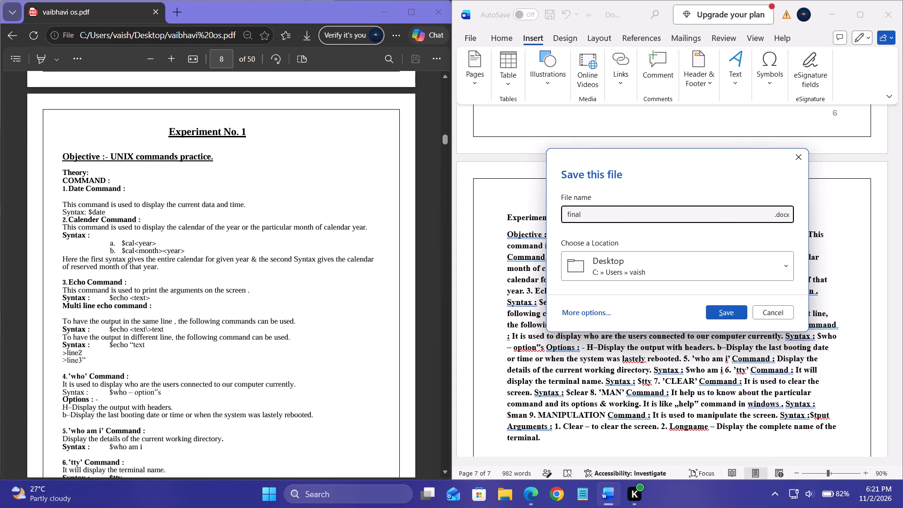
{"action": "type", "text": "os"}
{"action": "key", "text": "space"}
{"action": "type", "text": "made"}
{"action": "key", "text": "space"}
{"action": "left_click", "coordinate": [766, 272]}
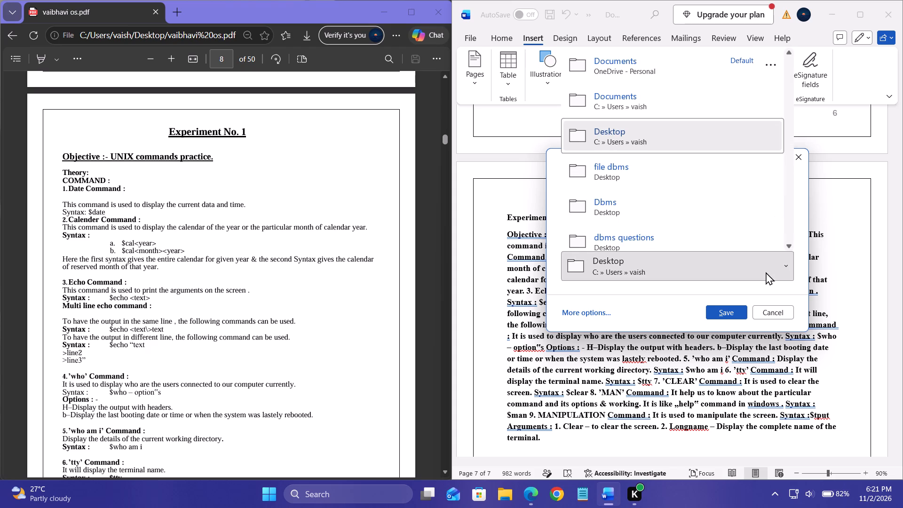
{"action": "left_click", "coordinate": [766, 272]}
{"action": "left_click", "coordinate": [739, 317]}
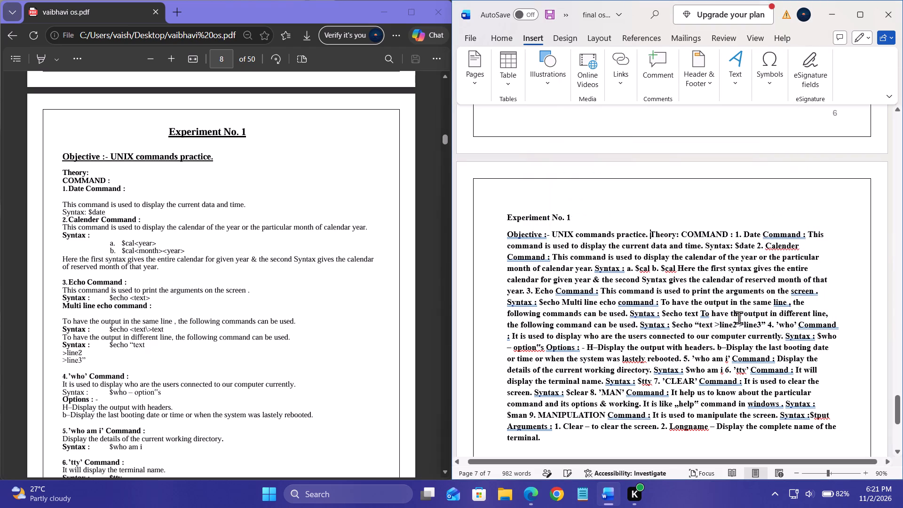
Close the vaibhavi os PDF and the "vaibhavi os again" Word document on the other desktop.
{"action": "left_click", "coordinate": [438, 12]}
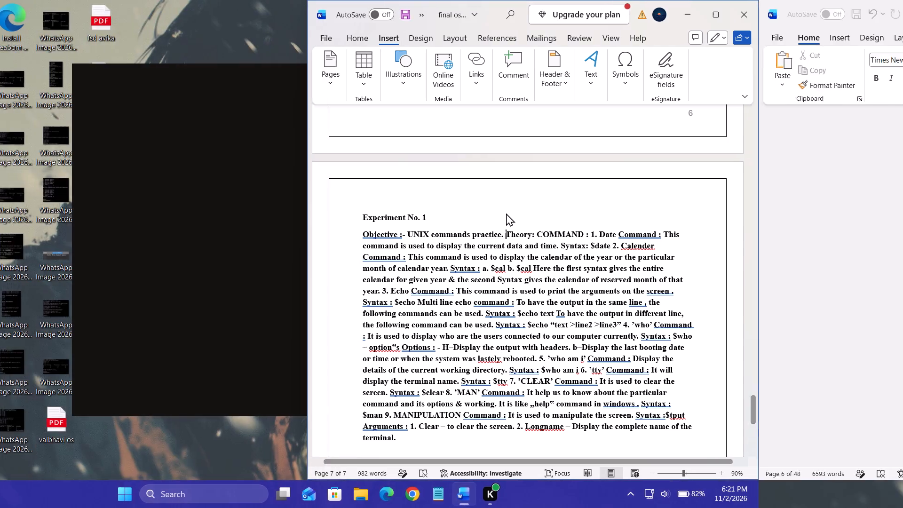
{"action": "left_click", "coordinate": [885, 2]}
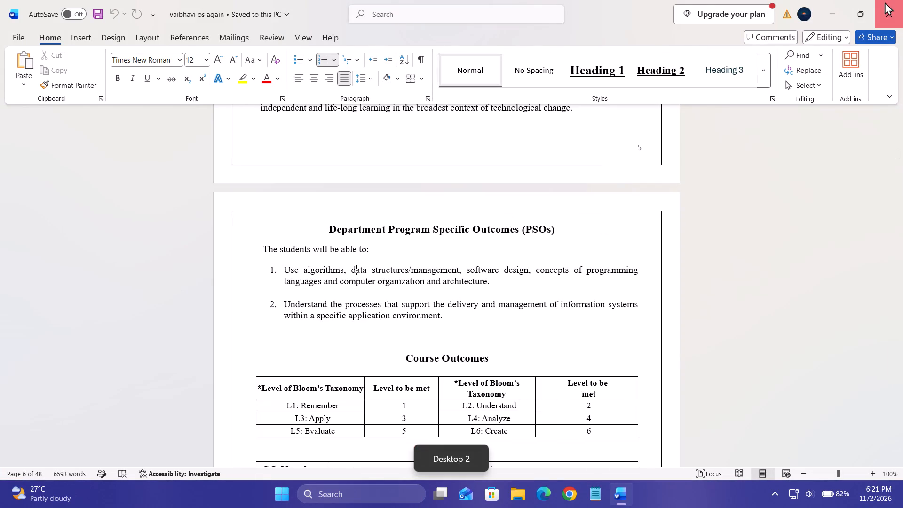
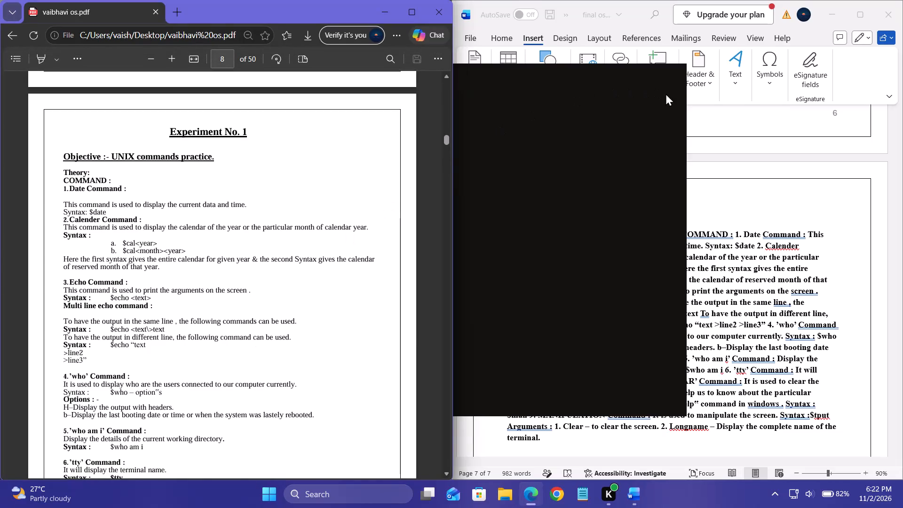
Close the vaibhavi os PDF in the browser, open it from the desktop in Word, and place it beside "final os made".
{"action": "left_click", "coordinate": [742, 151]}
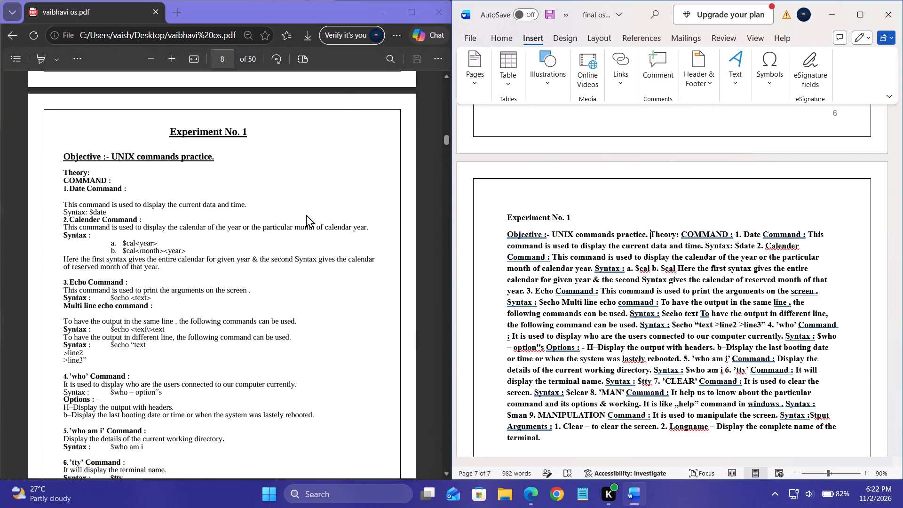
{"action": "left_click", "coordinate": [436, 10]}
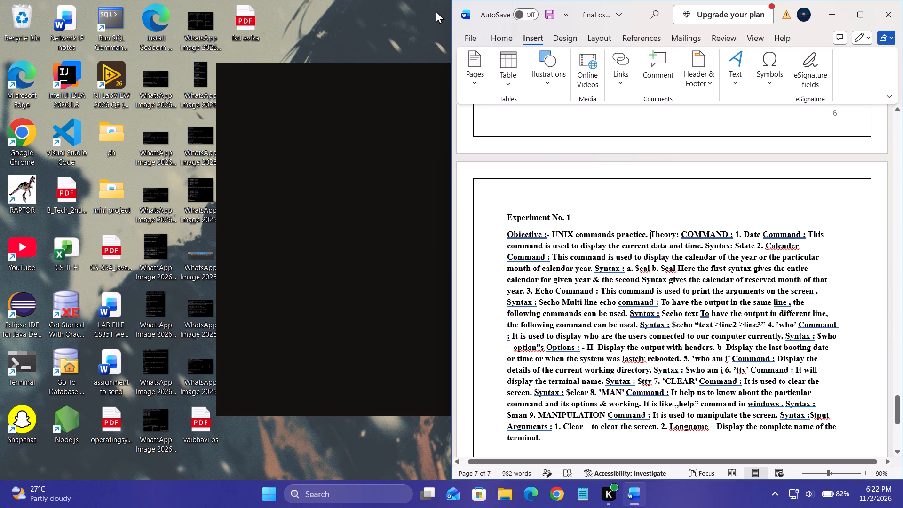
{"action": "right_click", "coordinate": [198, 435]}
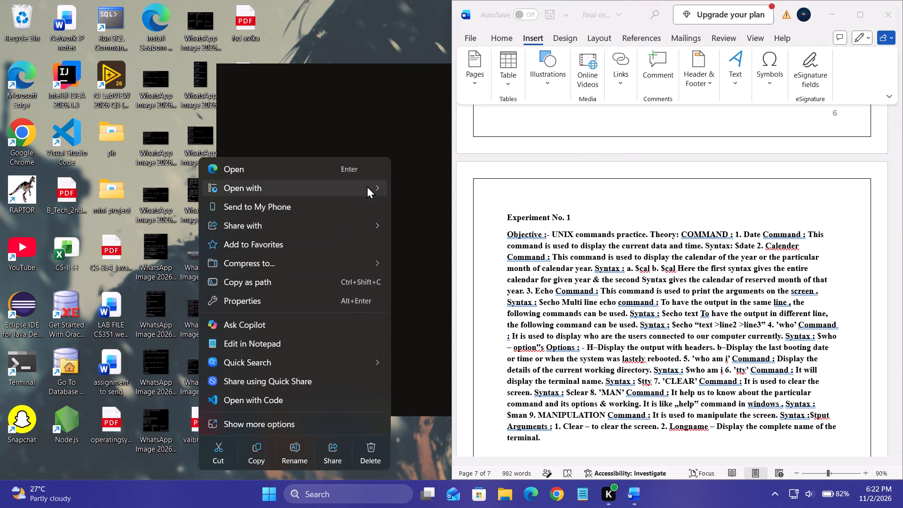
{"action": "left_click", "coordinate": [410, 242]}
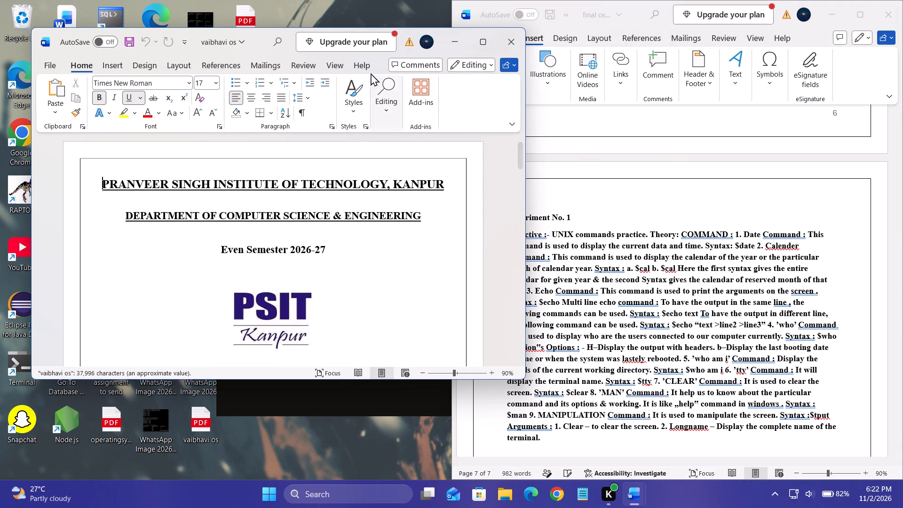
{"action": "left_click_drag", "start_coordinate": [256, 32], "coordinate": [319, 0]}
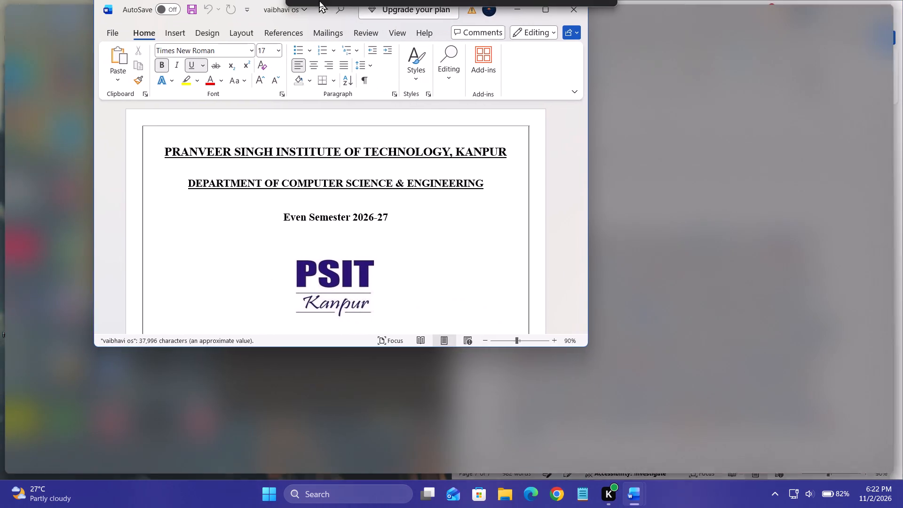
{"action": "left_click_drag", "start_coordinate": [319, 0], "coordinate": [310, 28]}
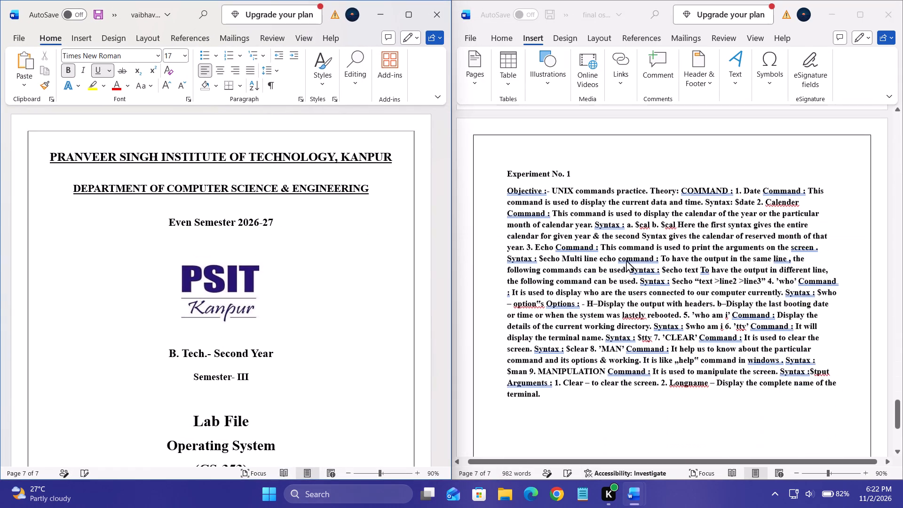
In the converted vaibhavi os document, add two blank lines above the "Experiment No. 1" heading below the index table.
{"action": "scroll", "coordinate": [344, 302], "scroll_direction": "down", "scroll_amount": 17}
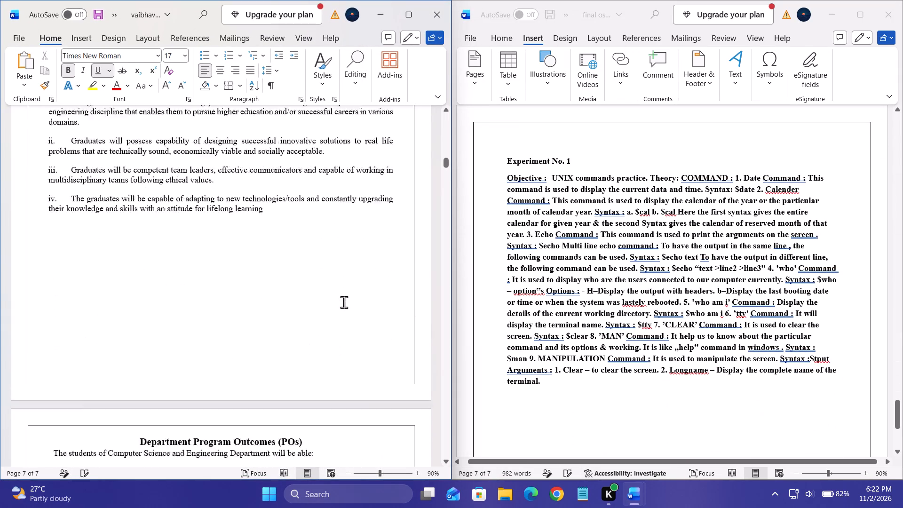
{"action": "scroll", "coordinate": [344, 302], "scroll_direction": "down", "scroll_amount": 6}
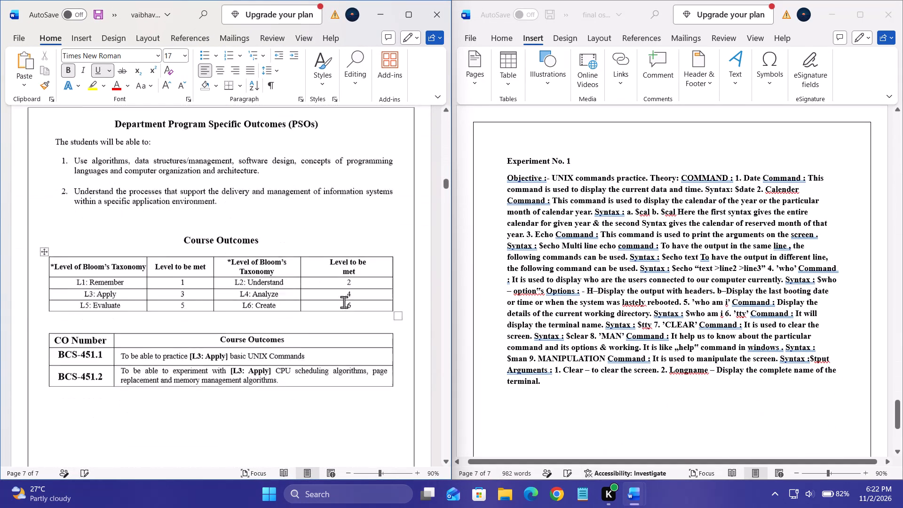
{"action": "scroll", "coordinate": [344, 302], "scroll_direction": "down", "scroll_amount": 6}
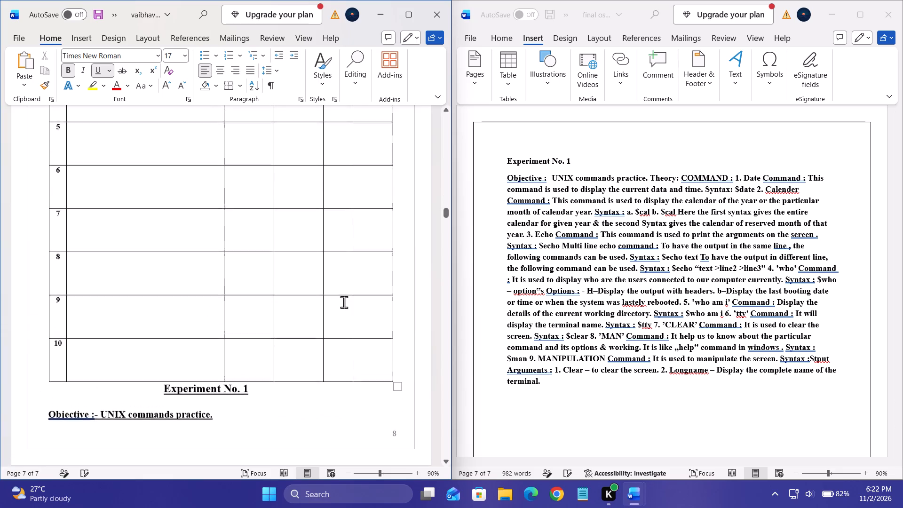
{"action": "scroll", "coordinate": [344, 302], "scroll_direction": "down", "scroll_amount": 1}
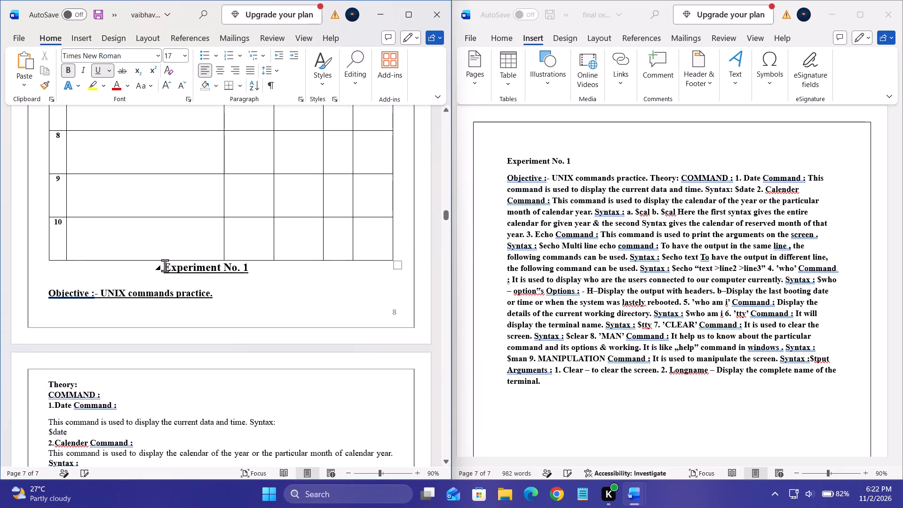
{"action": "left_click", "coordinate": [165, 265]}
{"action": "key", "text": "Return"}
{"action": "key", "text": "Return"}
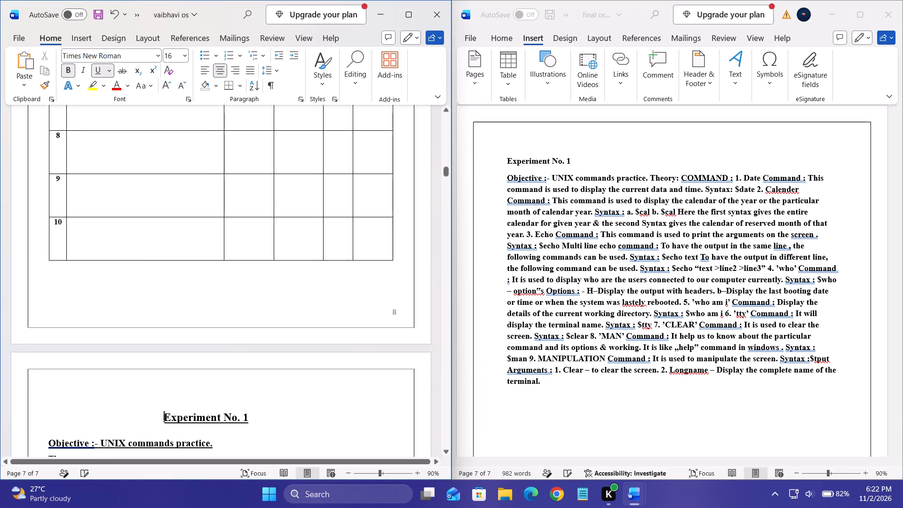
Look through the Experiment No. 1 commands in the converted vaibhavi os document, then close it without saving.
{"action": "scroll", "coordinate": [165, 265], "scroll_direction": "down", "scroll_amount": 8}
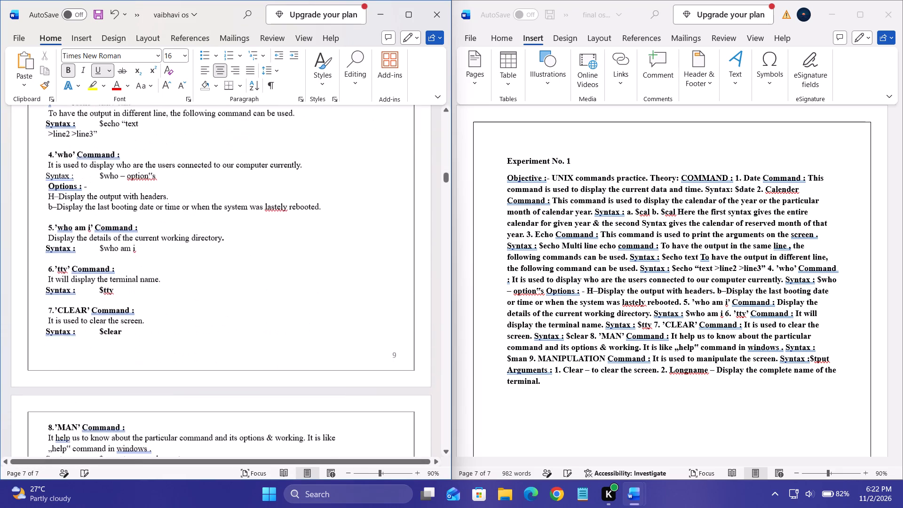
{"action": "scroll", "coordinate": [165, 265], "scroll_direction": "down", "scroll_amount": 3}
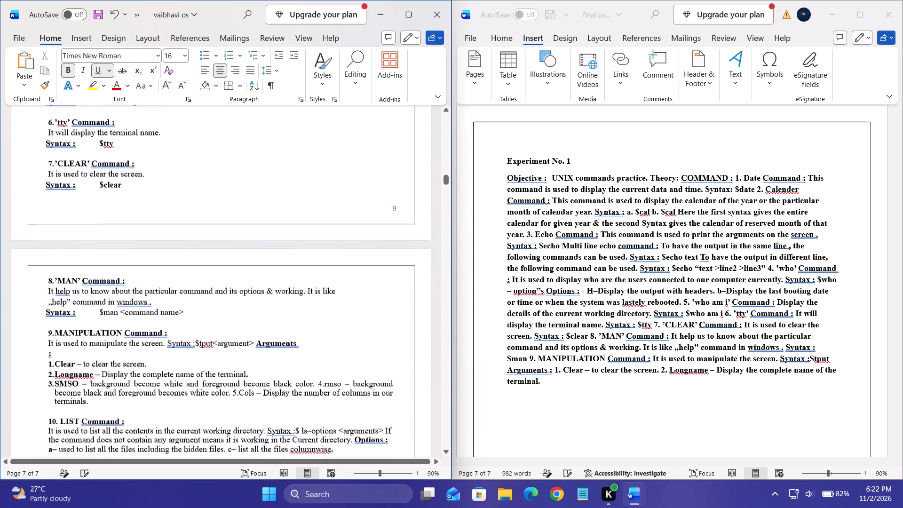
{"action": "scroll", "coordinate": [165, 265], "scroll_direction": "down", "scroll_amount": 2}
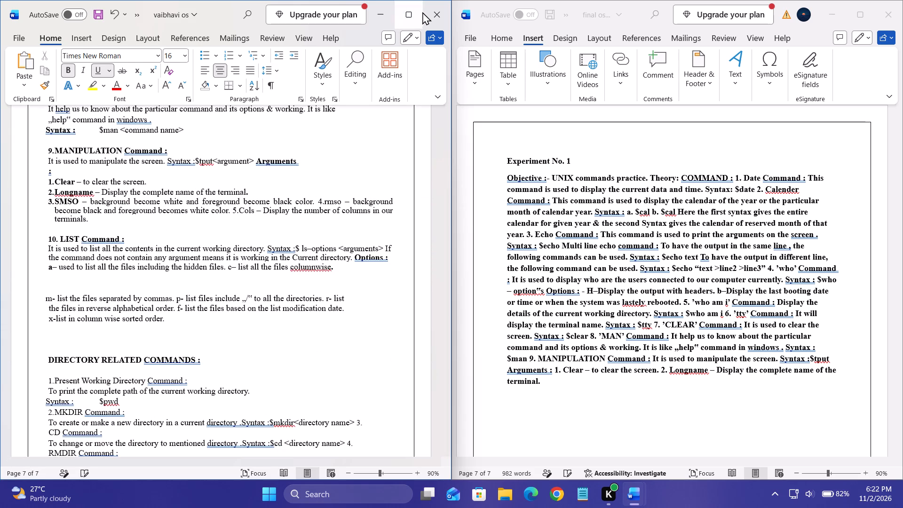
{"action": "left_click", "coordinate": [423, 12]}
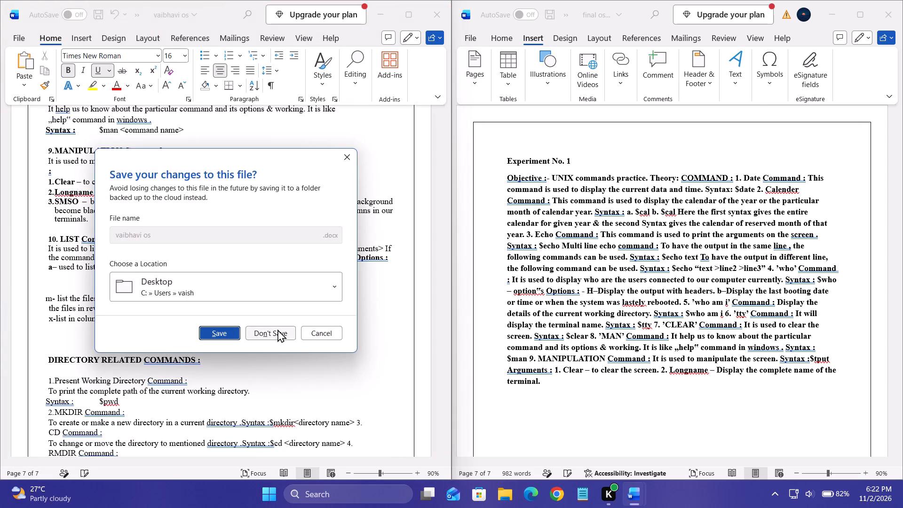
{"action": "left_click", "coordinate": [275, 332]}
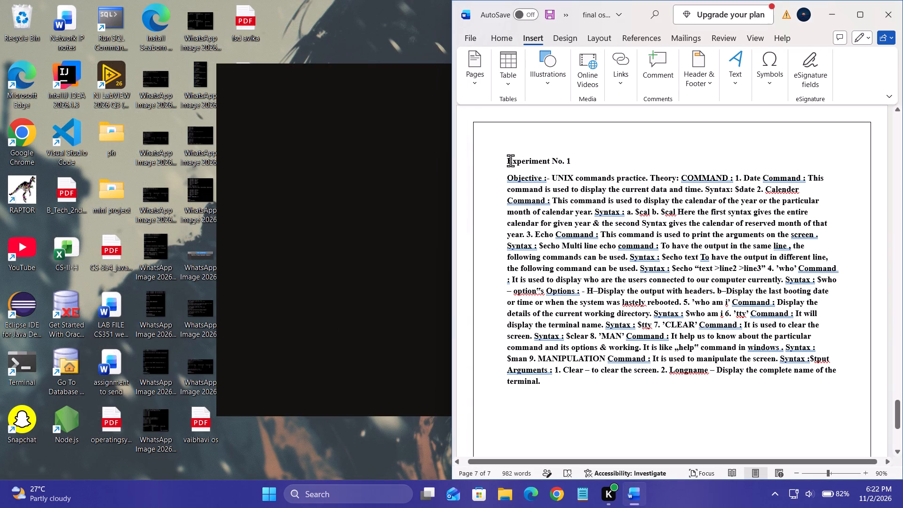
Delete all the Experiment No. 1 text, heading included, from page 7 of "final os made".
{"action": "left_click", "coordinate": [510, 160]}
{"action": "left_click_drag", "start_coordinate": [507, 160], "coordinate": [549, 390]}
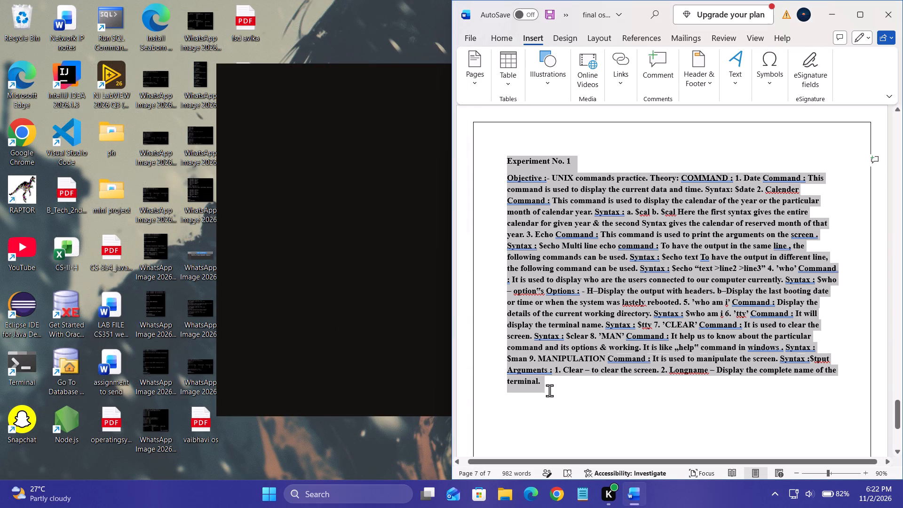
{"action": "left_click_drag", "start_coordinate": [549, 390], "coordinate": [549, 393]}
{"action": "key", "text": "BackSpace"}
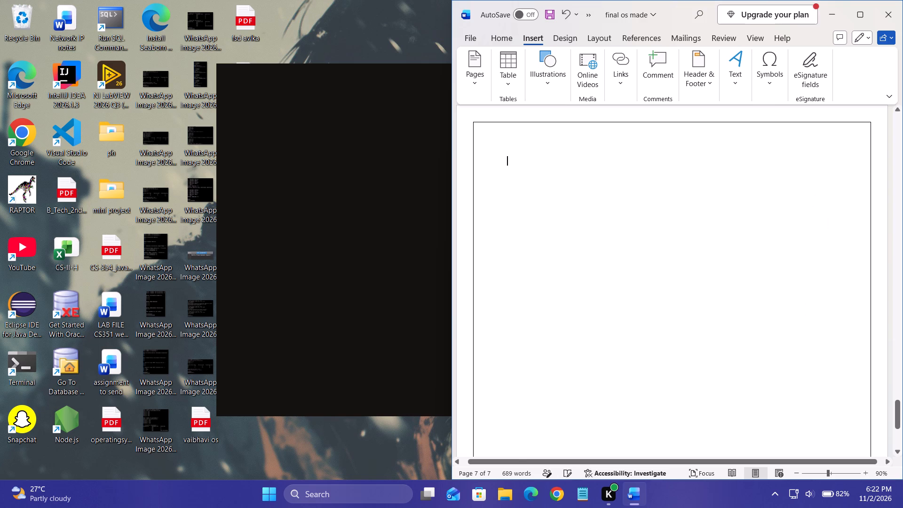
Review the pages of "final os made" from the cover page through the INDEX table to the last page.
{"action": "scroll", "coordinate": [633, 304], "scroll_direction": "up", "scroll_amount": 3}
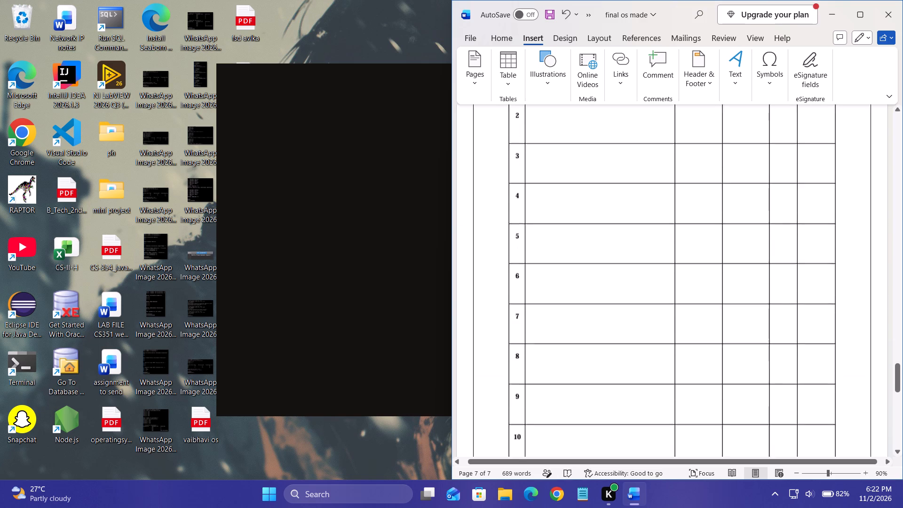
{"action": "scroll", "coordinate": [633, 304], "scroll_direction": "up", "scroll_amount": 8}
{"action": "scroll", "coordinate": [633, 304], "scroll_direction": "down", "scroll_amount": 2}
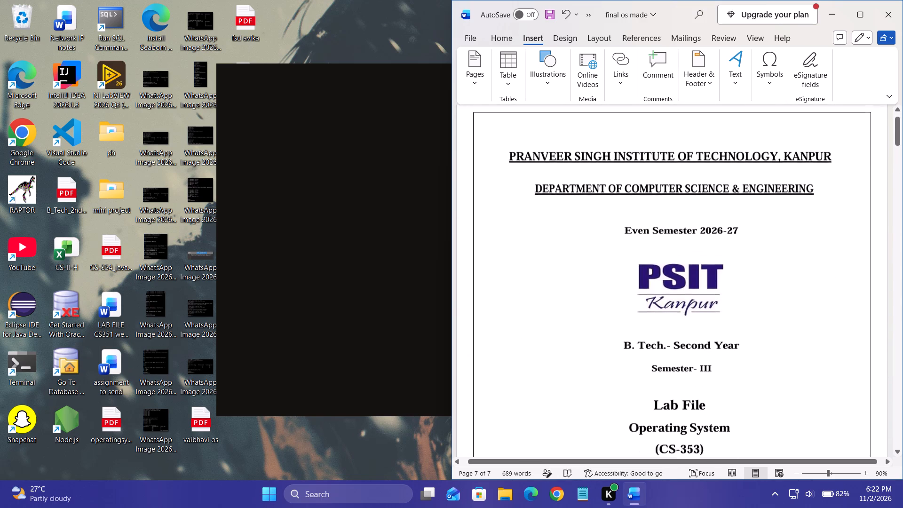
{"action": "scroll", "coordinate": [633, 304], "scroll_direction": "down", "scroll_amount": 4}
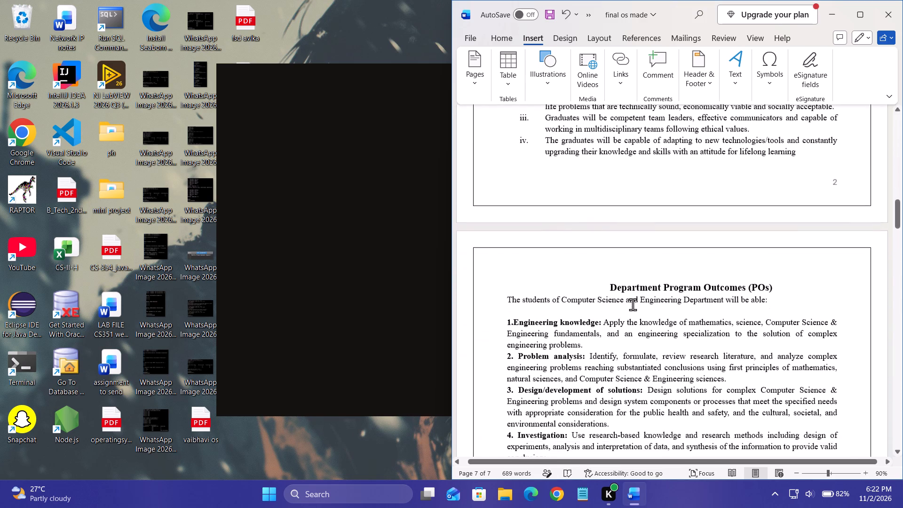
{"action": "scroll", "coordinate": [633, 304], "scroll_direction": "down", "scroll_amount": 4}
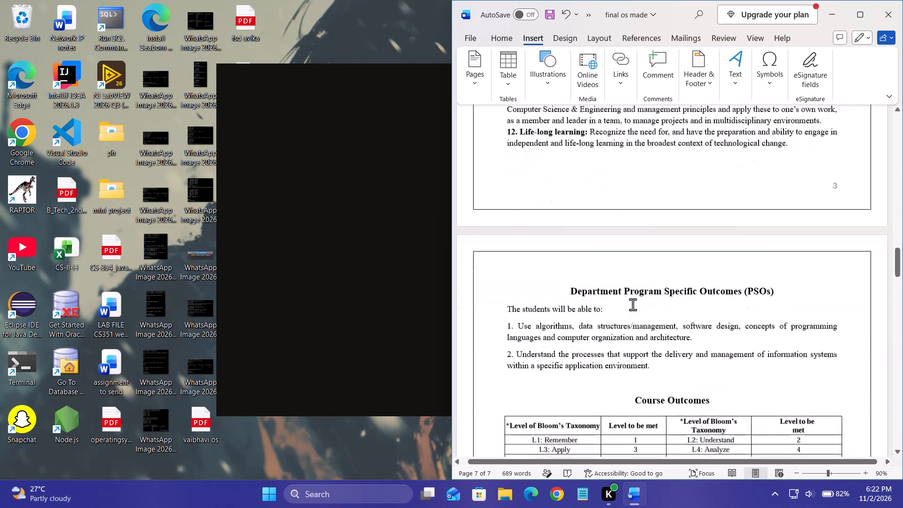
{"action": "scroll", "coordinate": [633, 304], "scroll_direction": "down", "scroll_amount": 7}
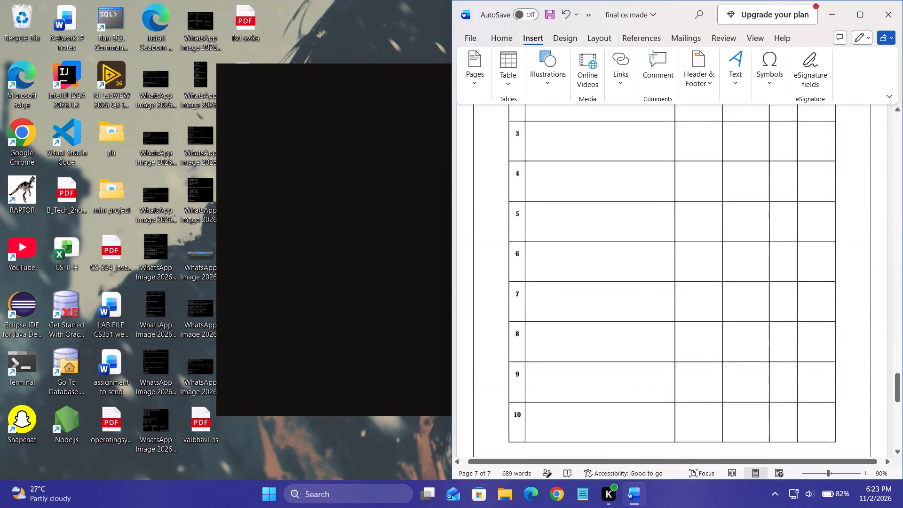
{"action": "scroll", "coordinate": [633, 304], "scroll_direction": "down", "scroll_amount": 3}
{"action": "scroll", "coordinate": [633, 304], "scroll_direction": "up", "scroll_amount": 4}
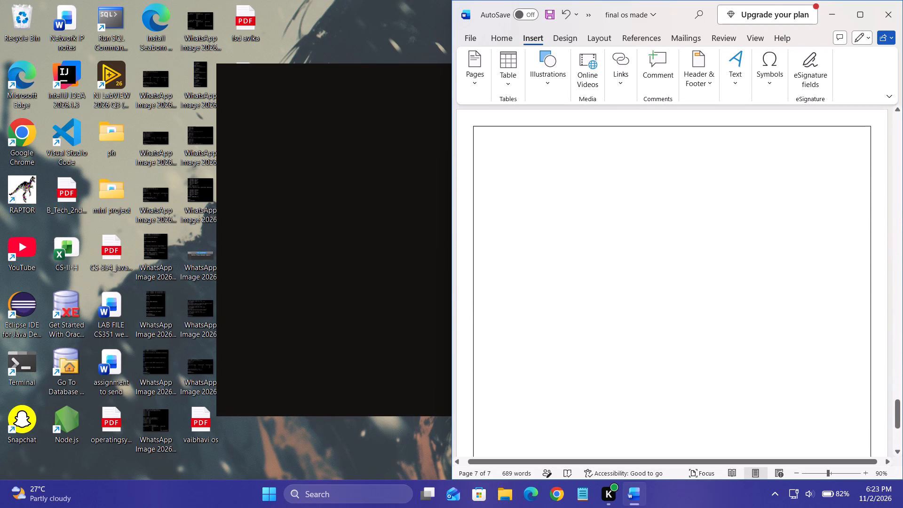
{"action": "scroll", "coordinate": [633, 304], "scroll_direction": "up", "scroll_amount": 1}
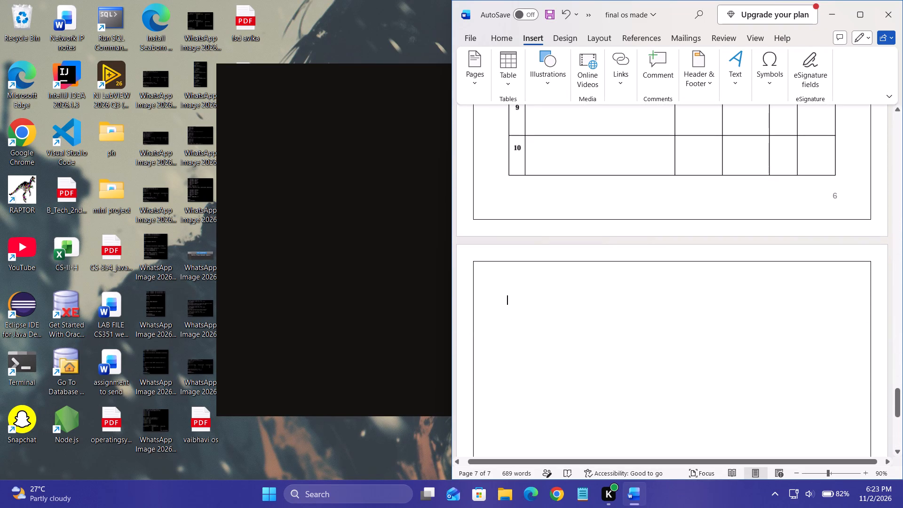
Reopen the vaibhavi os PDF from the desktop, examine the Experiment No. 1 pages from page 8 onward, then close it.
{"action": "double_click", "coordinate": [207, 430]}
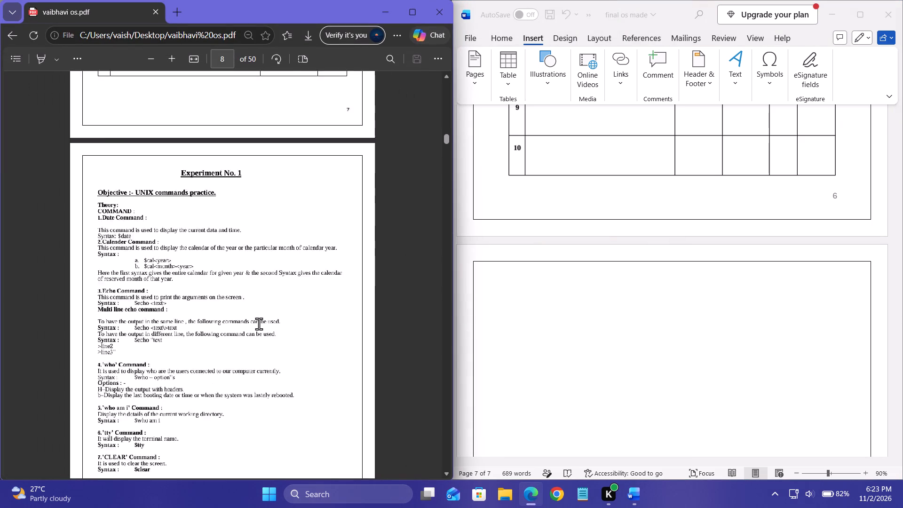
{"action": "scroll", "coordinate": [259, 324], "scroll_direction": "down", "scroll_amount": 5}
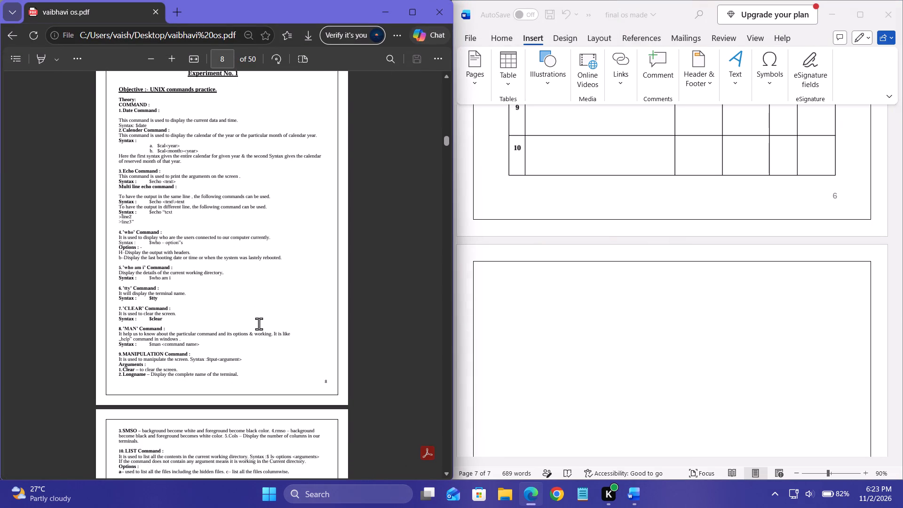
{"action": "scroll", "coordinate": [259, 324], "scroll_direction": "down", "scroll_amount": 6}
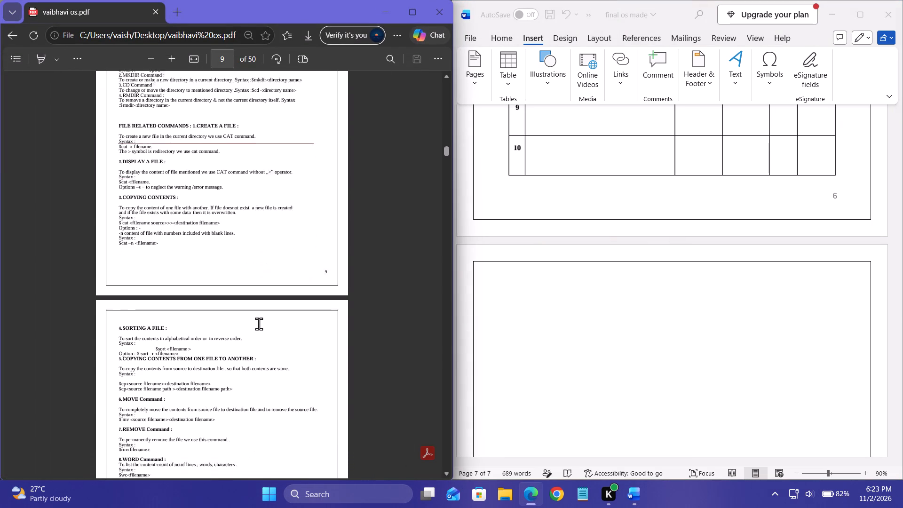
{"action": "scroll", "coordinate": [259, 324], "scroll_direction": "down", "scroll_amount": 6}
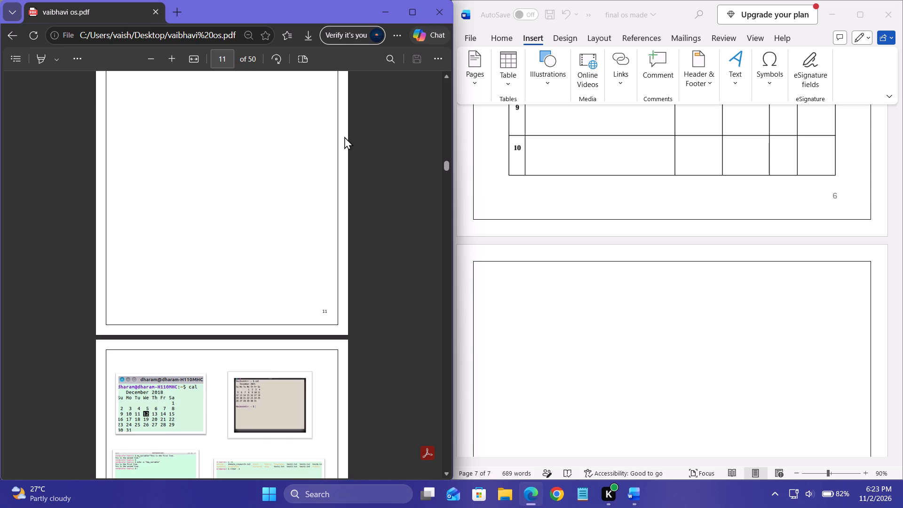
{"action": "left_click", "coordinate": [427, 57]}
{"action": "left_click", "coordinate": [440, 13]}
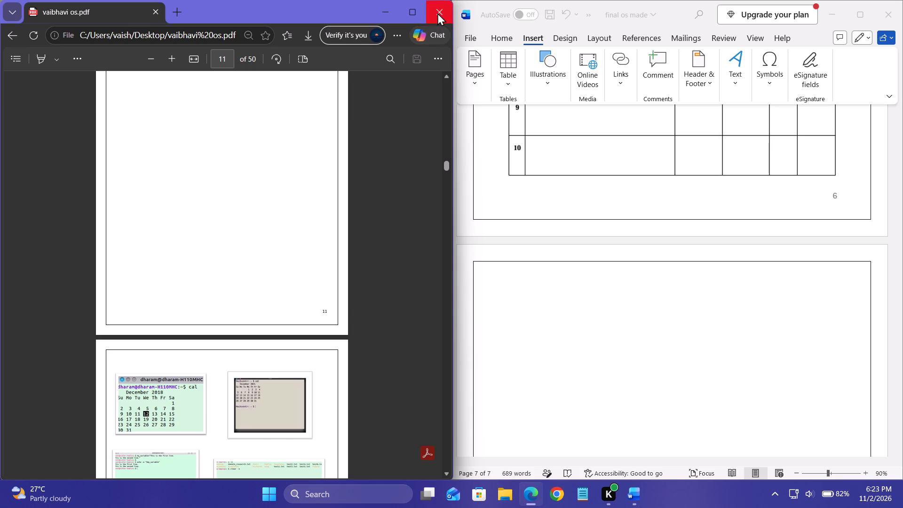
{"action": "left_click", "coordinate": [437, 13]}
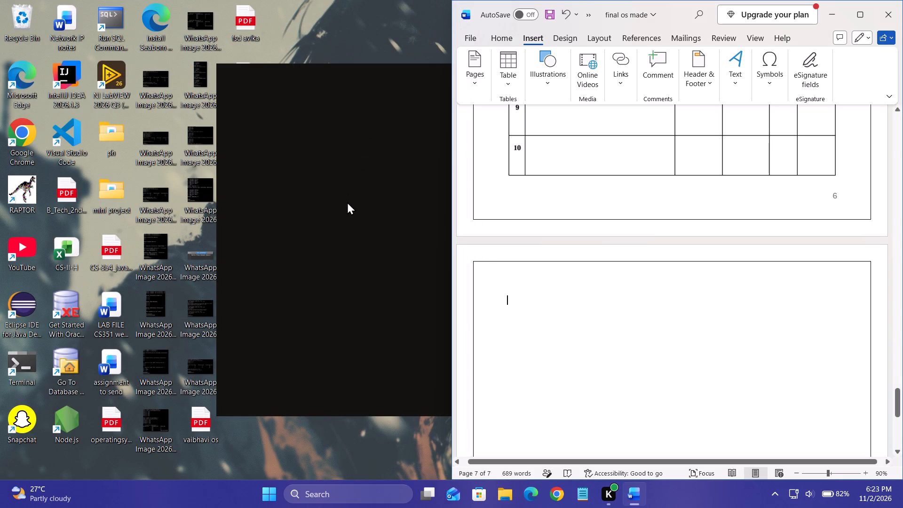
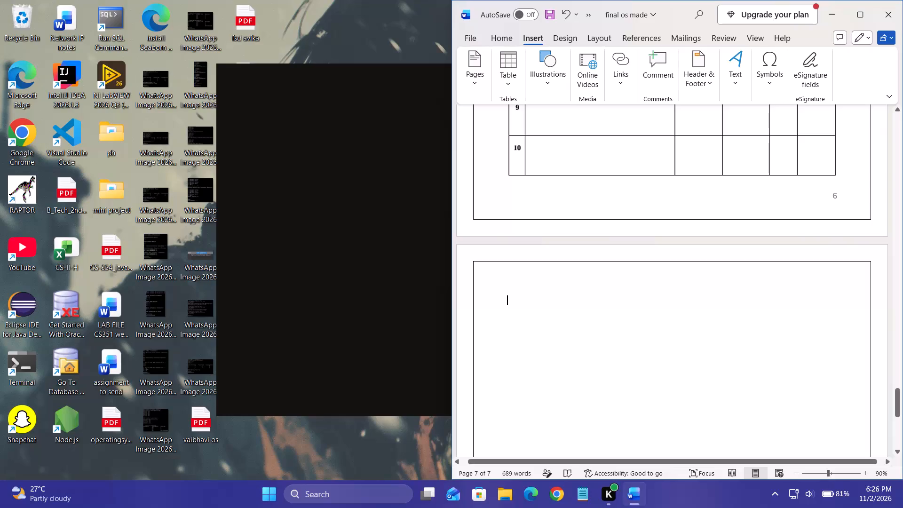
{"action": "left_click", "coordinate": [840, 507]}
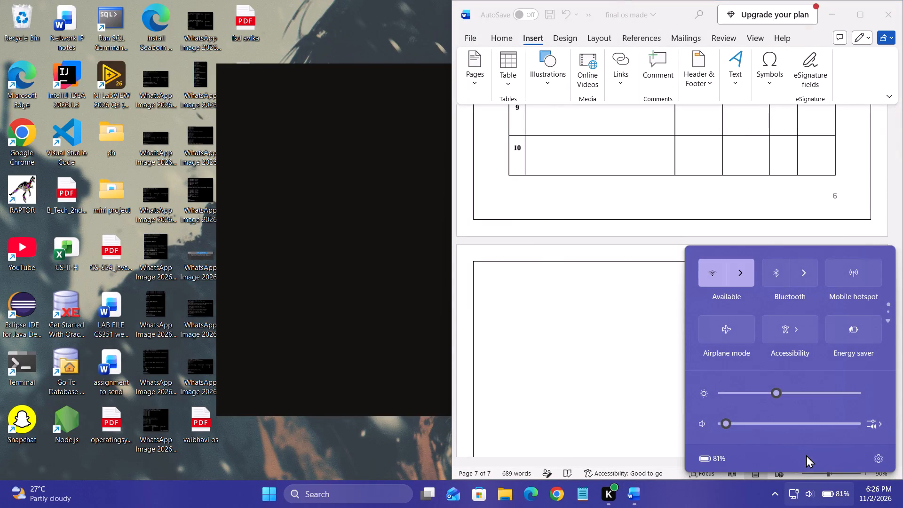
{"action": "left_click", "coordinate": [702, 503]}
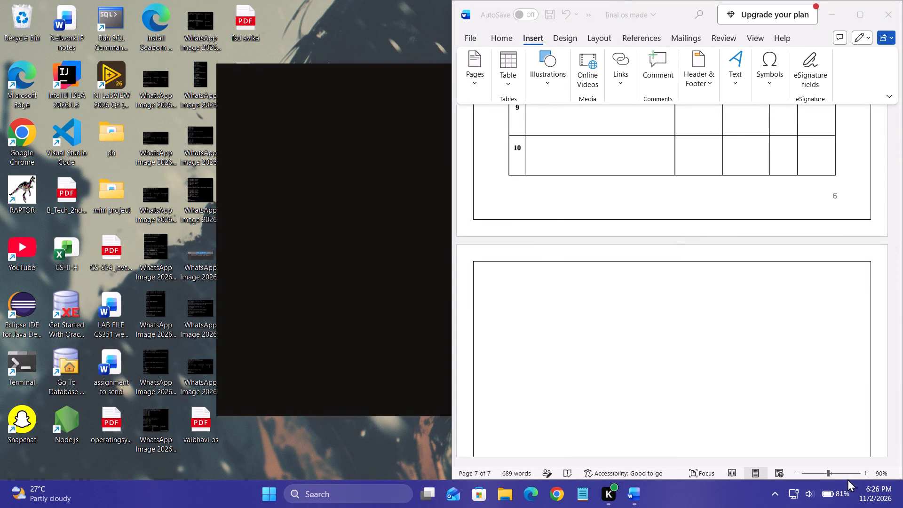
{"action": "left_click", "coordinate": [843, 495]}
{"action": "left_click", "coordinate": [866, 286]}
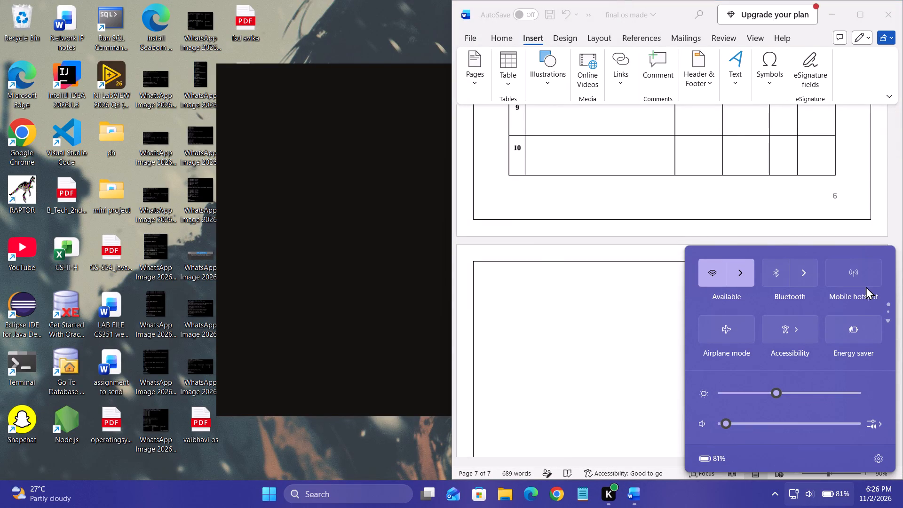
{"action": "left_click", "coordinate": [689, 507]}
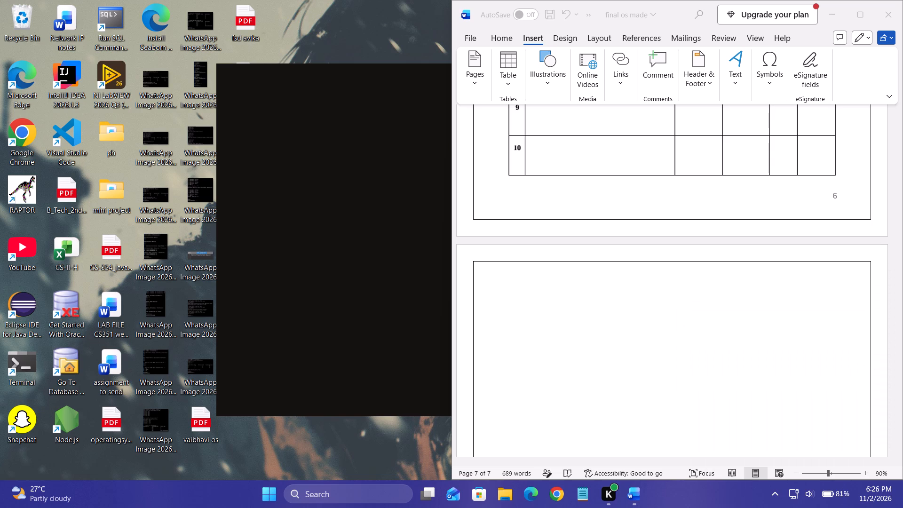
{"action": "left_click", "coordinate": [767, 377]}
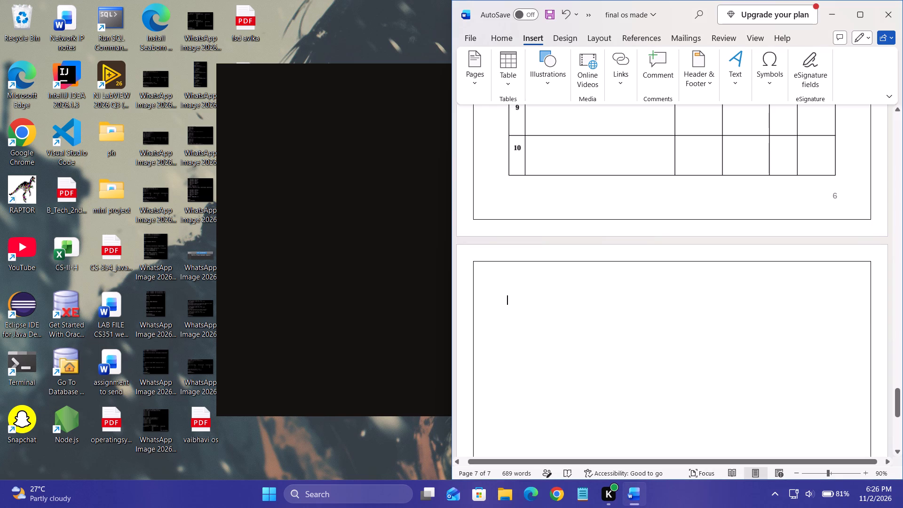
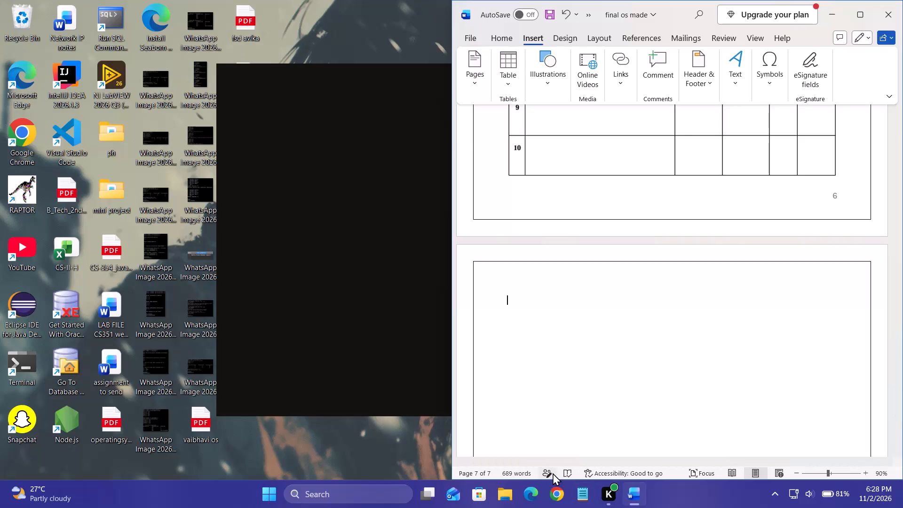
Switch to Google Chrome, maximise its window and search Google for "adobe acrobat".
{"action": "left_click", "coordinate": [557, 492]}
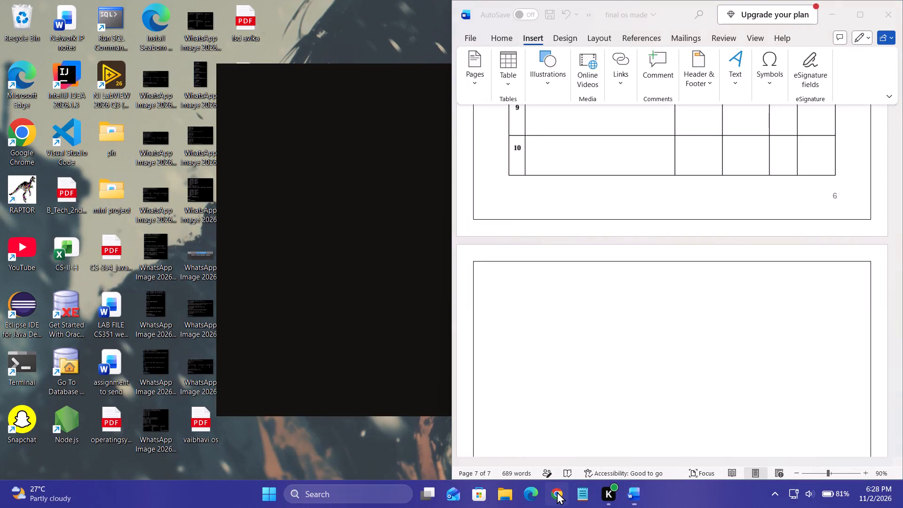
{"action": "left_click", "coordinate": [869, 23]}
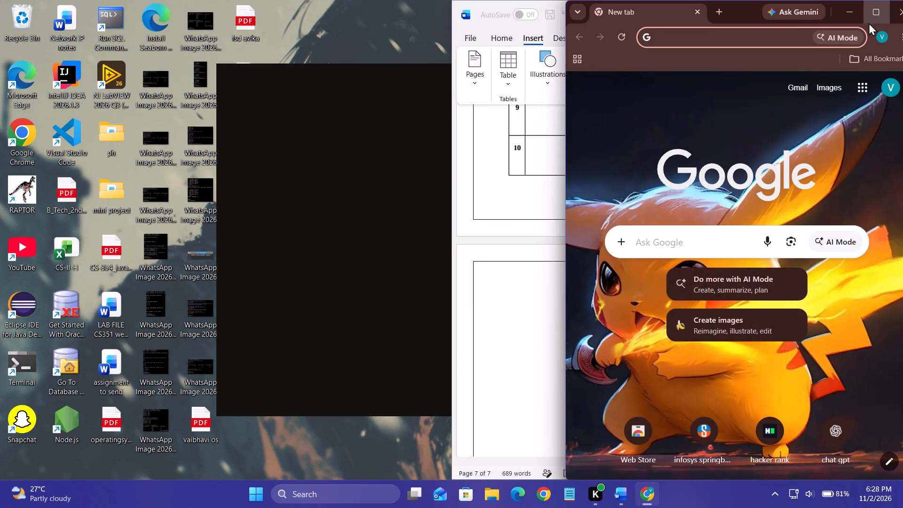
{"action": "left_click", "coordinate": [445, 244]}
{"action": "type", "text": "adob"}
{"action": "key", "text": "e"}
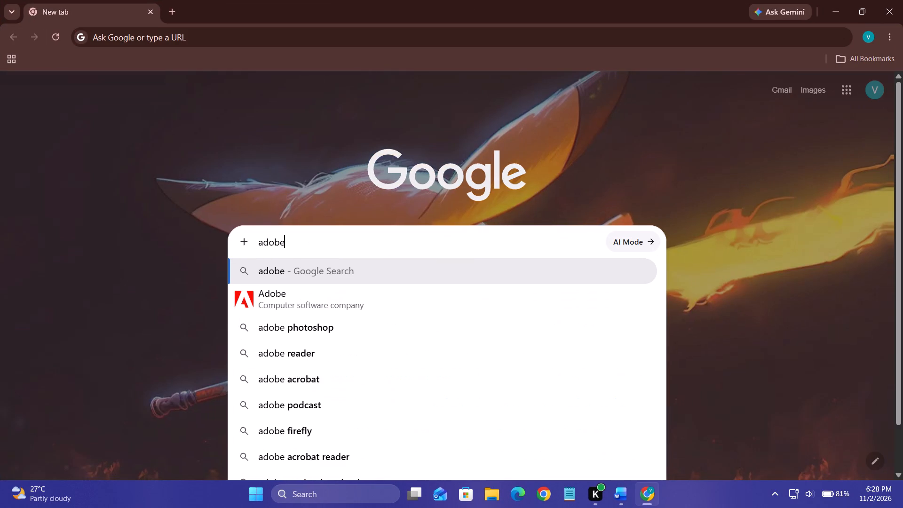
{"action": "left_click", "coordinate": [364, 386]}
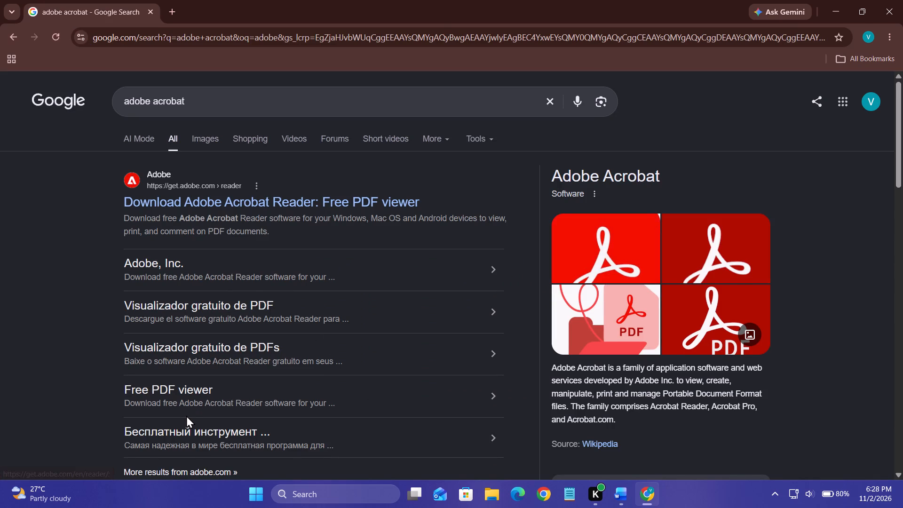
Open the "Download Adobe Acrobat Reader: Free PDF viewer" result, look through its download options, and return to the search results.
{"action": "scroll", "coordinate": [186, 415], "scroll_direction": "down", "scroll_amount": 1}
{"action": "scroll", "coordinate": [186, 415], "scroll_direction": "up", "scroll_amount": 2}
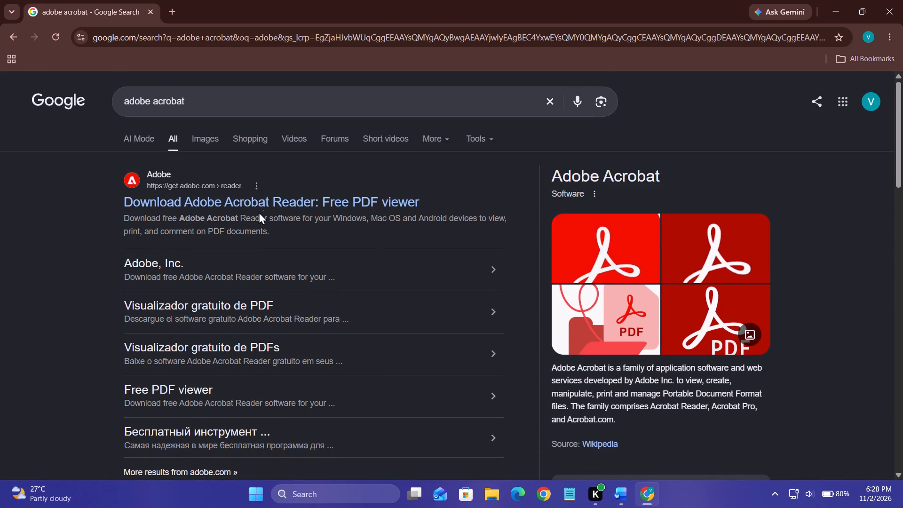
{"action": "left_click", "coordinate": [256, 206]}
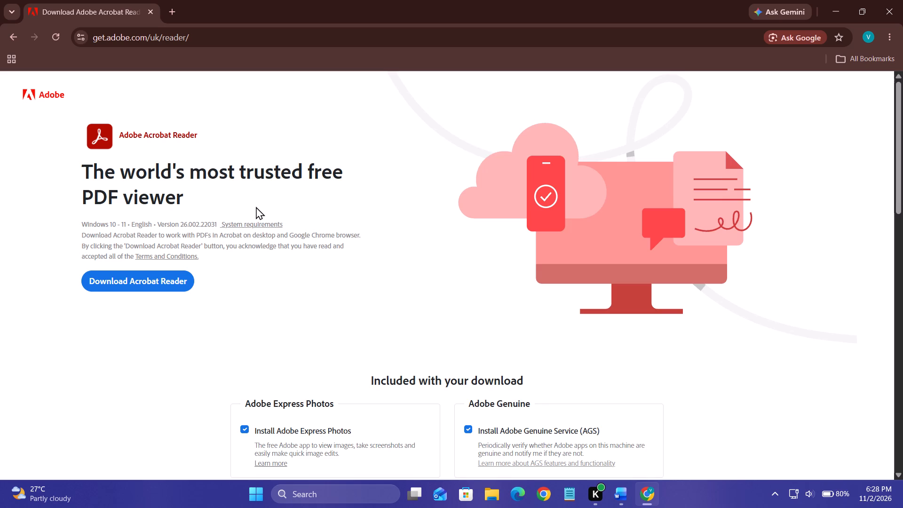
{"action": "scroll", "coordinate": [262, 194], "scroll_direction": "down", "scroll_amount": 3}
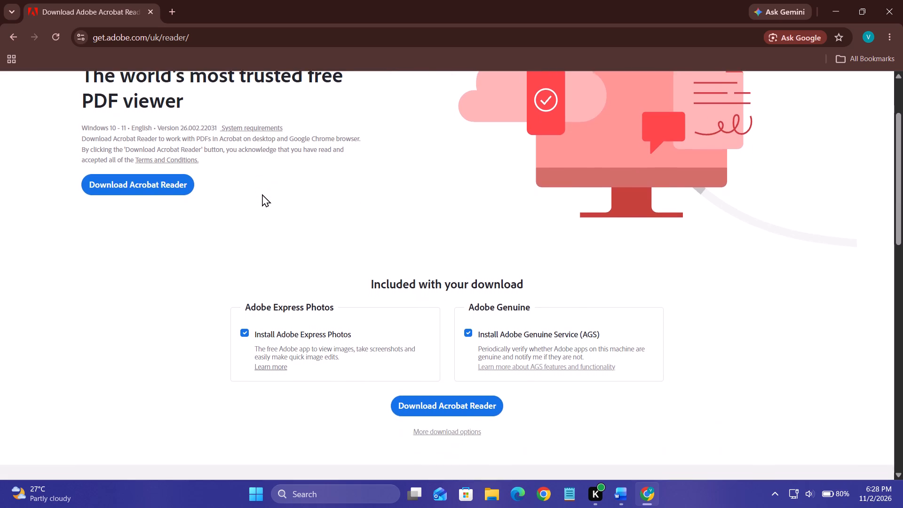
{"action": "scroll", "coordinate": [262, 194], "scroll_direction": "down", "scroll_amount": 3}
{"action": "scroll", "coordinate": [262, 194], "scroll_direction": "up", "scroll_amount": 1}
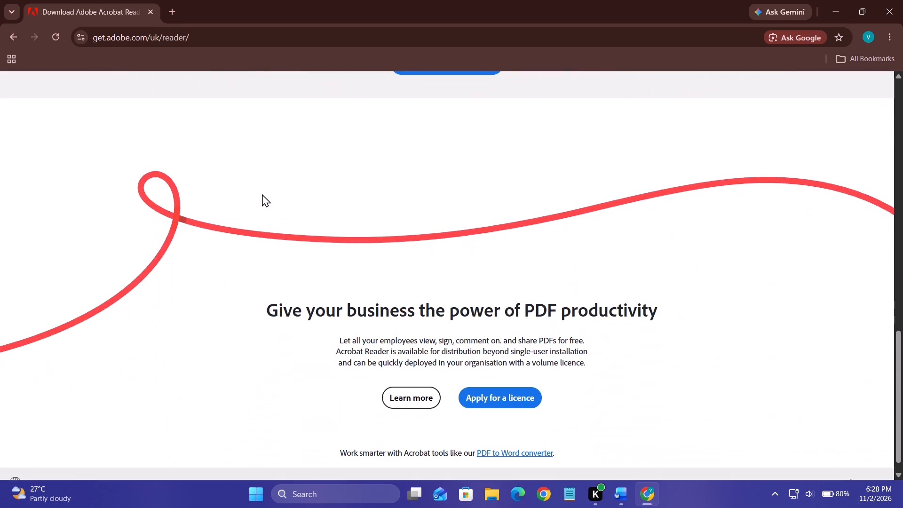
{"action": "scroll", "coordinate": [262, 194], "scroll_direction": "up", "scroll_amount": 1}
{"action": "left_click", "coordinate": [15, 37]}
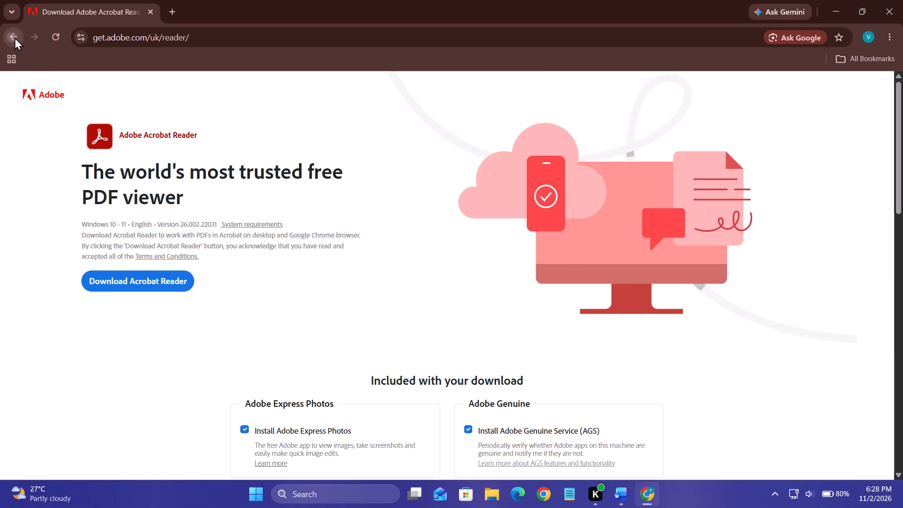
Open the "Free PDF viewer" result under the Adobe listing, and go back to the search results.
{"action": "scroll", "coordinate": [184, 340], "scroll_direction": "down", "scroll_amount": 1}
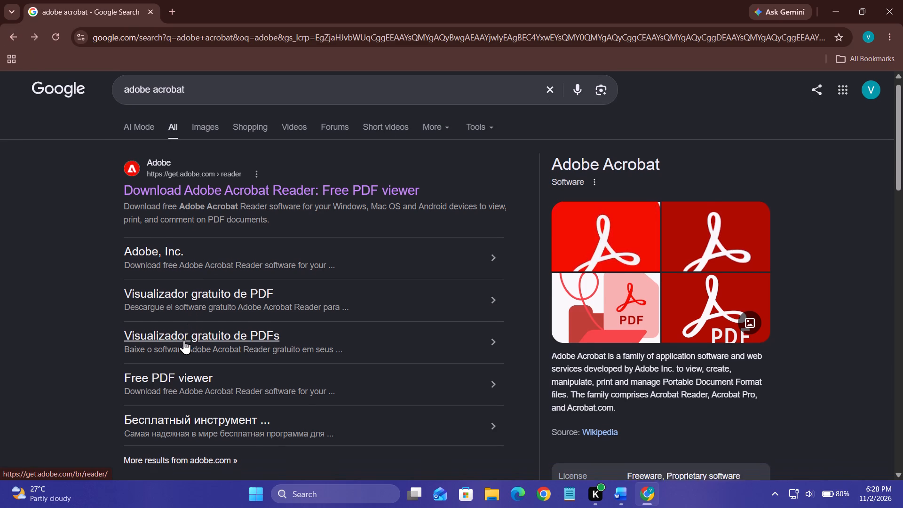
{"action": "scroll", "coordinate": [184, 340], "scroll_direction": "down", "scroll_amount": 2}
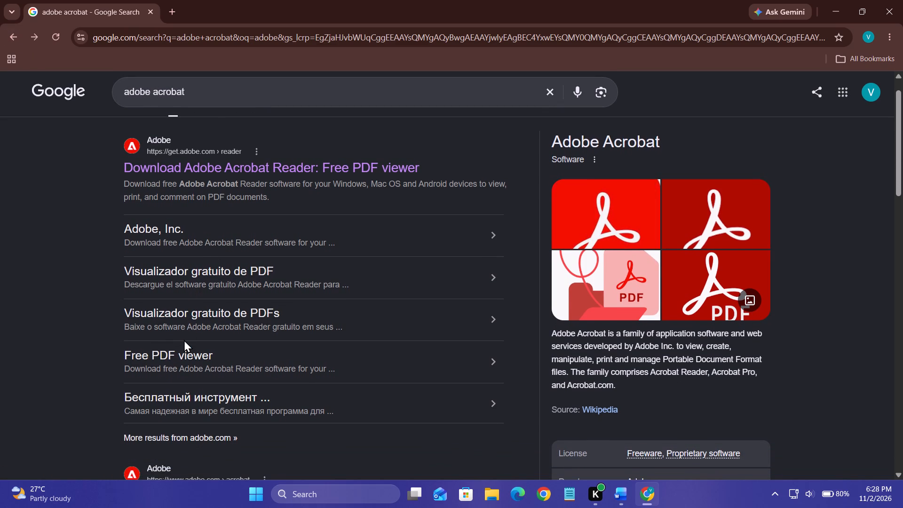
{"action": "left_click", "coordinate": [196, 362]}
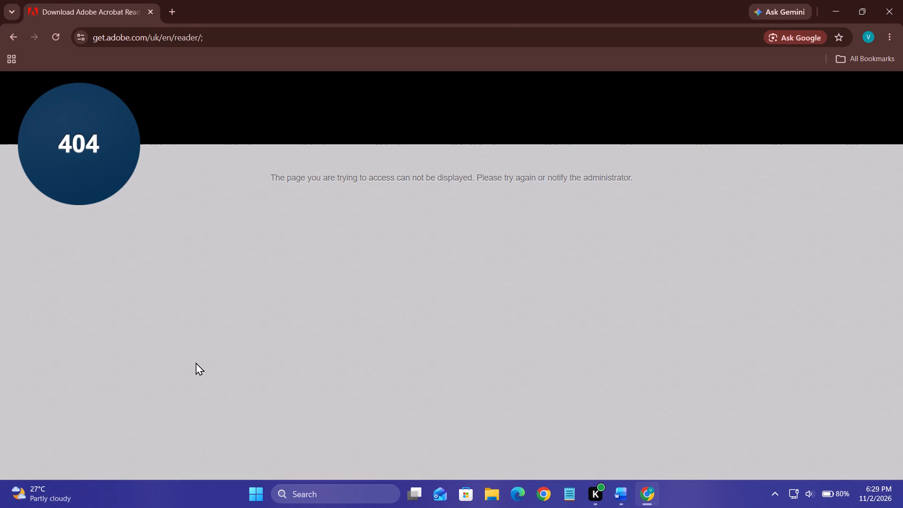
{"action": "left_click", "coordinate": [8, 36]}
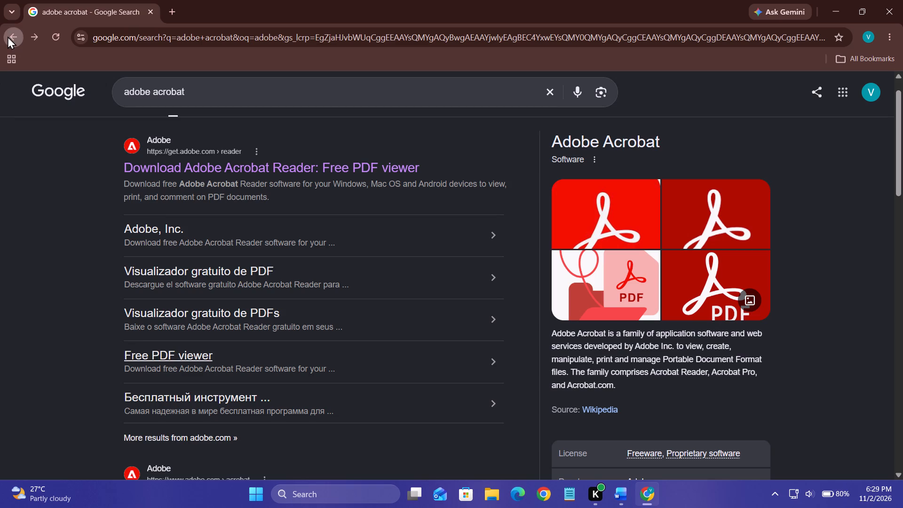
View the "Adobe Acrobat | Manage all your documents" result, return to the search results, and close the browser tab.
{"action": "scroll", "coordinate": [165, 278], "scroll_direction": "down", "scroll_amount": 3}
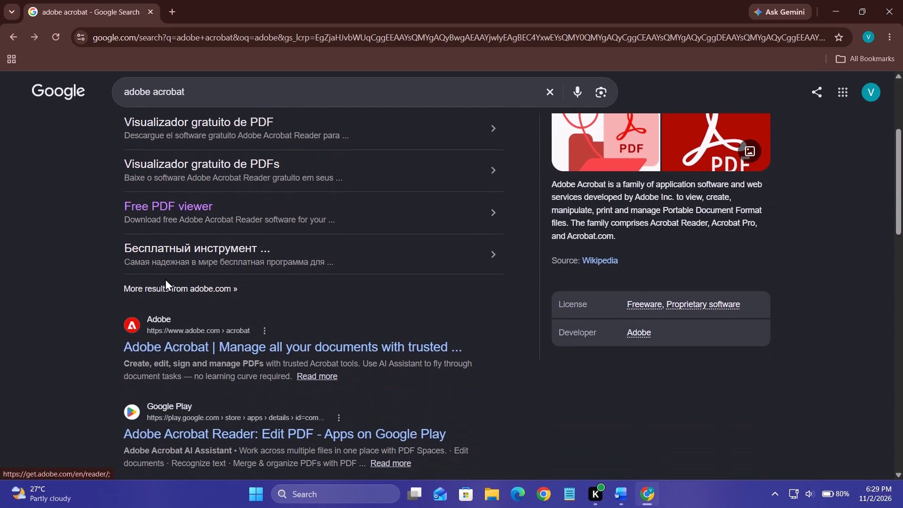
{"action": "left_click", "coordinate": [173, 348]}
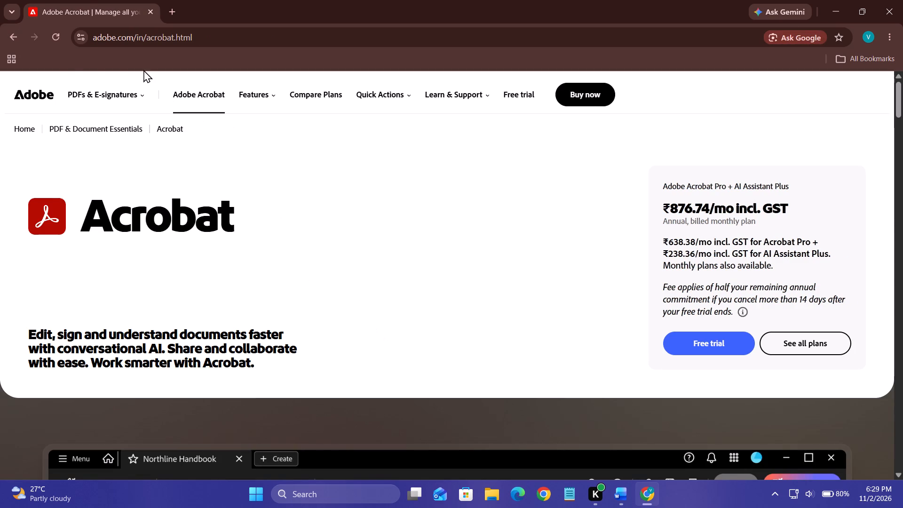
{"action": "left_click", "coordinate": [7, 33]}
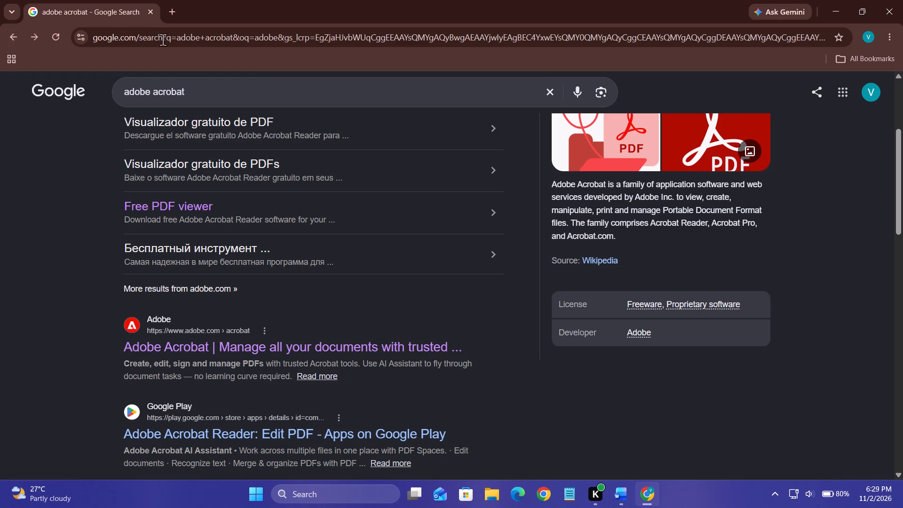
{"action": "scroll", "coordinate": [195, 248], "scroll_direction": "down", "scroll_amount": 2}
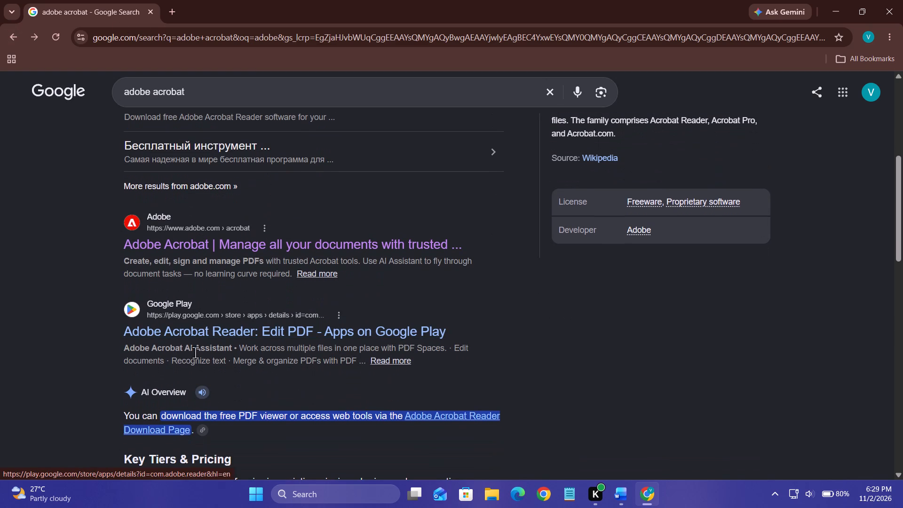
{"action": "left_click", "coordinate": [150, 8]}
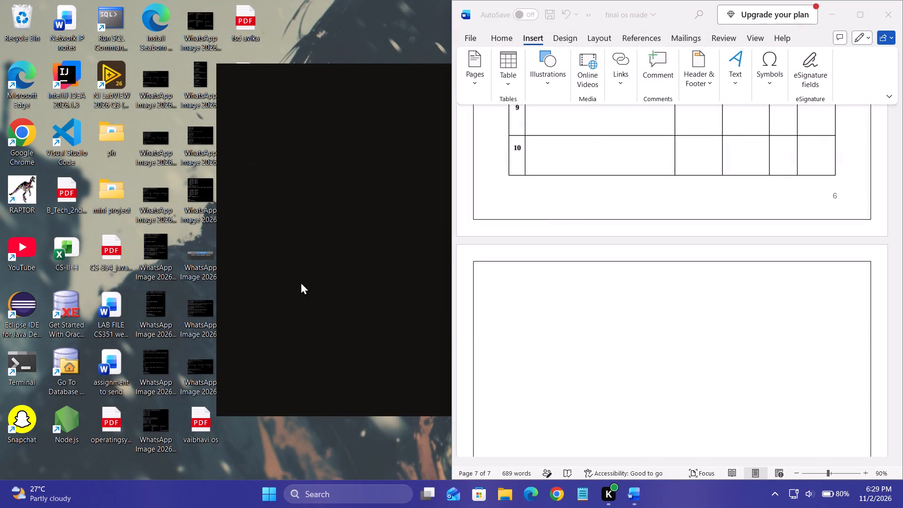
Open the "vaibhavi os" PDF from the desktop in Microsoft Edge and look through the terminal screenshots on pages 12 and 13.
{"action": "scroll", "coordinate": [477, 268], "scroll_direction": "down", "scroll_amount": 3}
{"action": "scroll", "coordinate": [477, 268], "scroll_direction": "up", "scroll_amount": 1}
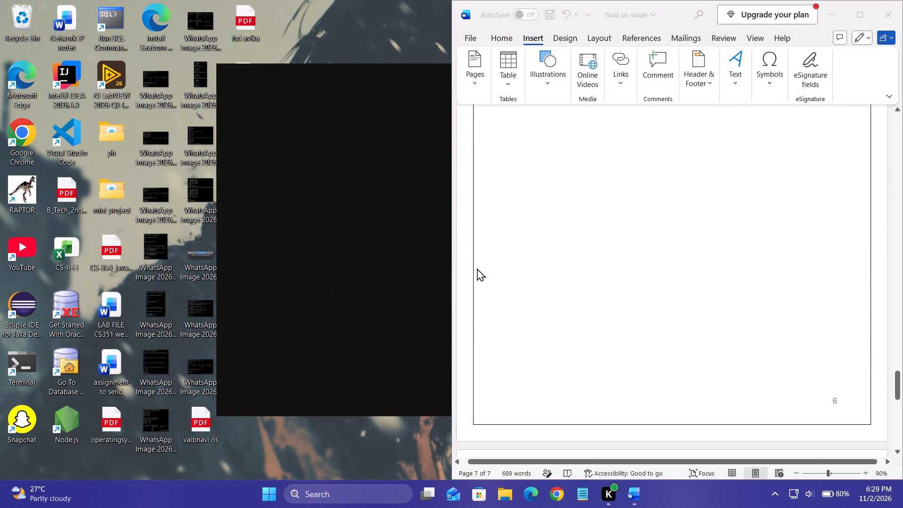
{"action": "scroll", "coordinate": [477, 268], "scroll_direction": "up", "scroll_amount": 1}
{"action": "double_click", "coordinate": [191, 429]}
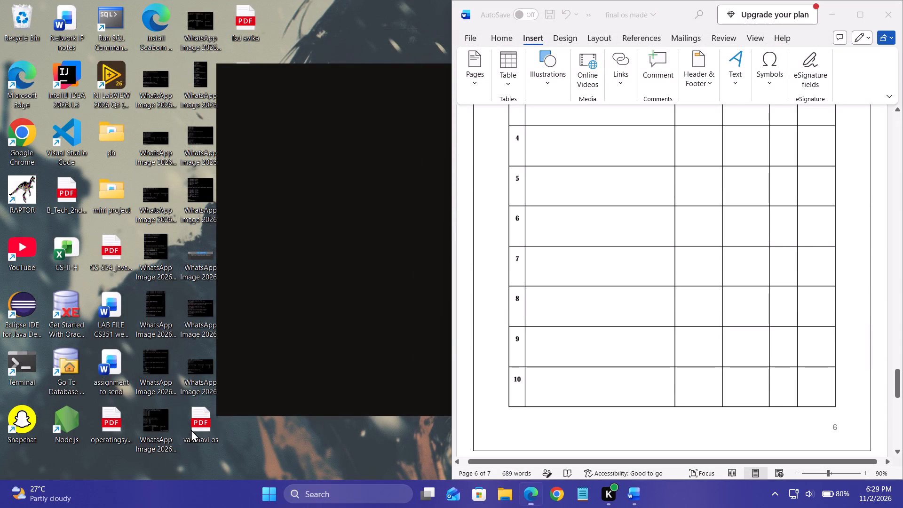
{"action": "scroll", "coordinate": [221, 422], "scroll_direction": "down", "scroll_amount": 3}
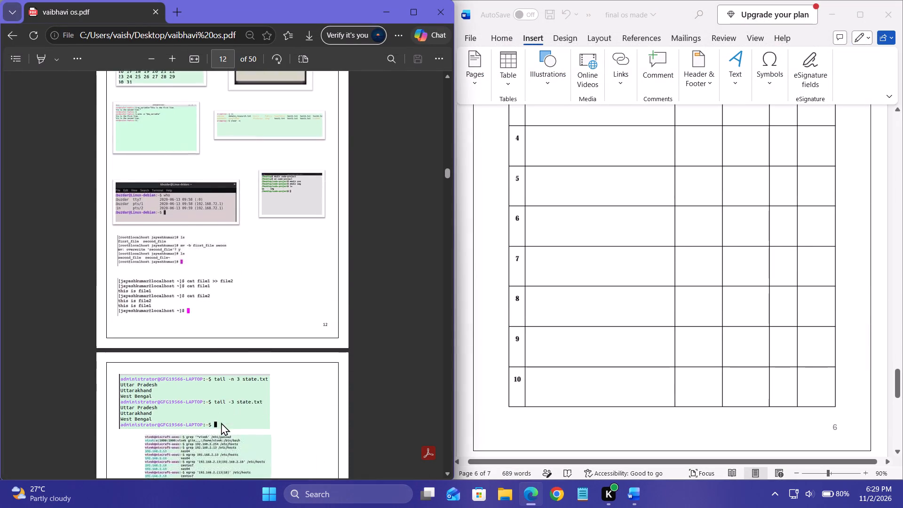
{"action": "scroll", "coordinate": [221, 422], "scroll_direction": "down", "scroll_amount": 1}
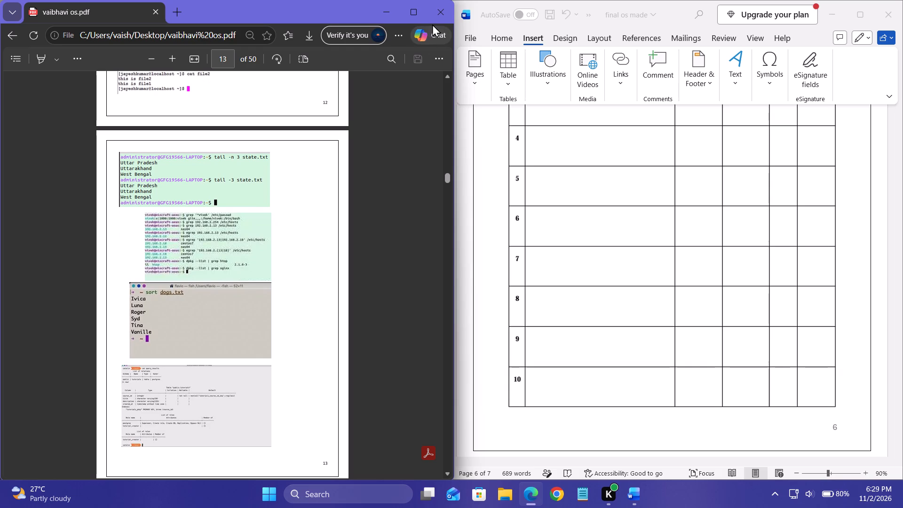